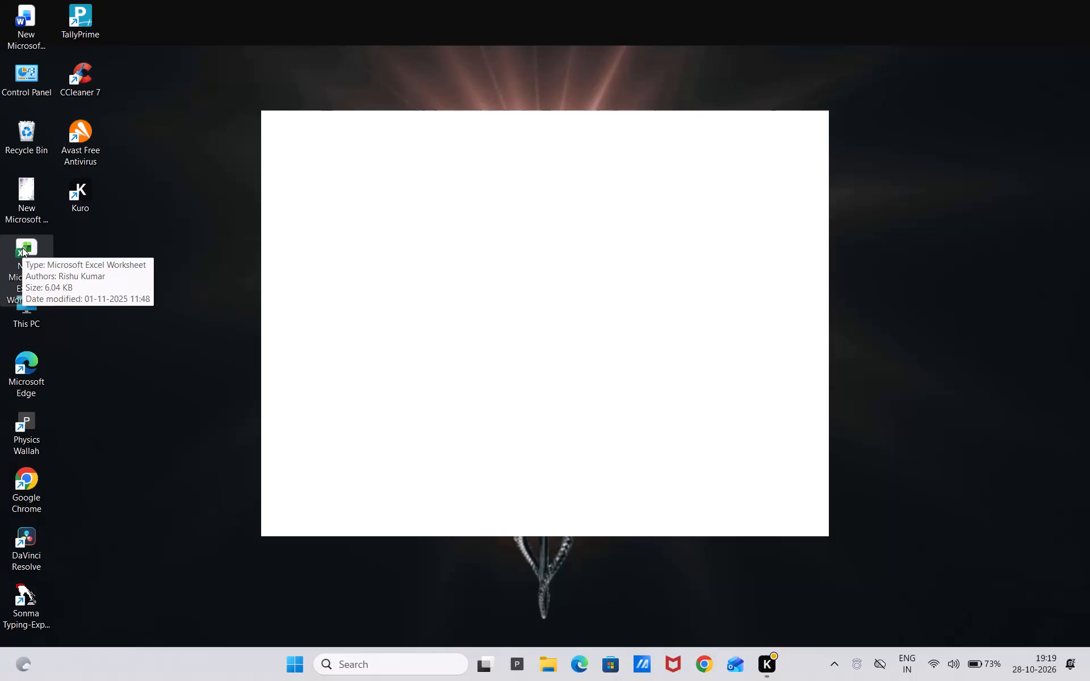
Open the New Microsoft Excel Worksheet file from the desktop.
double_click(22, 247)
left_click(22, 247)
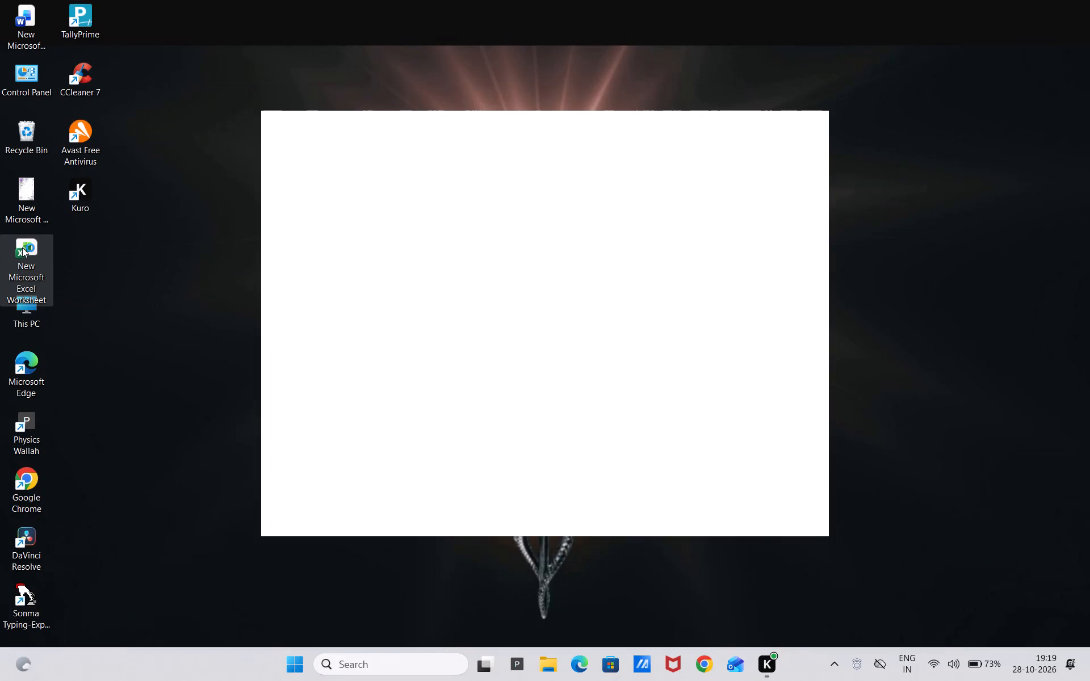
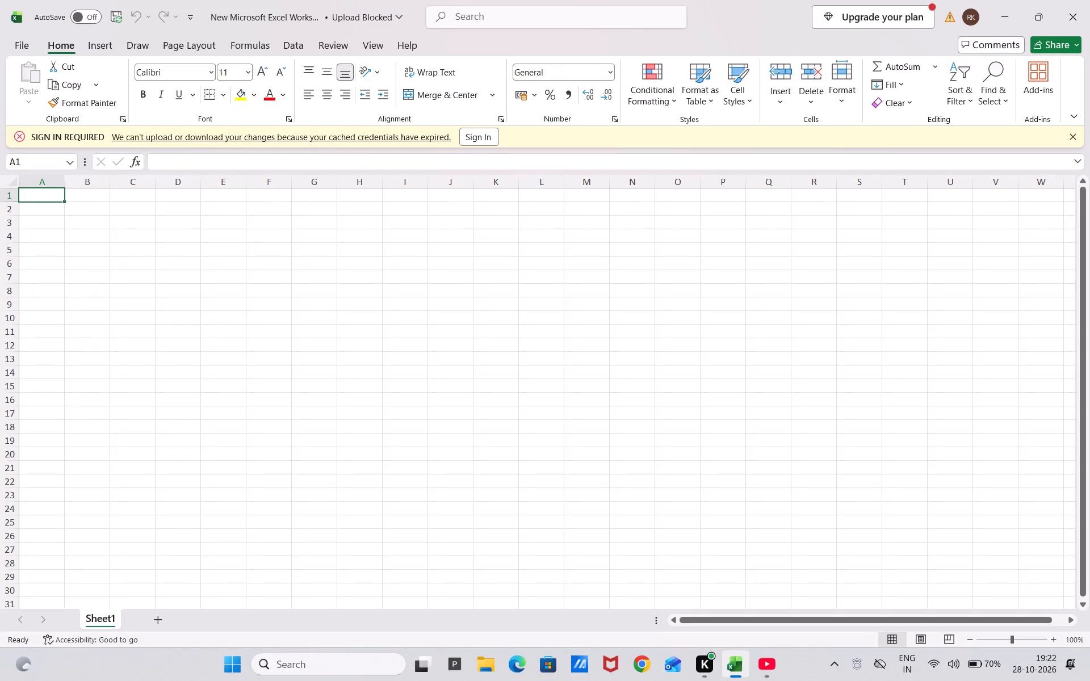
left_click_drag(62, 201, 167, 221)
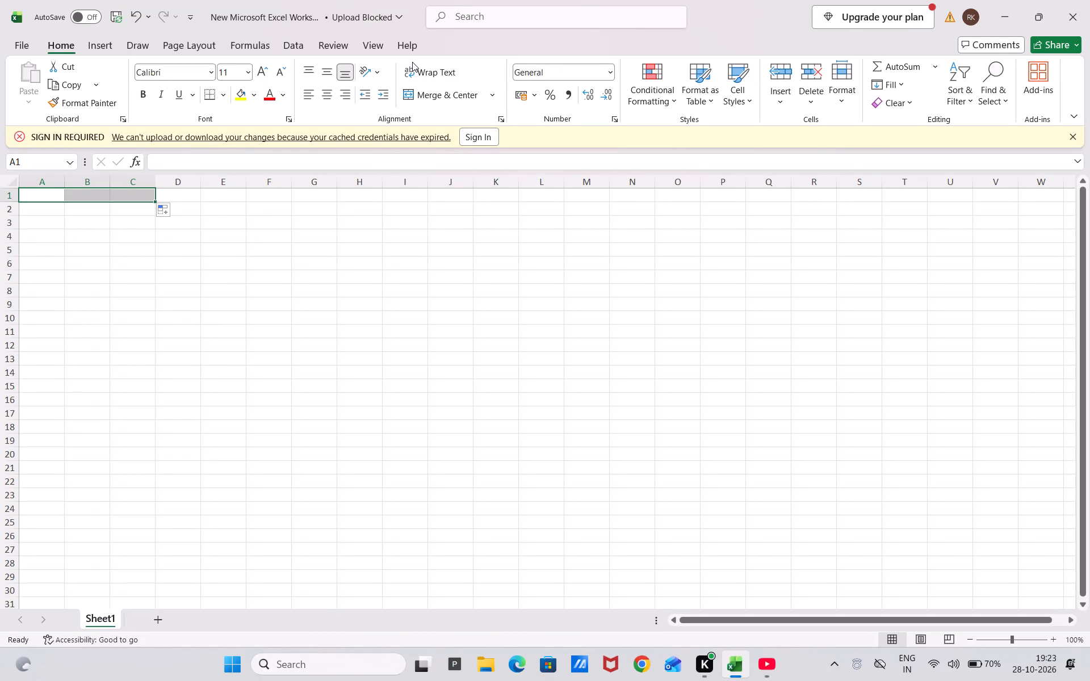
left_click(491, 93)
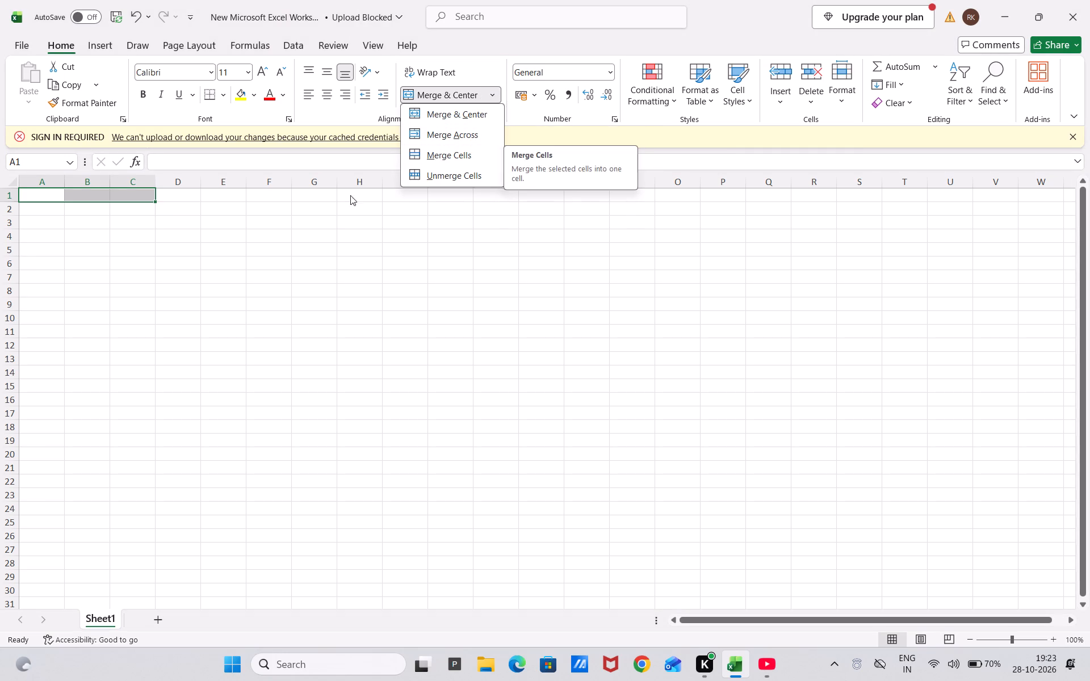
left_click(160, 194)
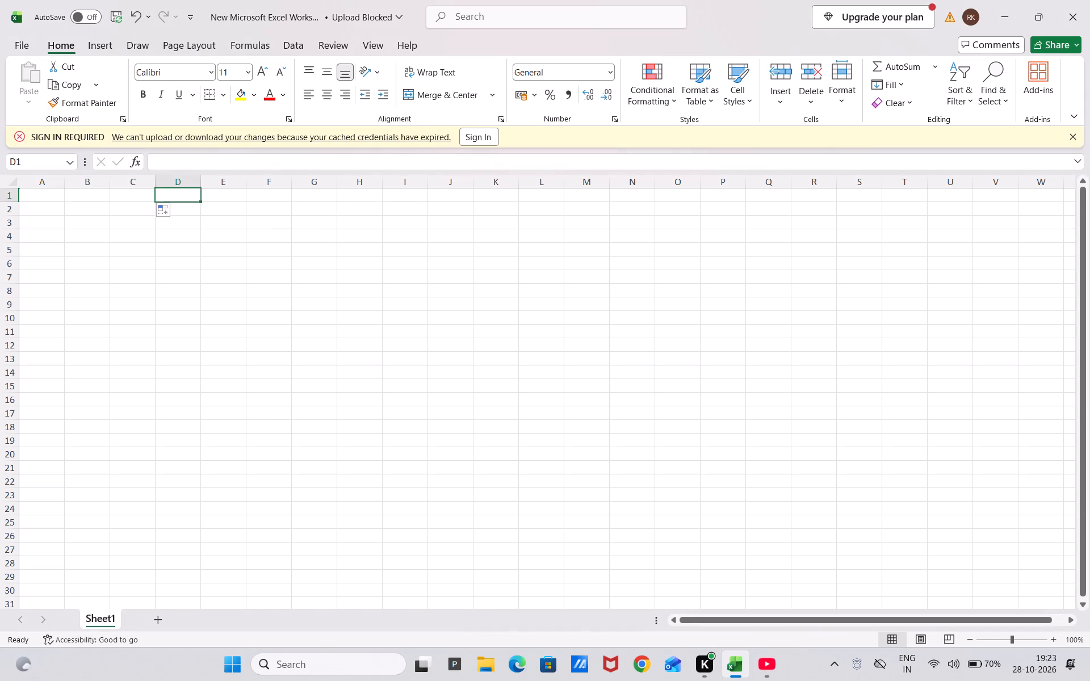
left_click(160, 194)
Merge and center cells A1 to G2 into one title cell.
left_click(37, 198)
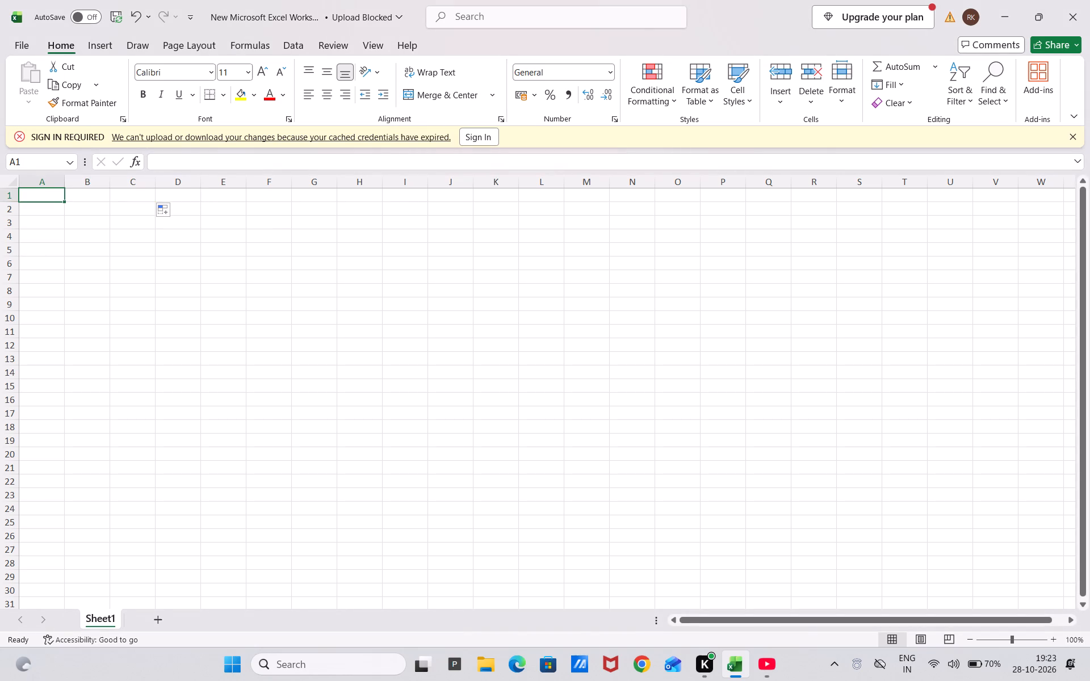
left_click_drag(37, 198, 276, 205)
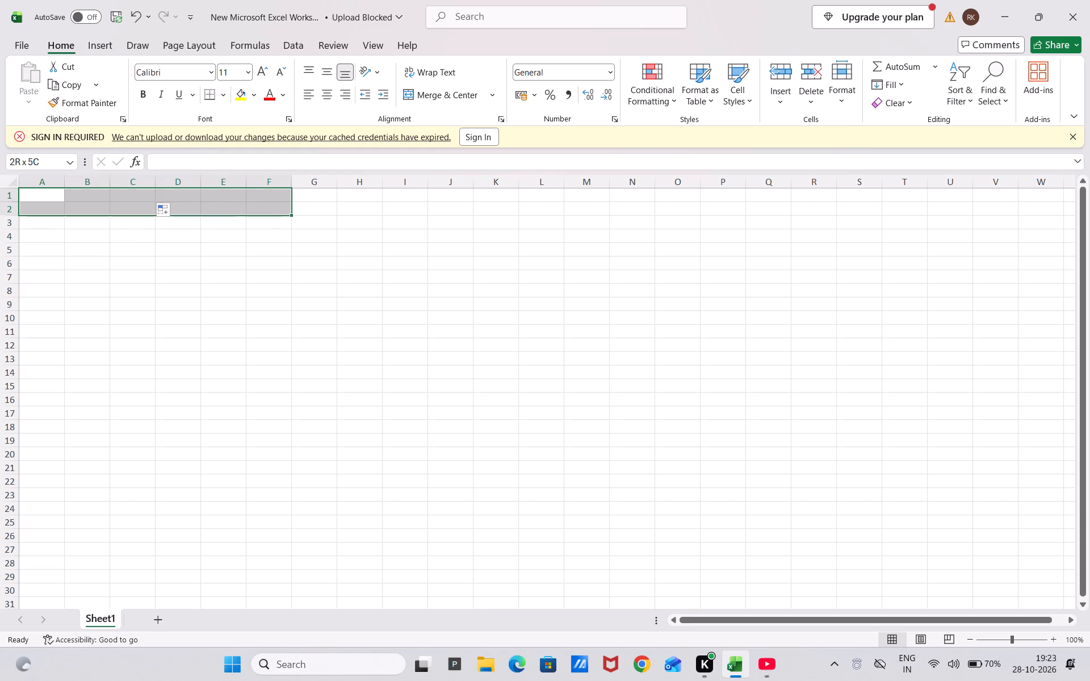
left_click_drag(276, 205, 293, 204)
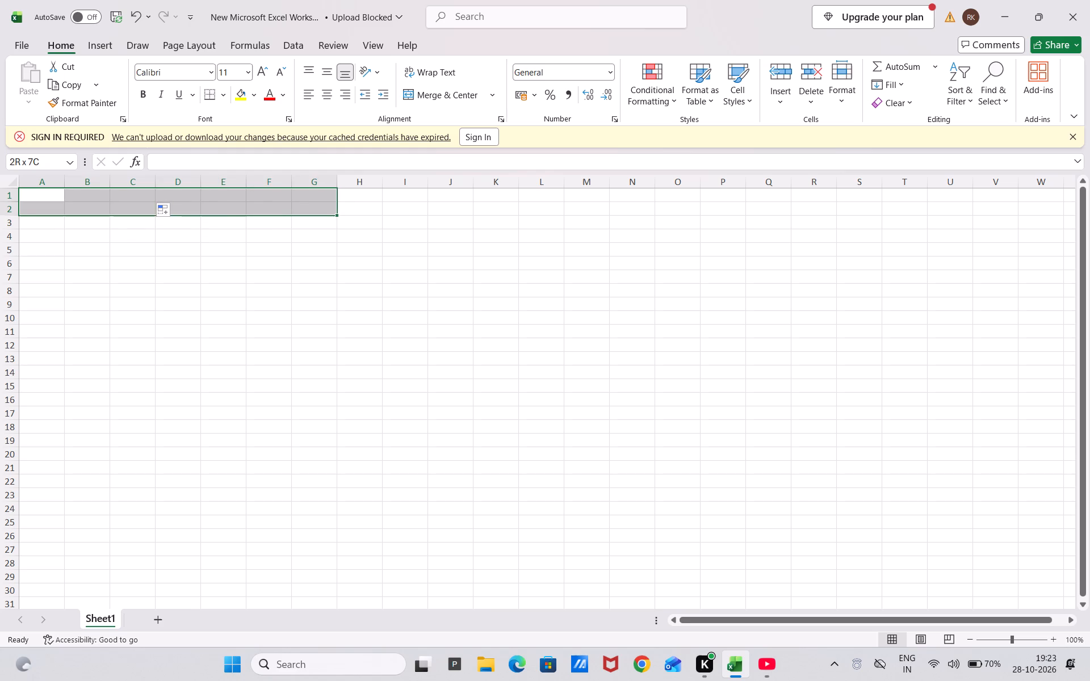
left_click_drag(293, 204, 294, 204)
left_click(484, 94)
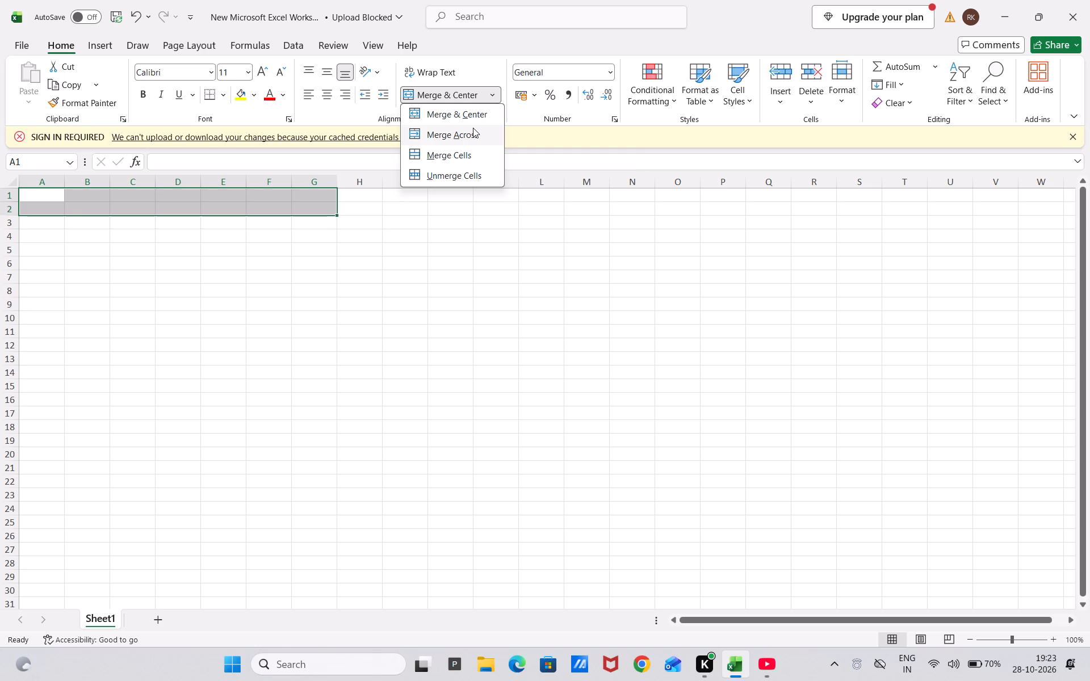
left_click(468, 107)
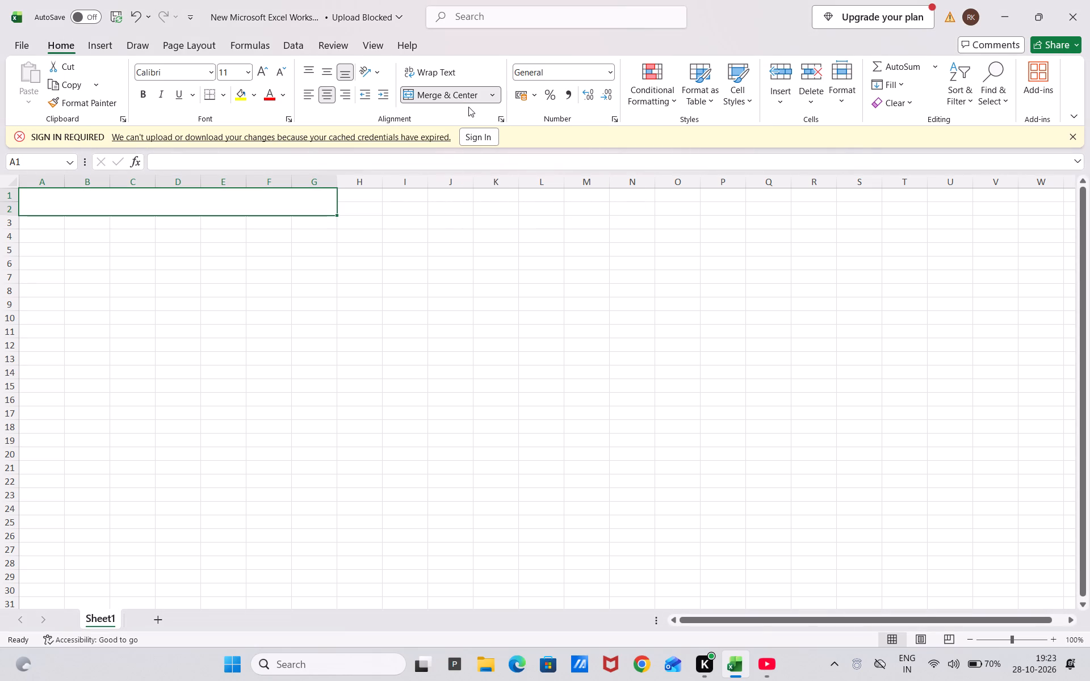
Enter the title "Tax invoice" at font size 22 in the merged cell A1:G2.
left_click(83, 205)
key("space")
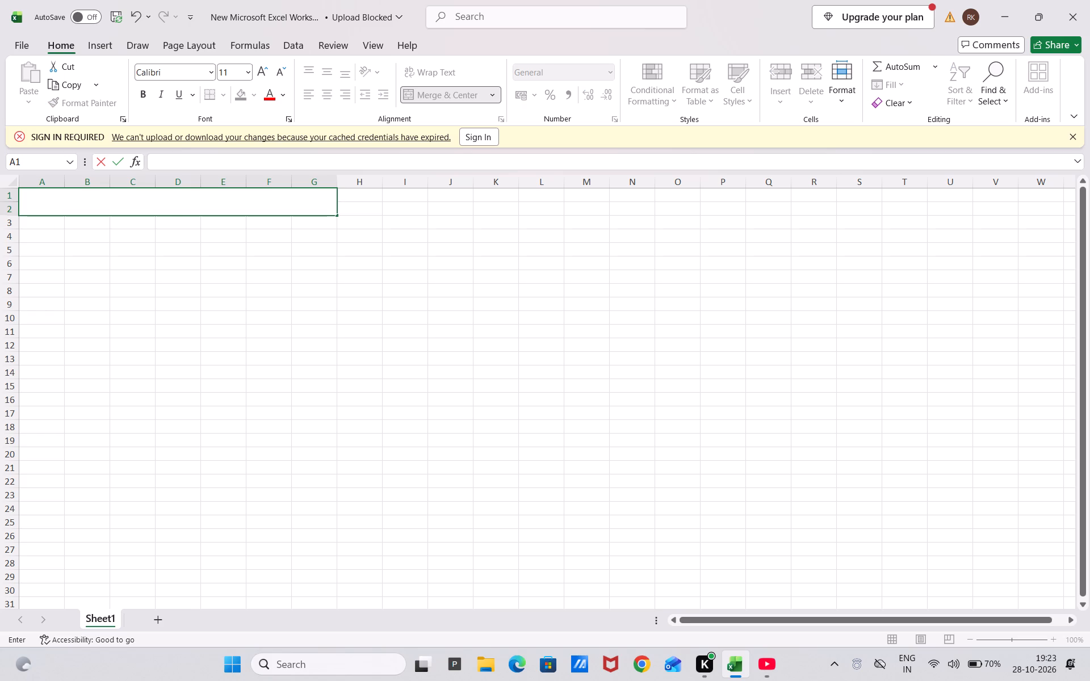
left_click(249, 72)
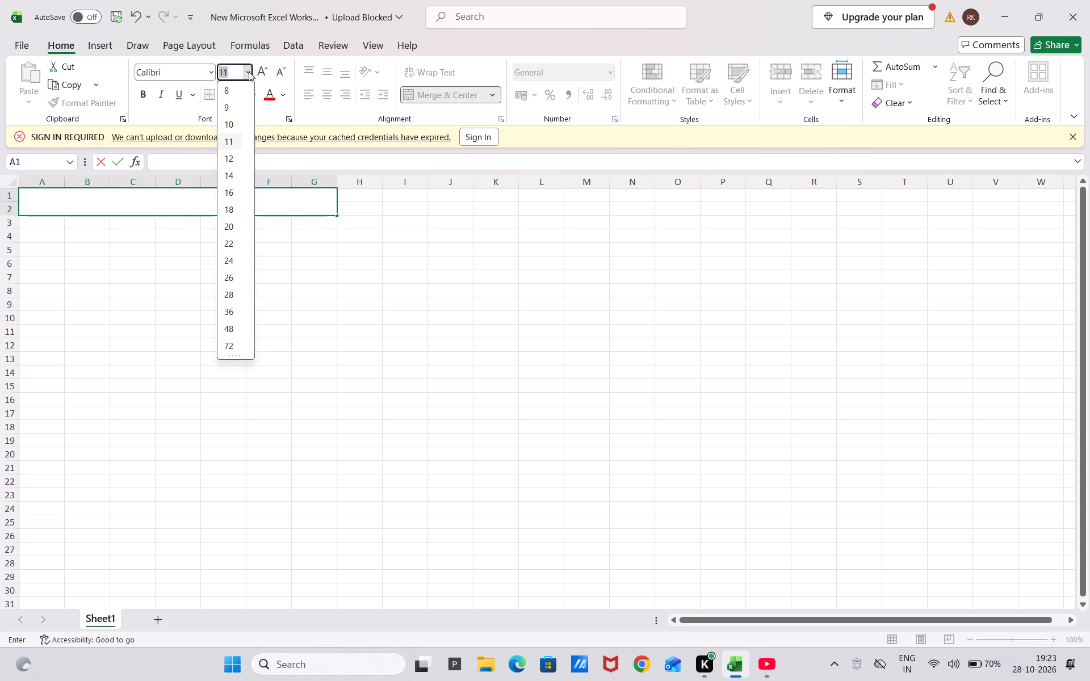
left_click(228, 239)
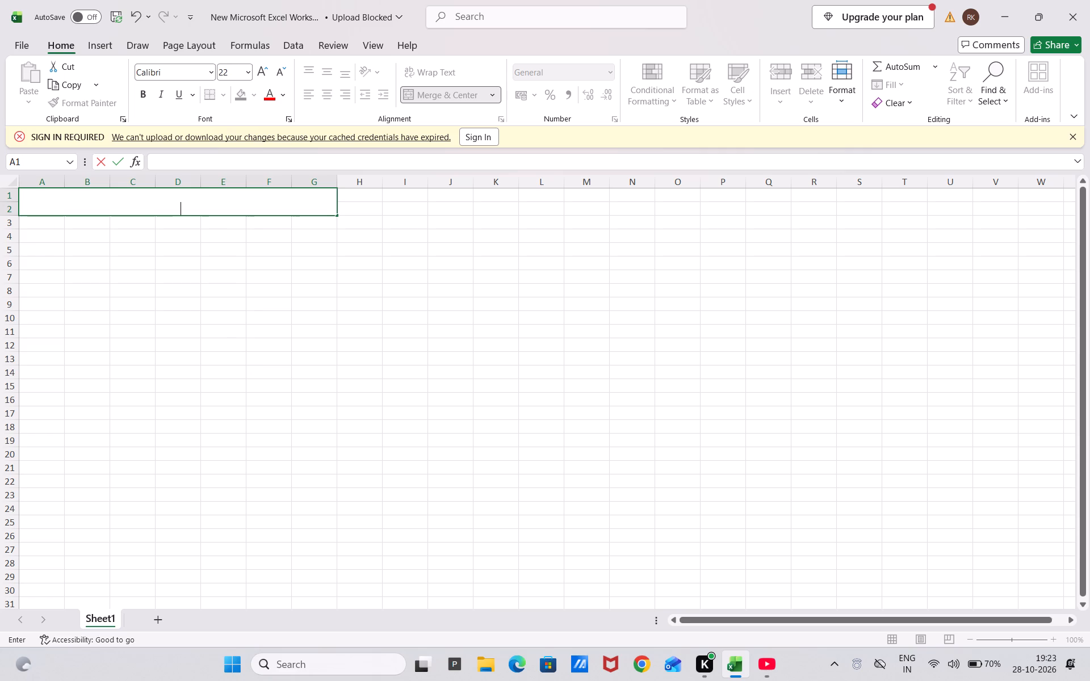
key("shift+t")
type("ax")
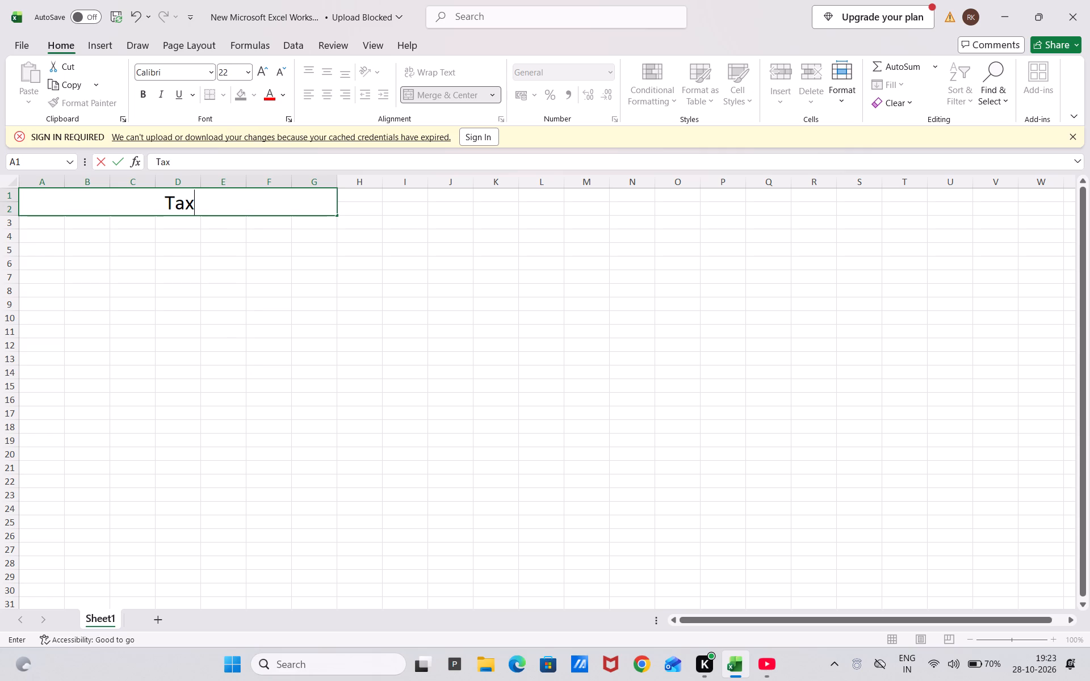
key("space")
type("in")
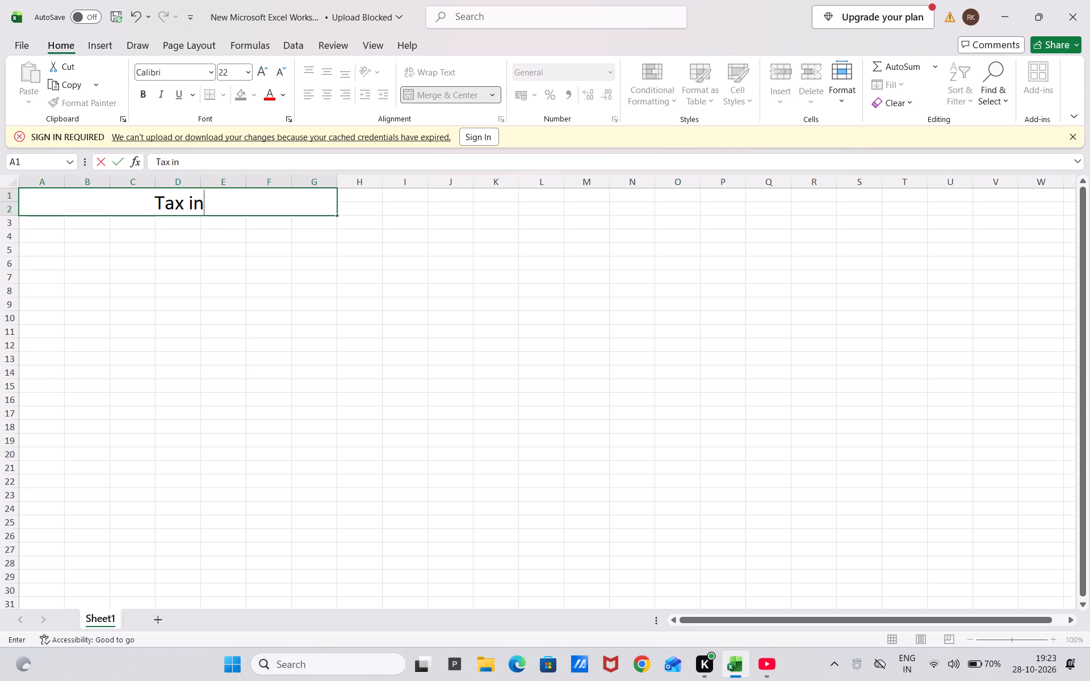
key("v")
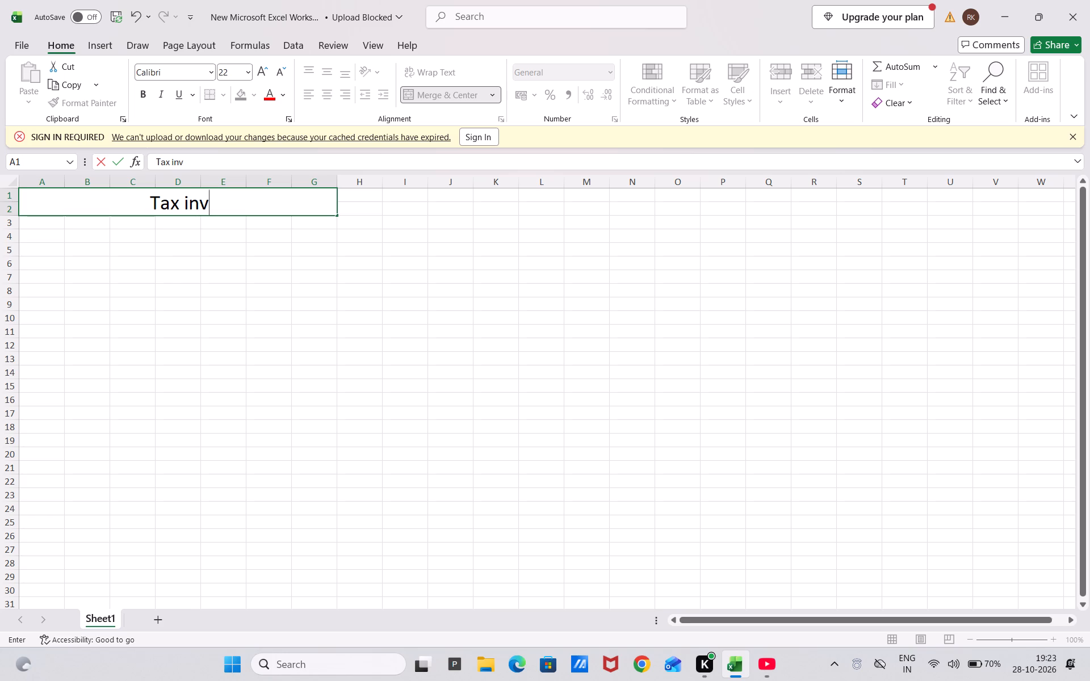
key("o")
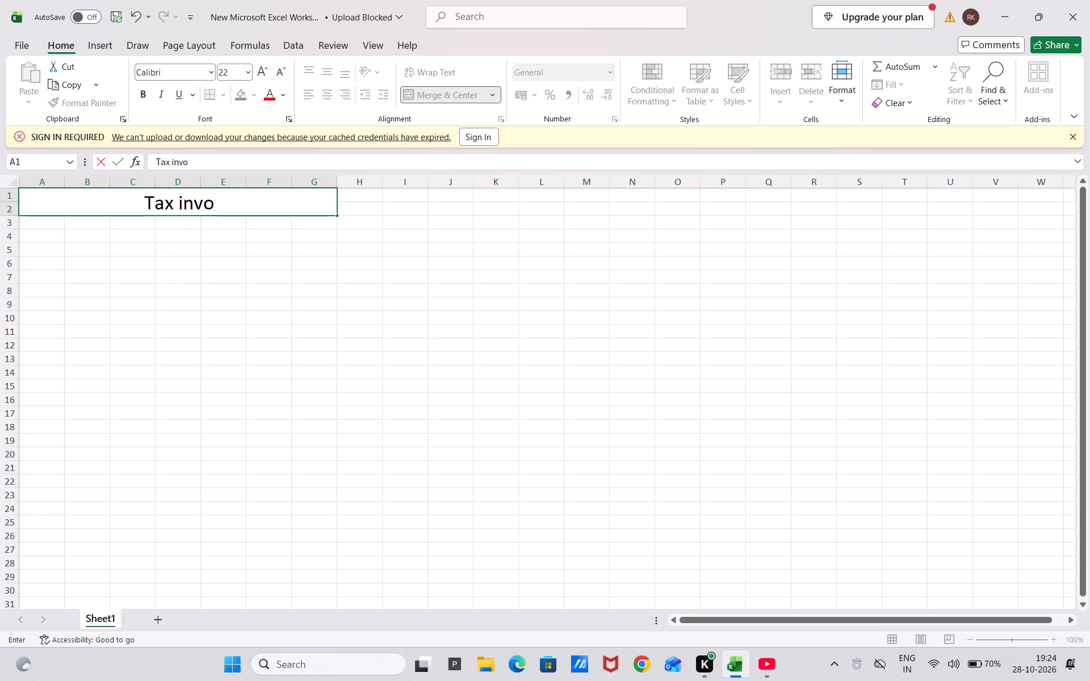
type("iv")
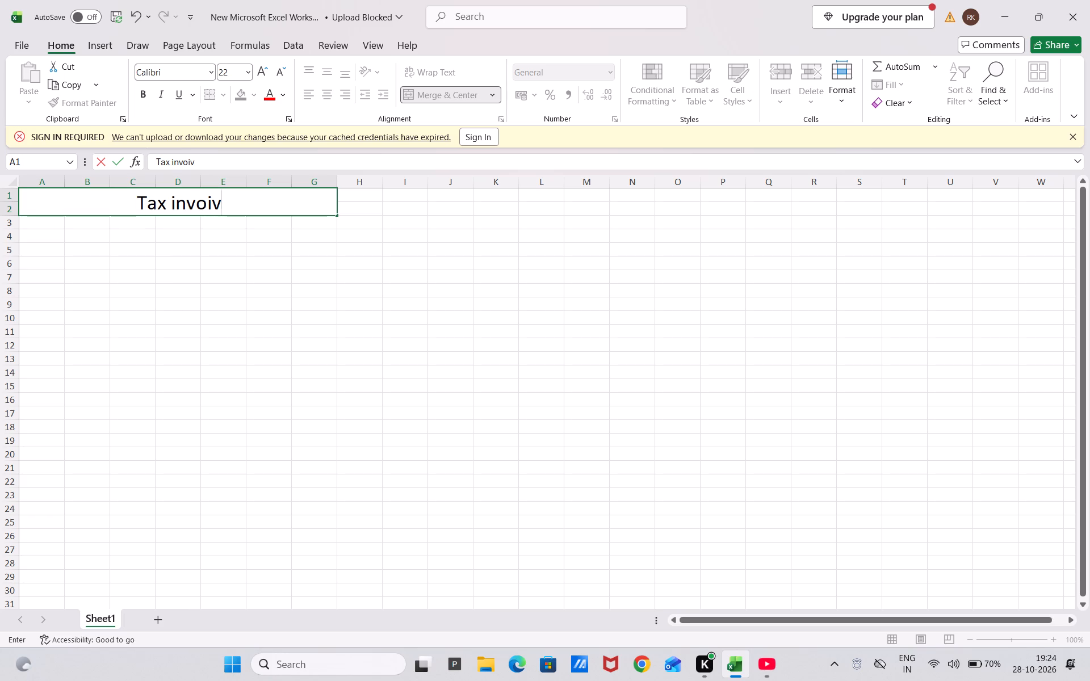
key("BackSpace")
key("c")
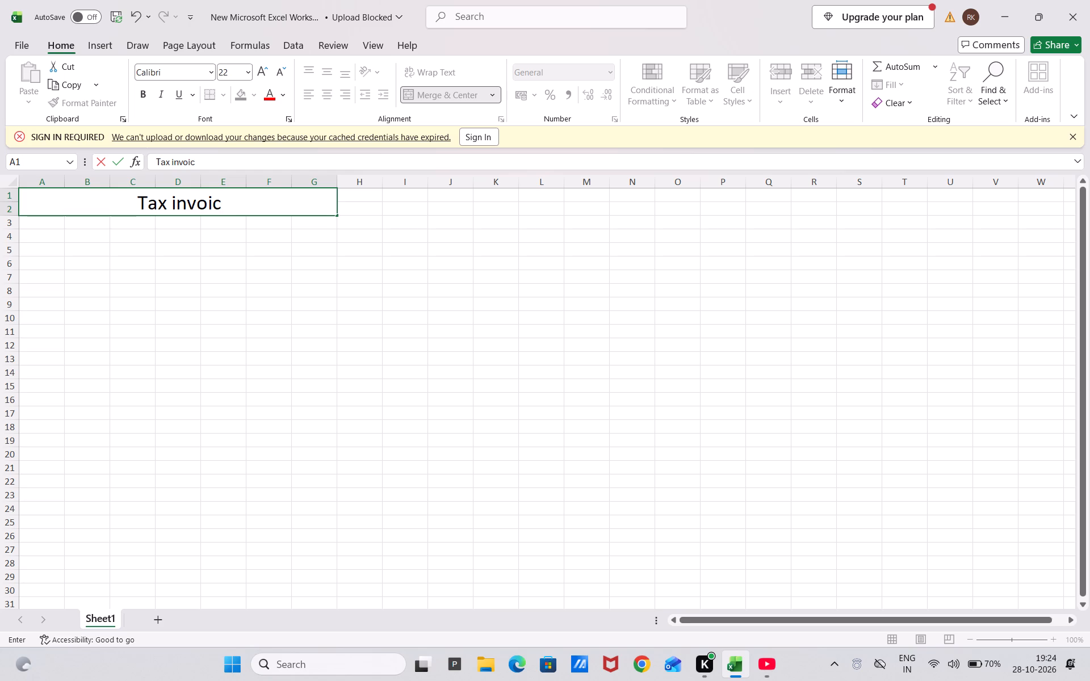
key("e")
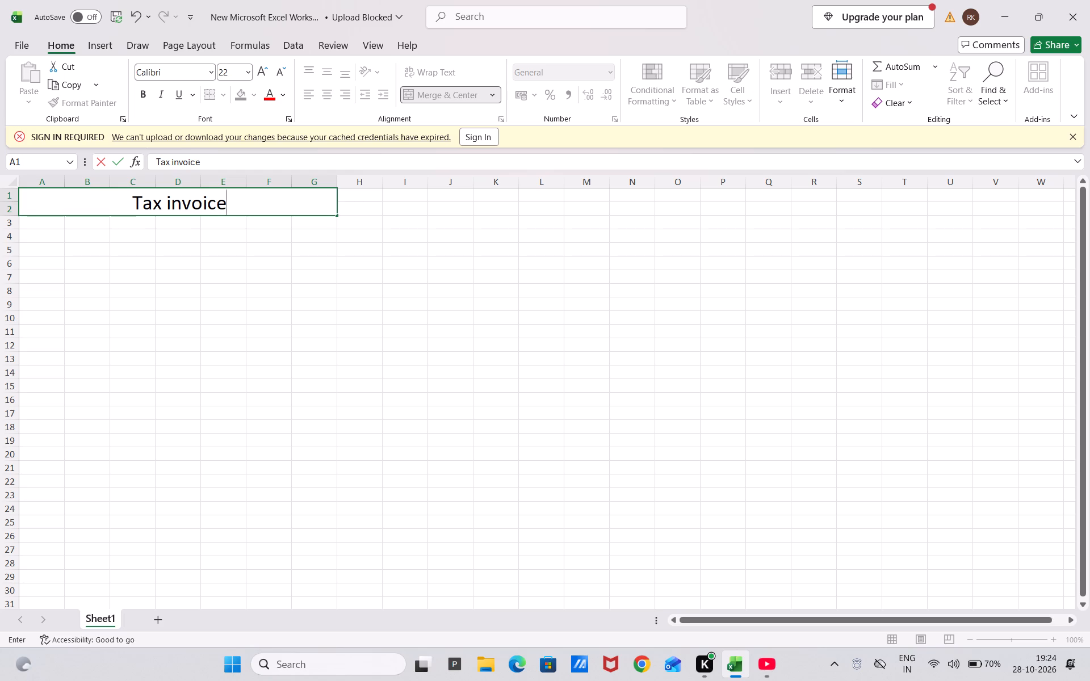
left_click(359, 196)
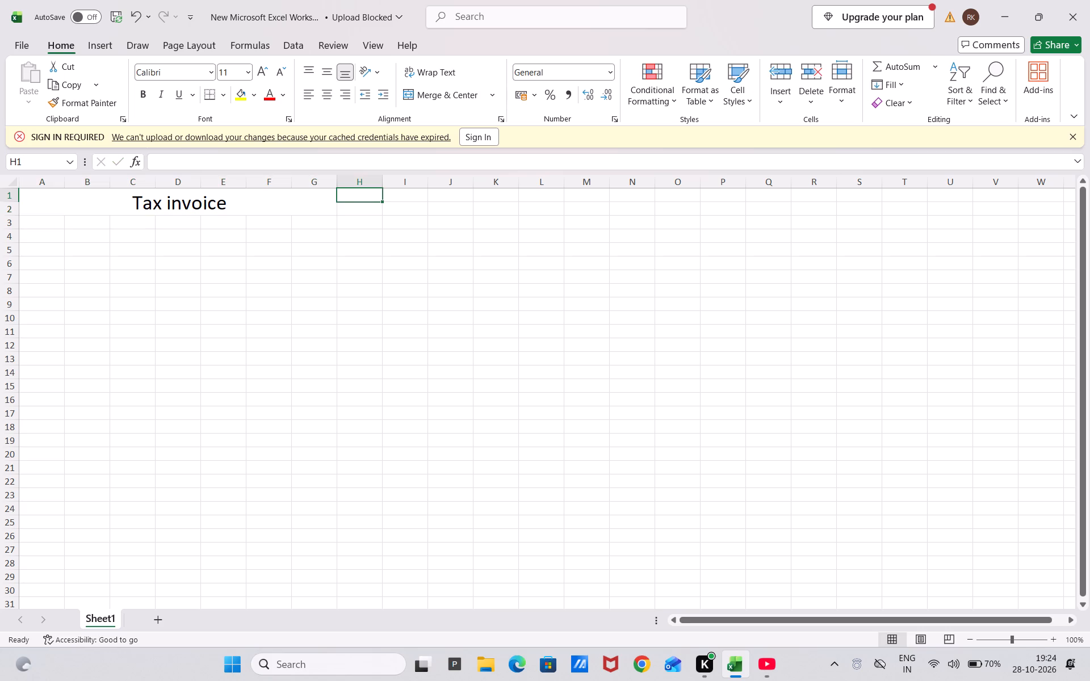
Merge and center cells H1 to J2 beside the title.
left_click_drag(359, 196, 395, 209)
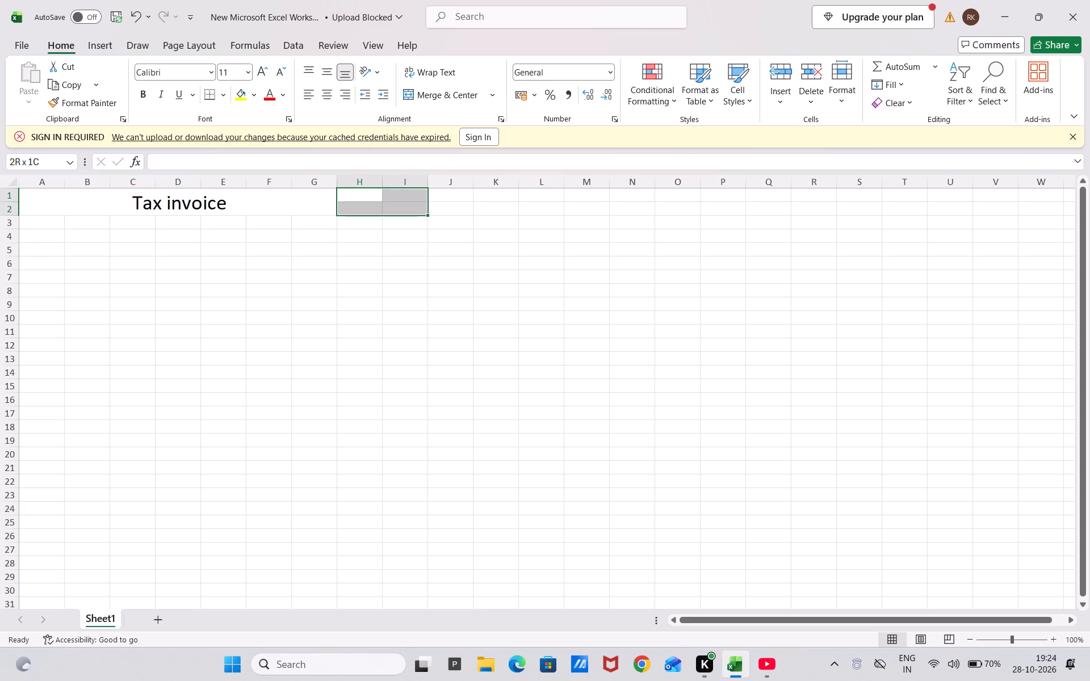
left_click_drag(395, 209, 443, 212)
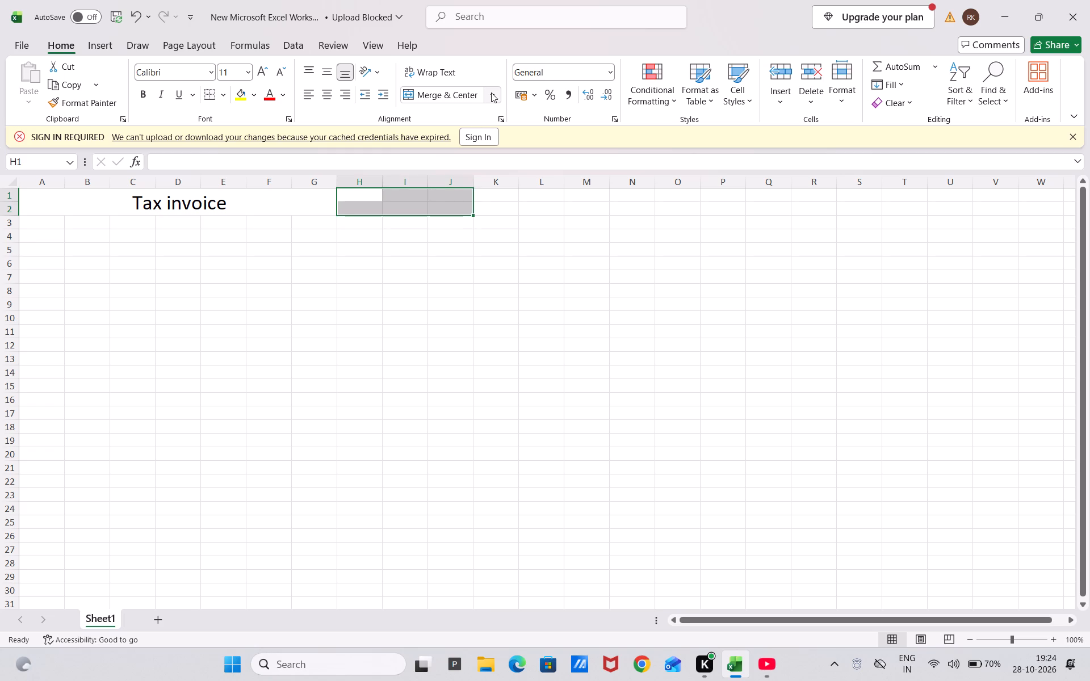
left_click(467, 91)
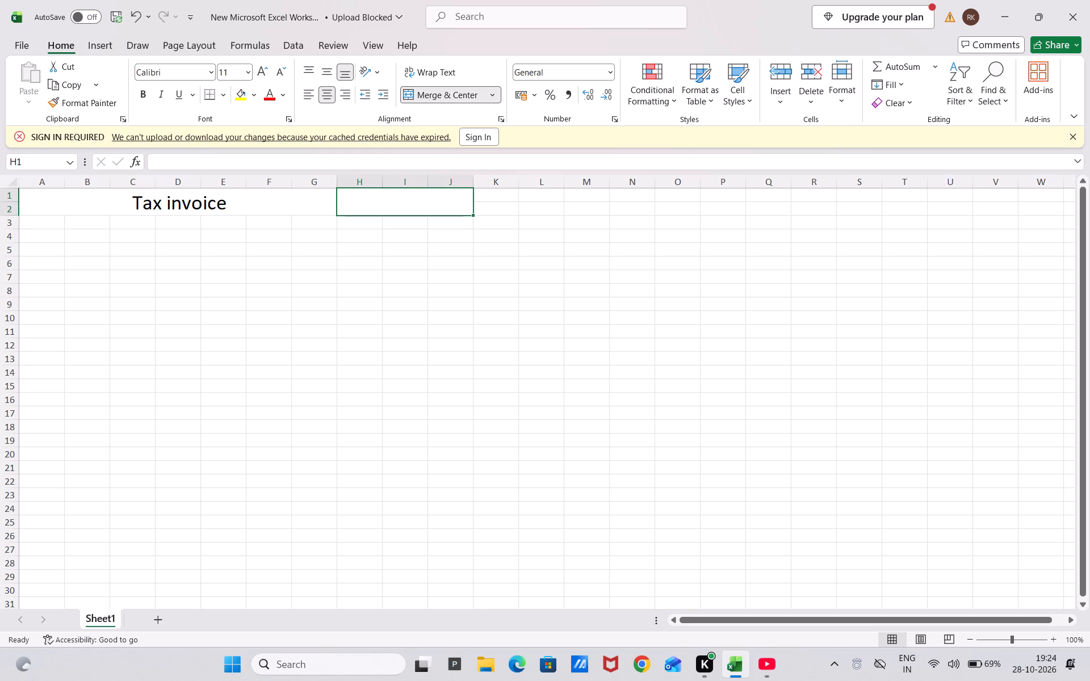
Set the merged cell H1:J2 to font size 20 and enter "LOGO" in it.
left_click(358, 202)
left_click(248, 73)
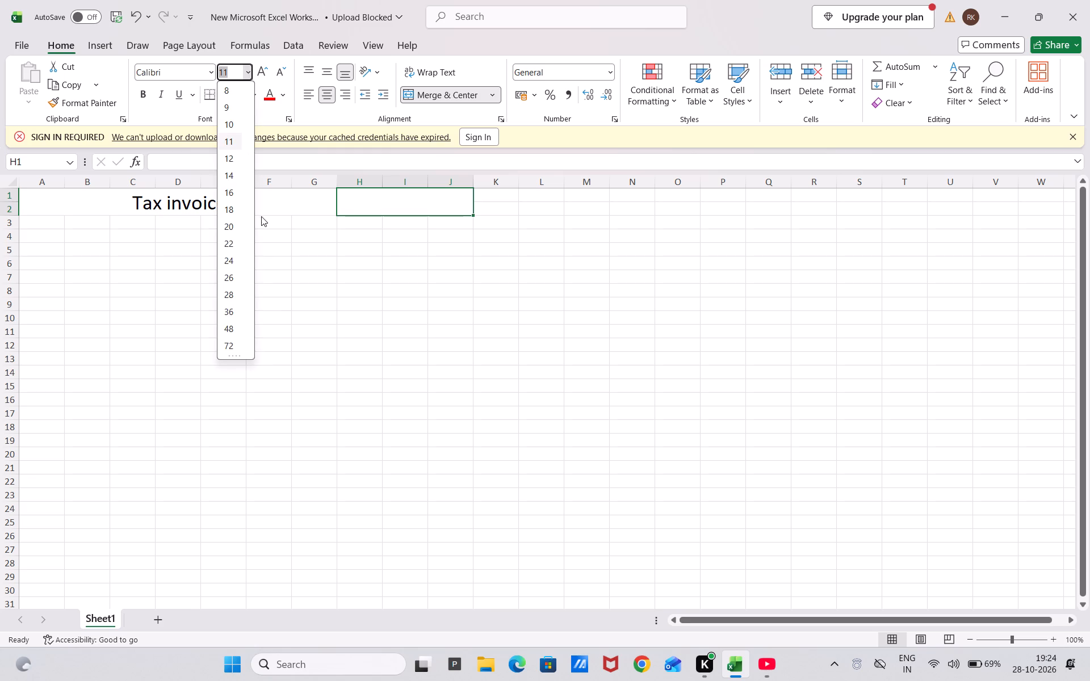
left_click(234, 227)
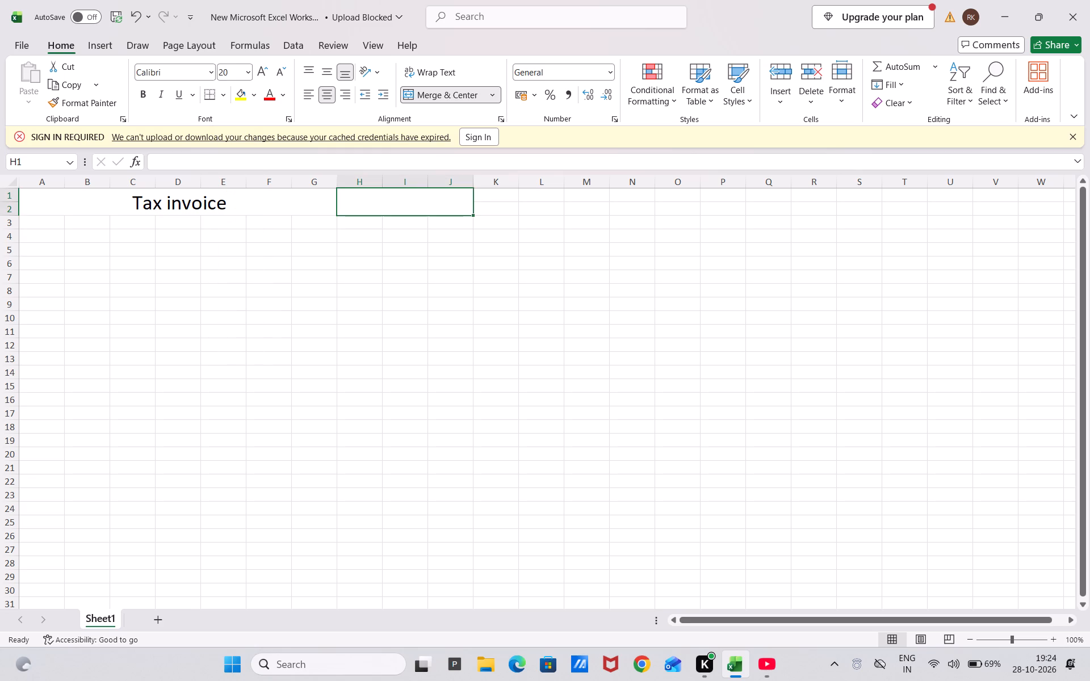
left_click(350, 201)
key("space")
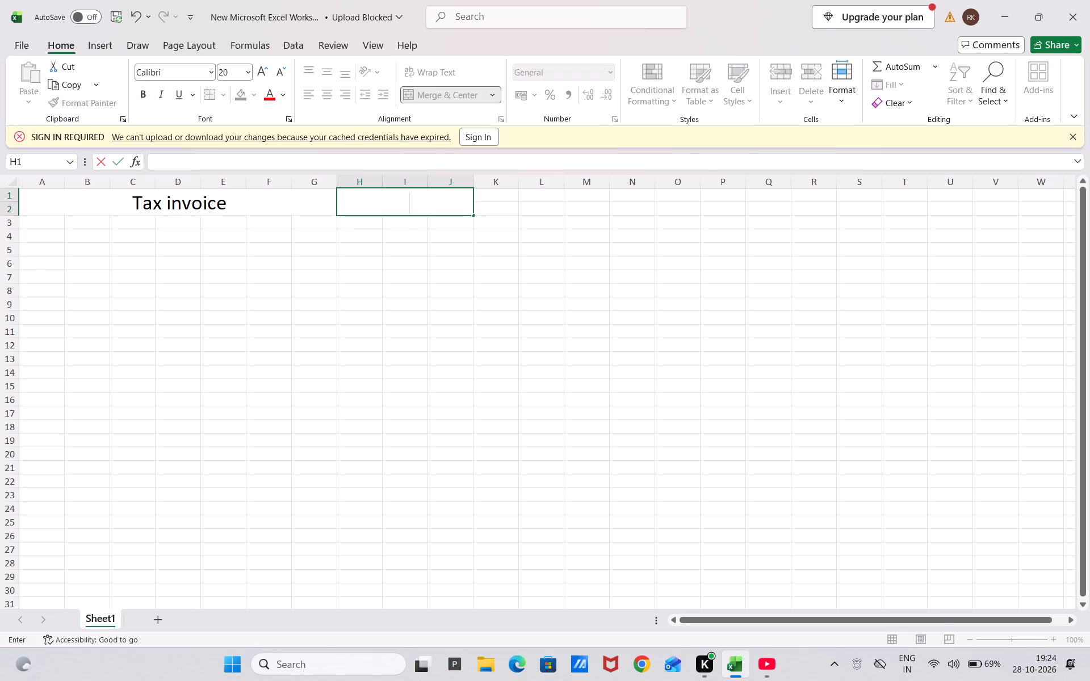
type("LOGO")
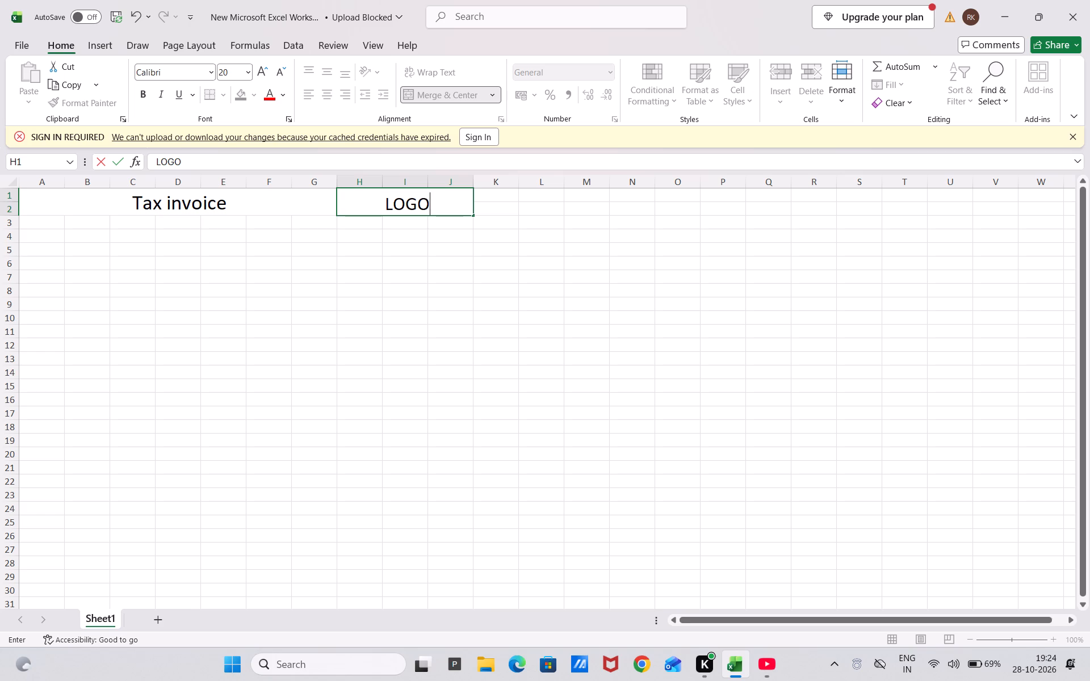
left_click(174, 205)
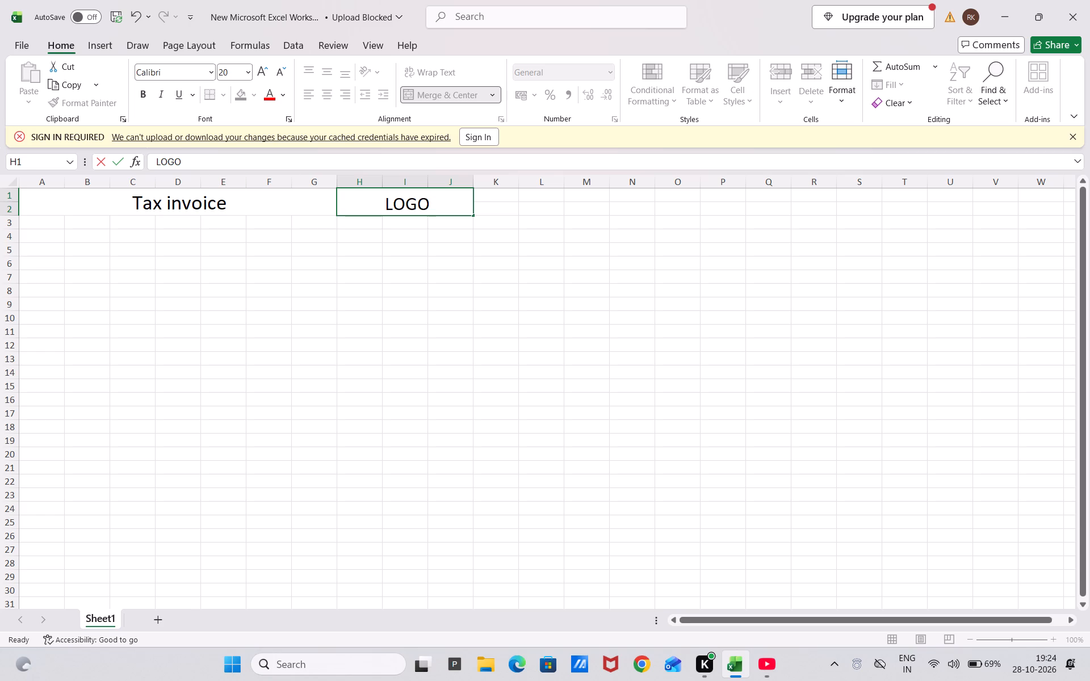
Correct the title in merged cell A1:G2 to read "Tax Invoice" with a capital I.
left_click(170, 205)
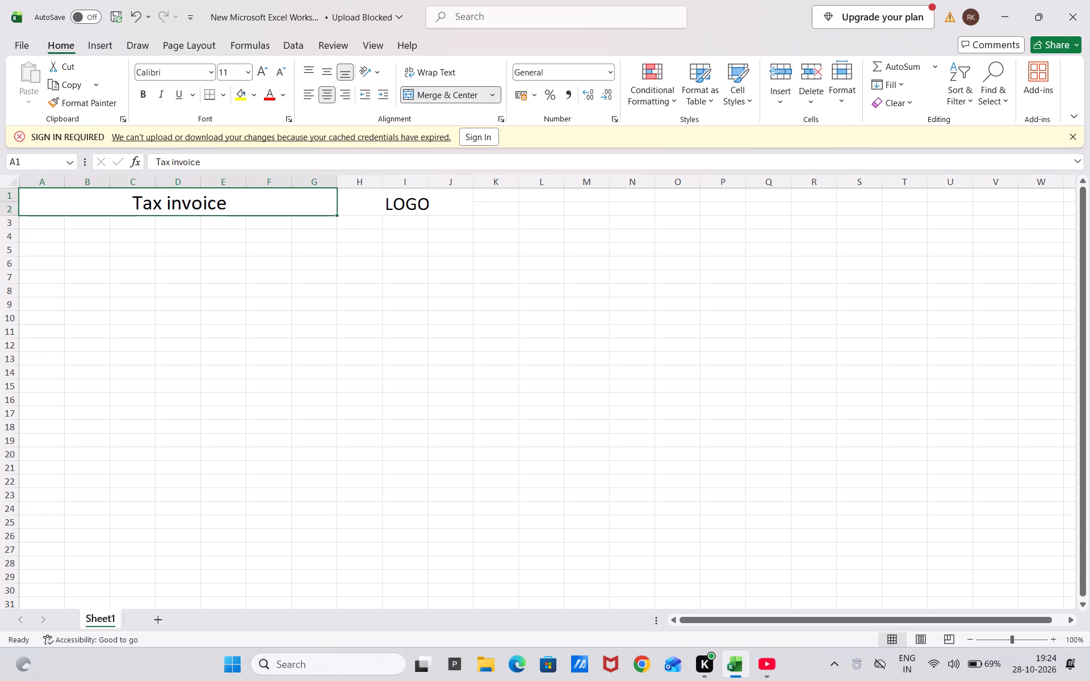
key("Left")
key("Left")
left_click(220, 203)
left_click(244, 199)
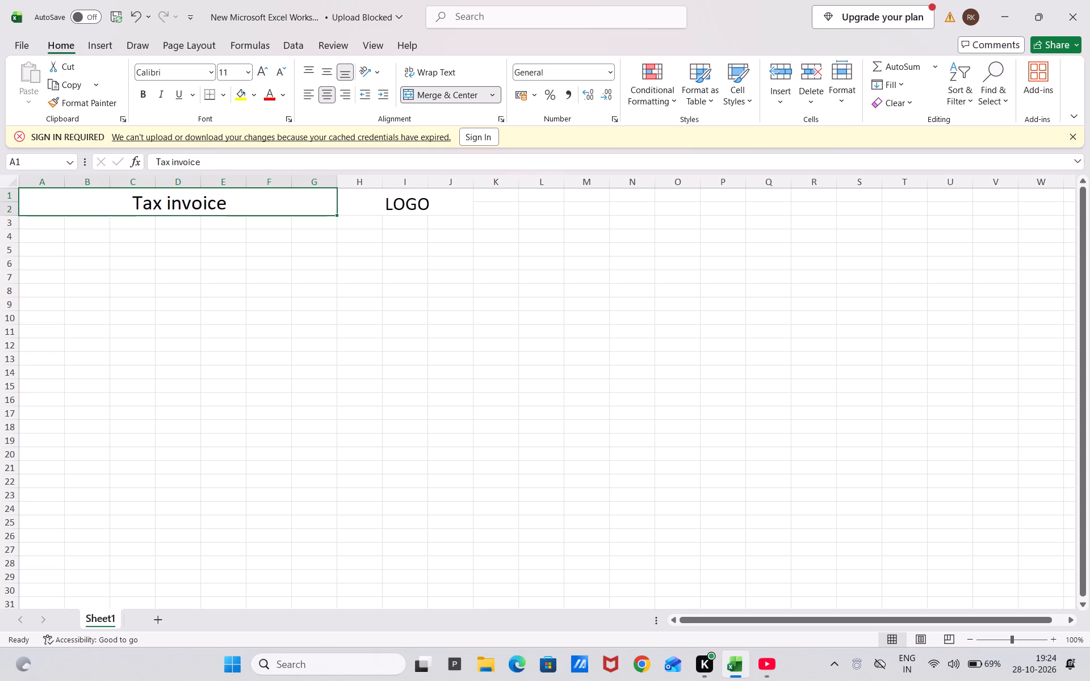
triple_click(219, 212)
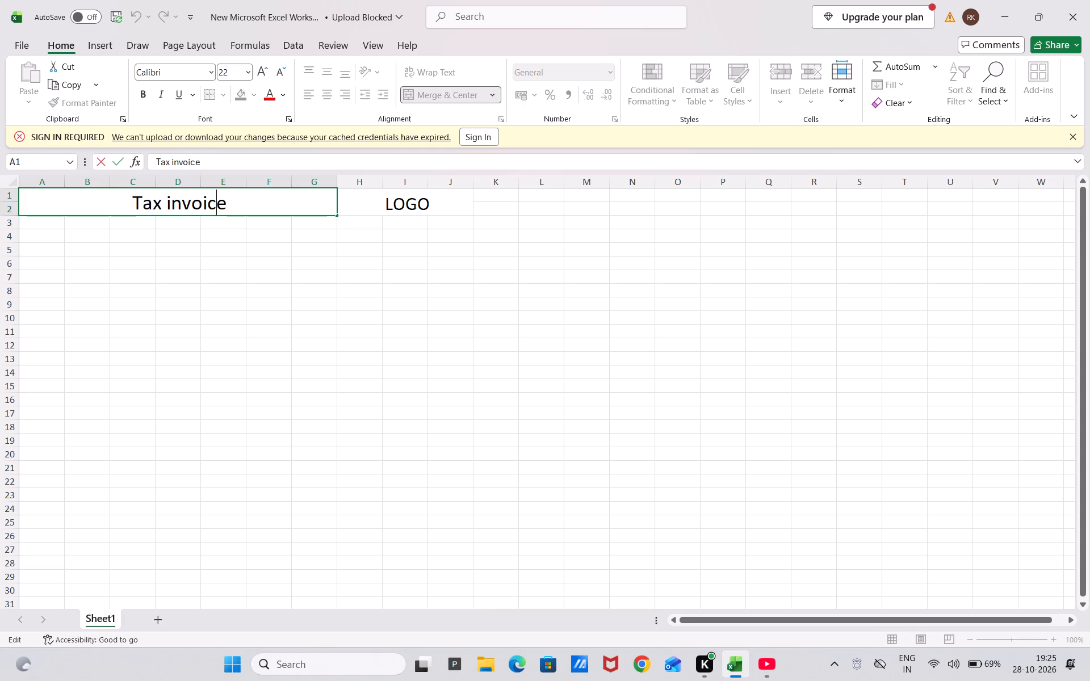
key("Left")
key("Left")
key("Left")
key("Left")
key("Left")
key("Delete")
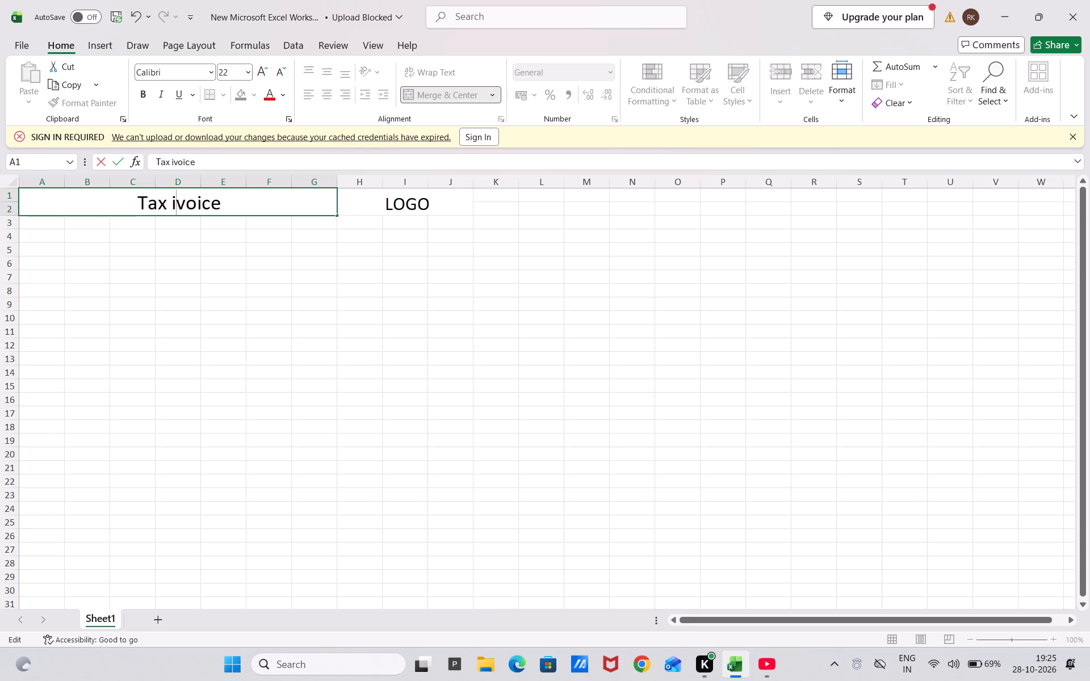
key("n")
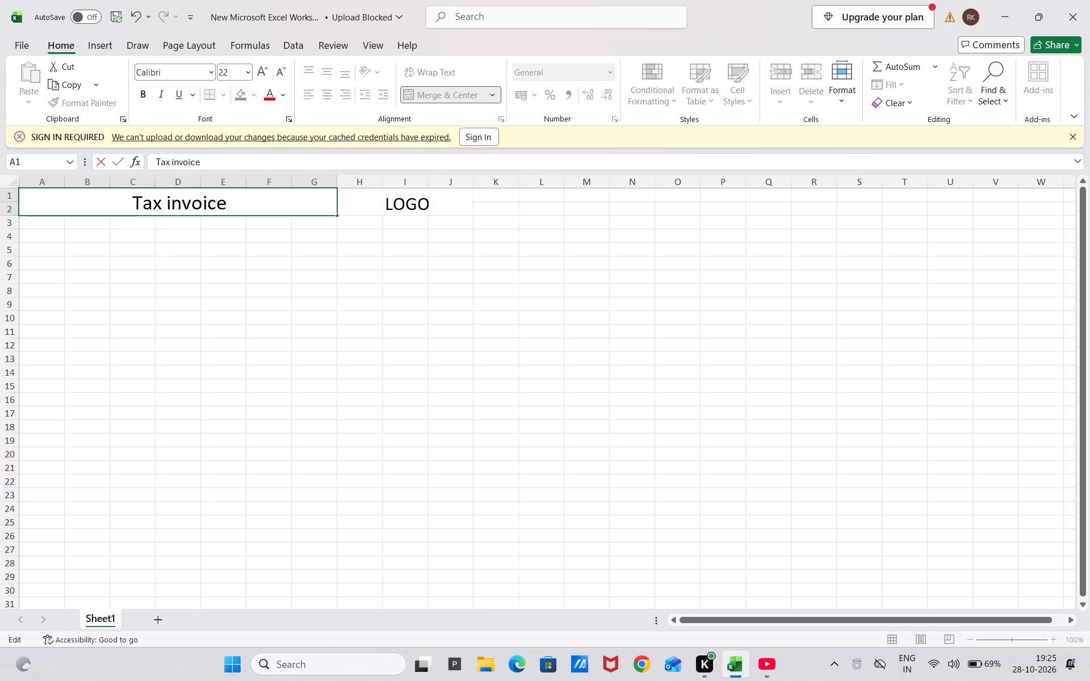
key("Left")
key("Delete")
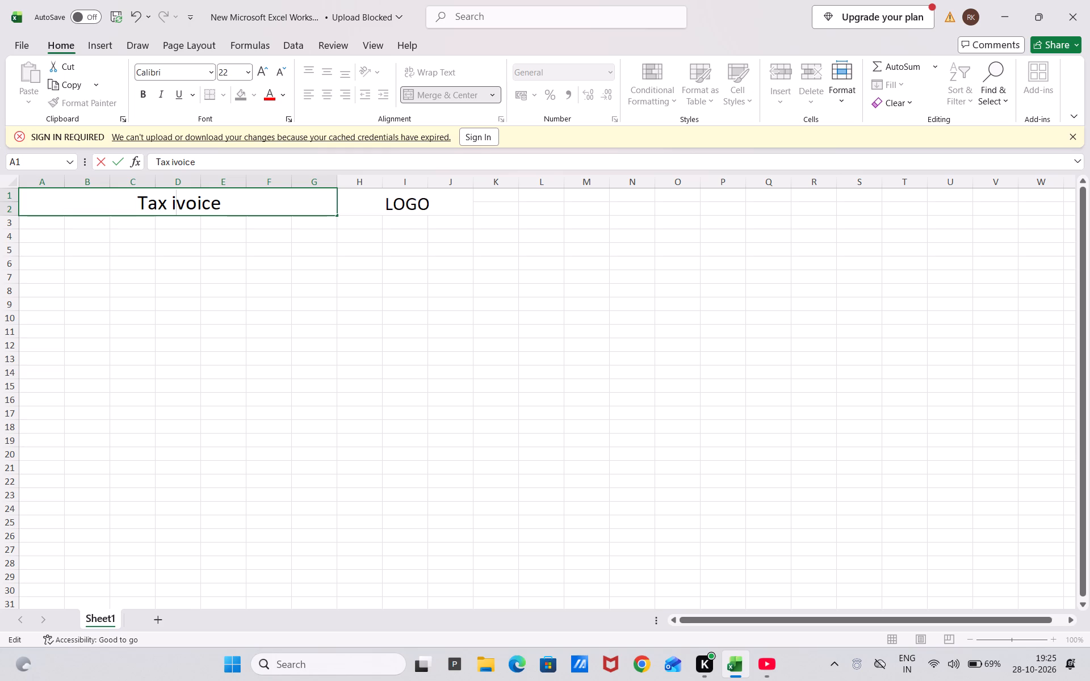
key("n")
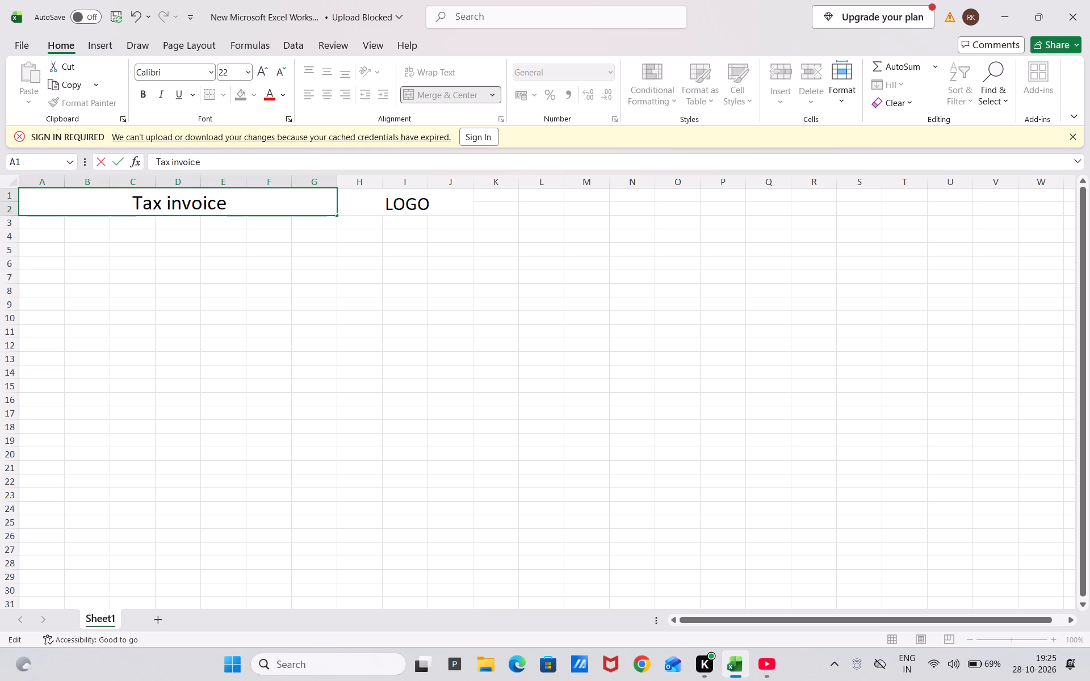
key("Left")
key("BackSpace")
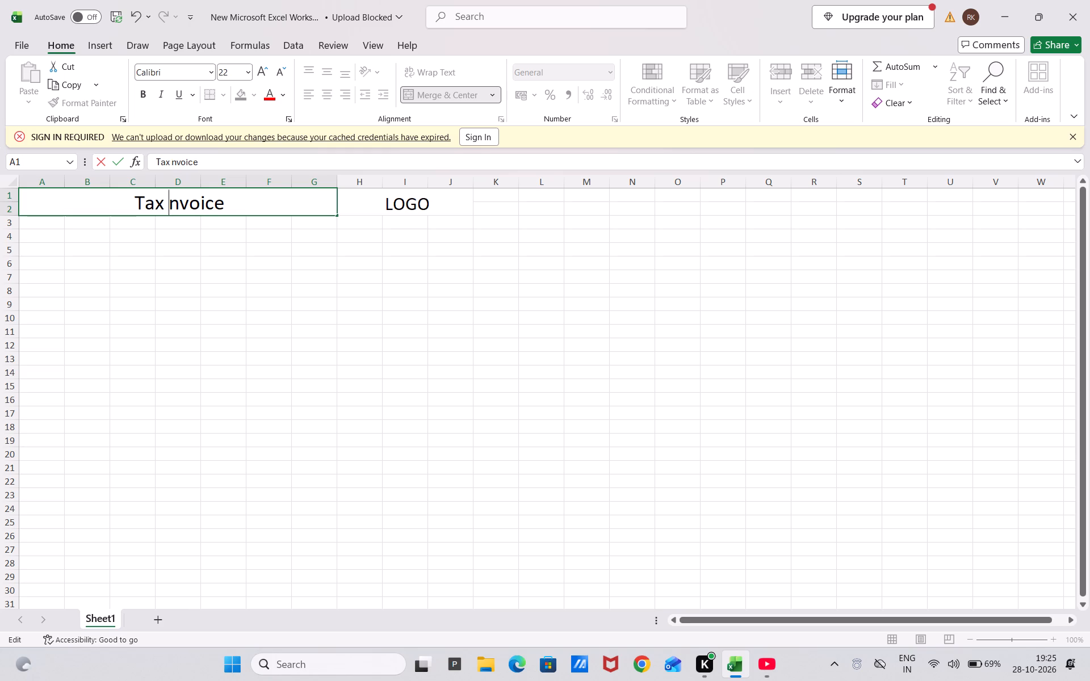
key("shift+i")
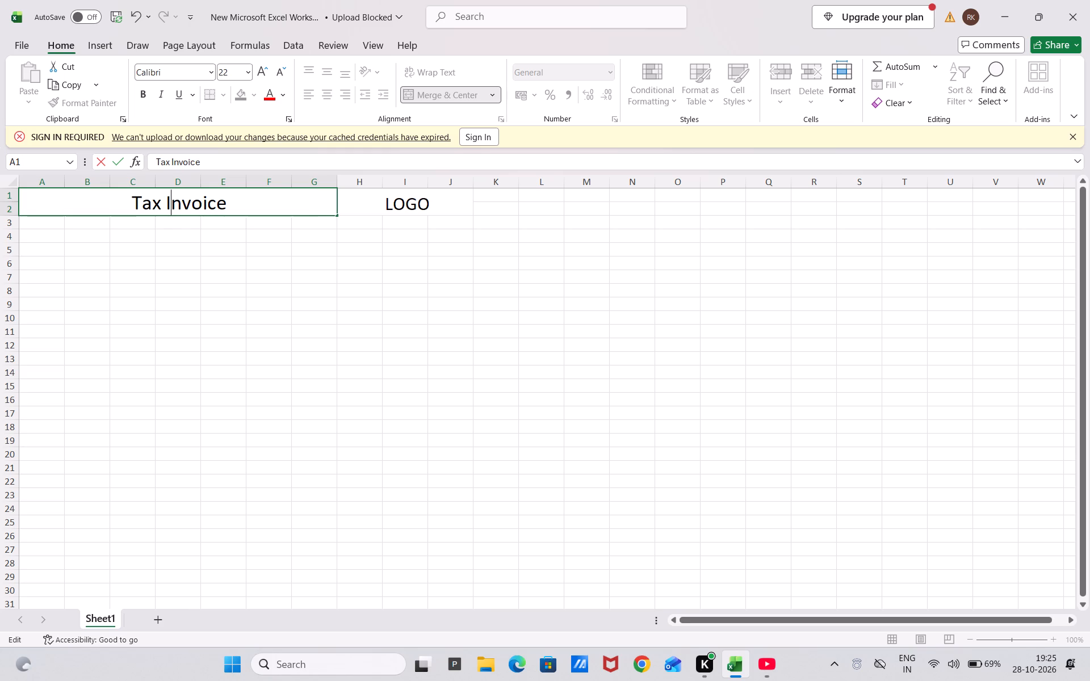
key("Return")
key("Return")
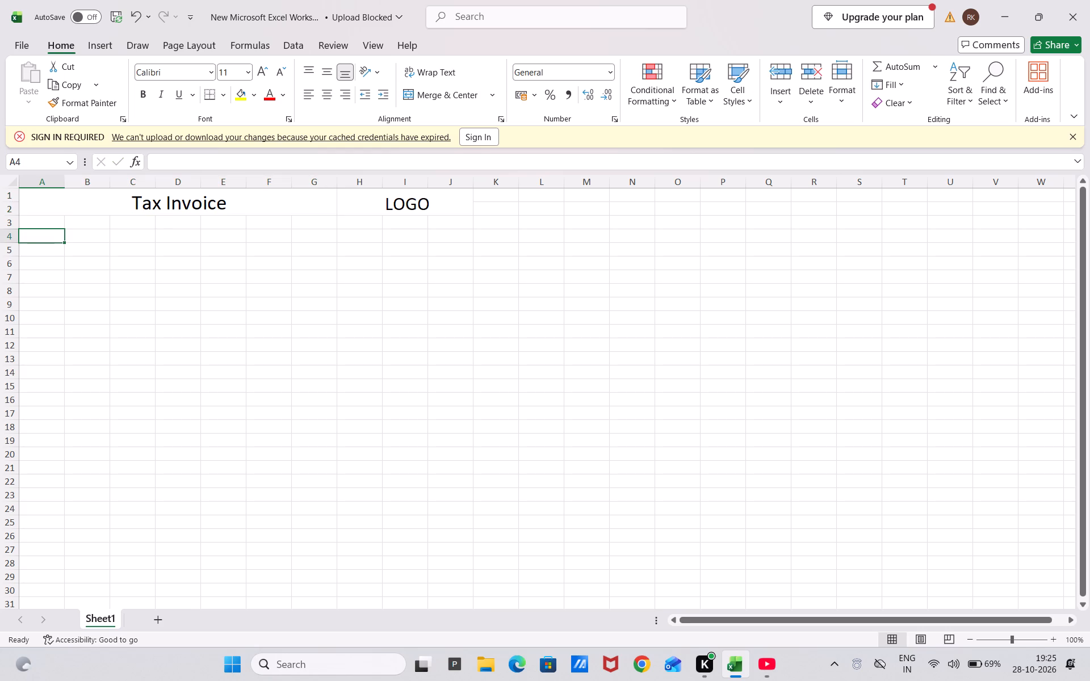
key("Up")
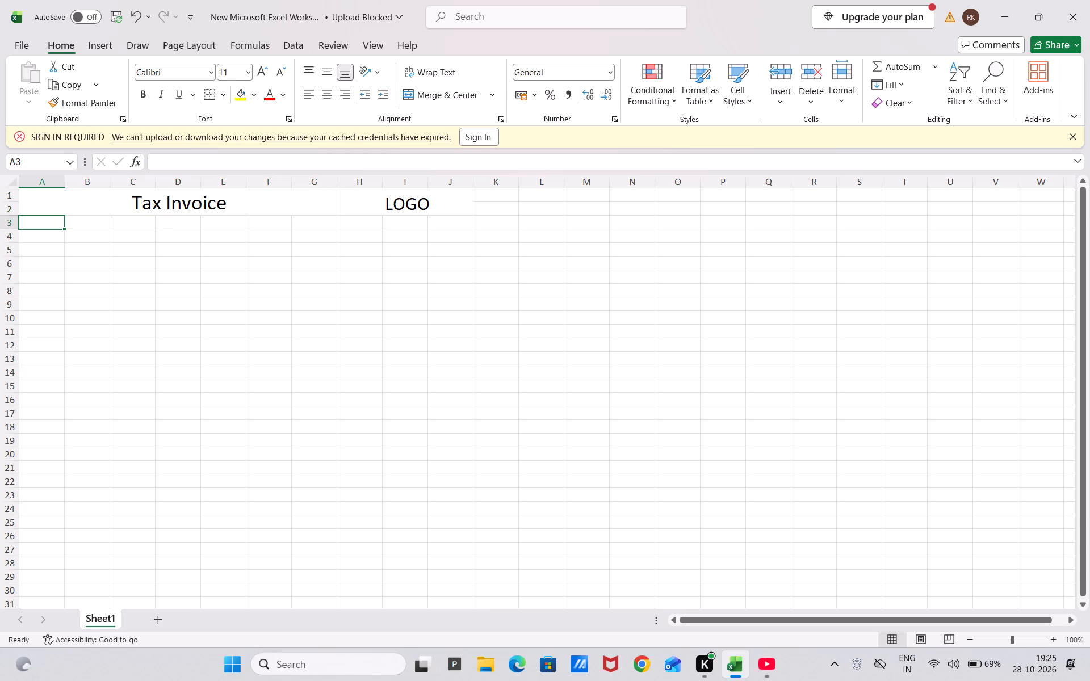
left_click(219, 212)
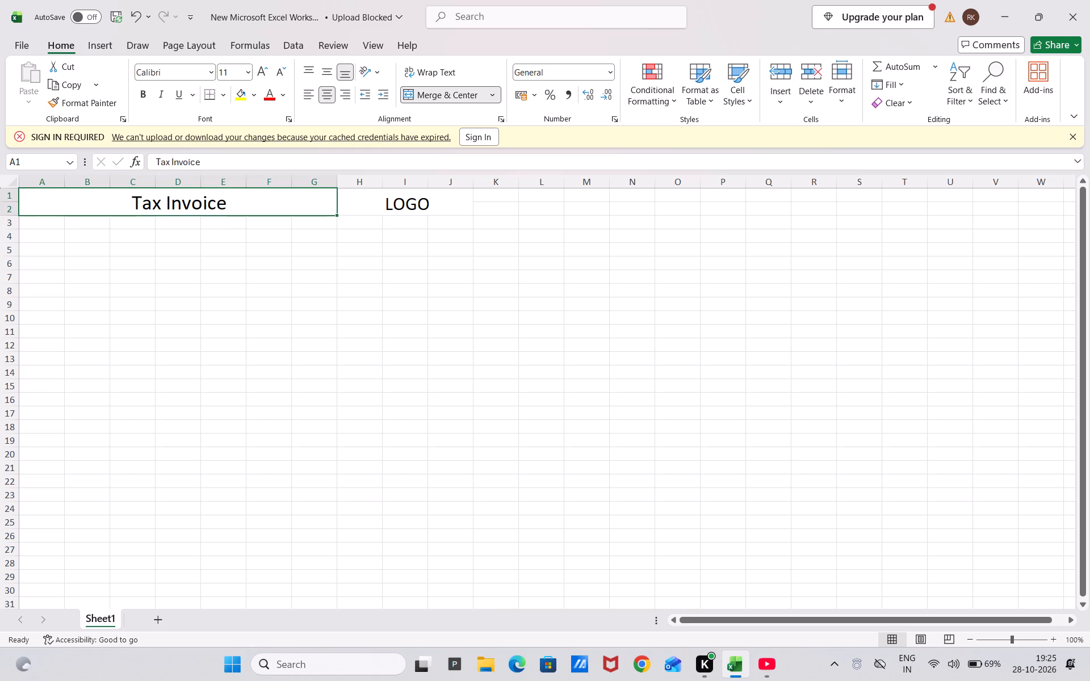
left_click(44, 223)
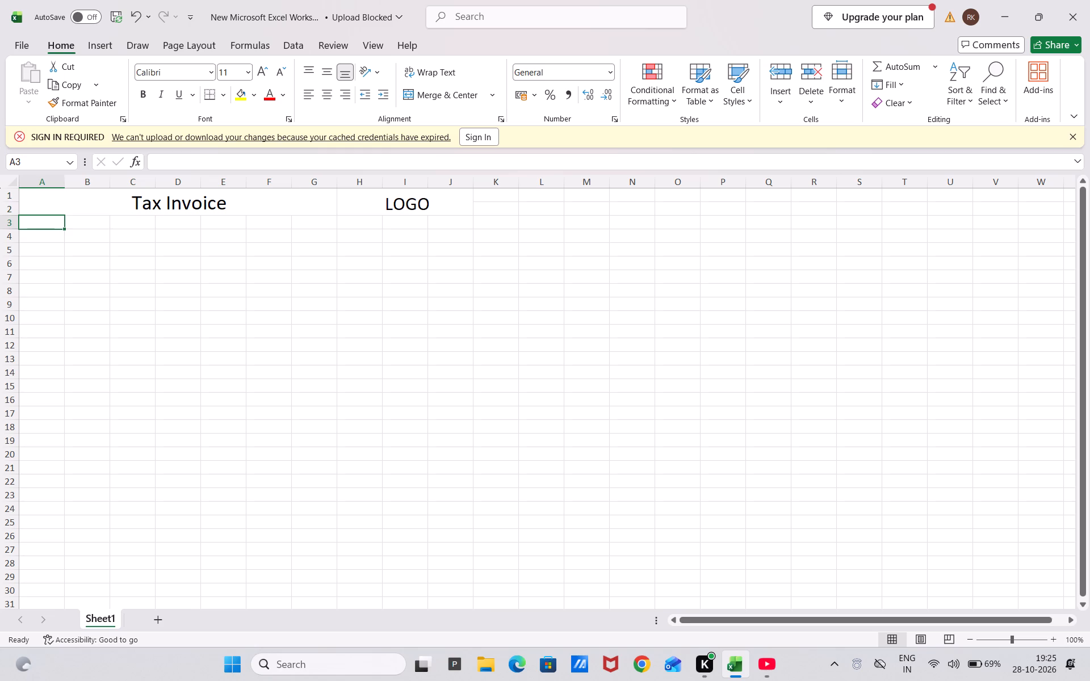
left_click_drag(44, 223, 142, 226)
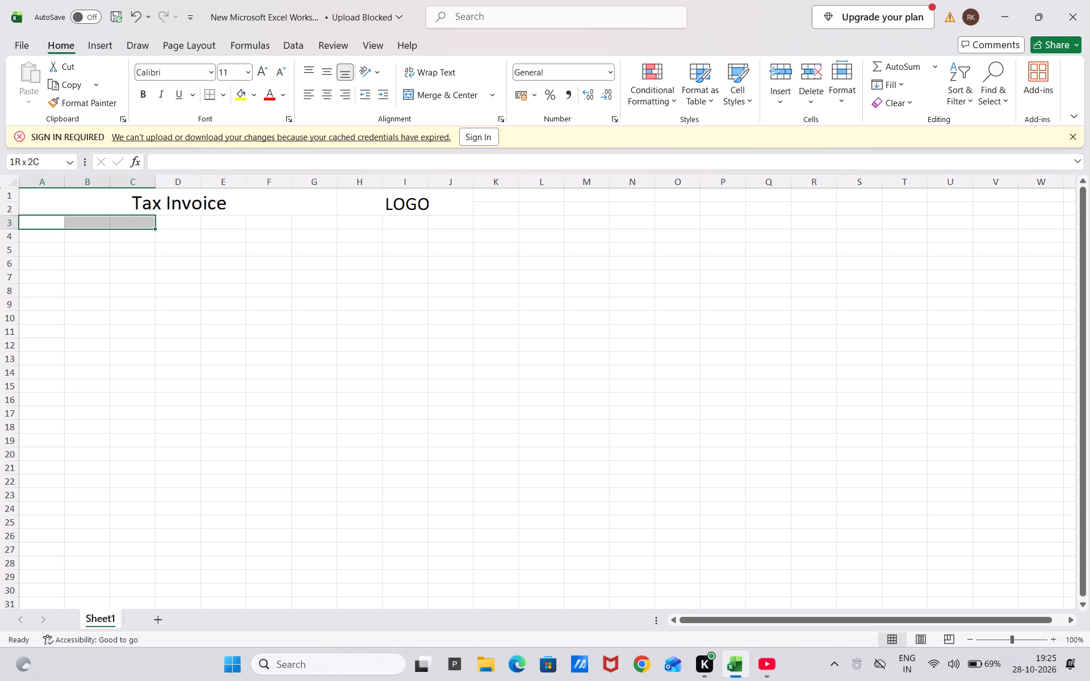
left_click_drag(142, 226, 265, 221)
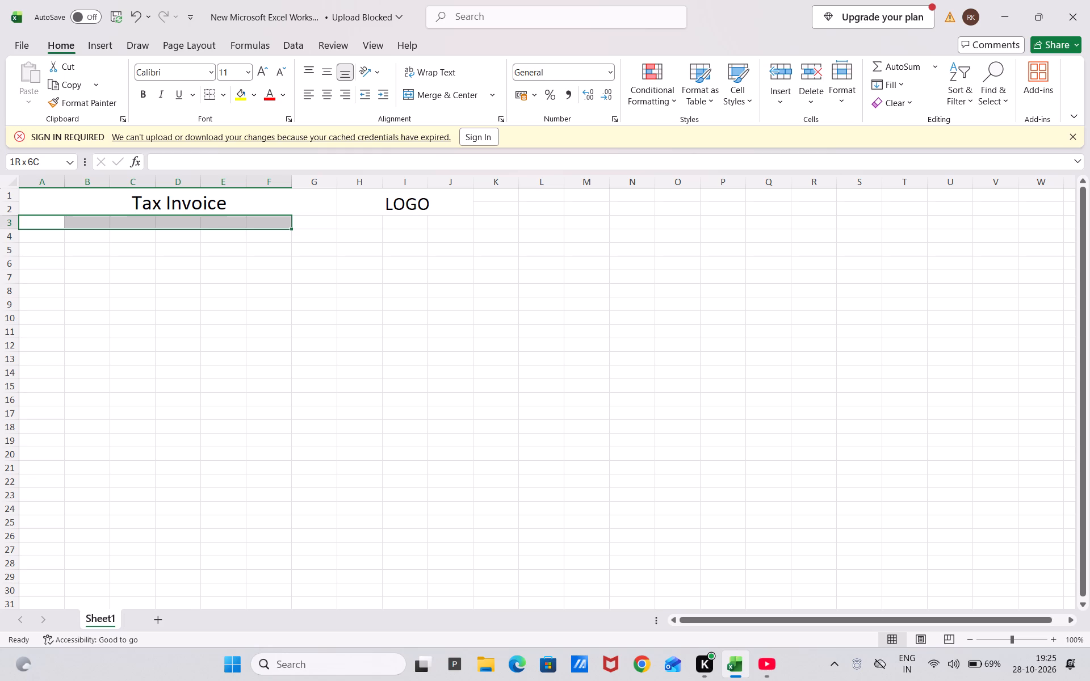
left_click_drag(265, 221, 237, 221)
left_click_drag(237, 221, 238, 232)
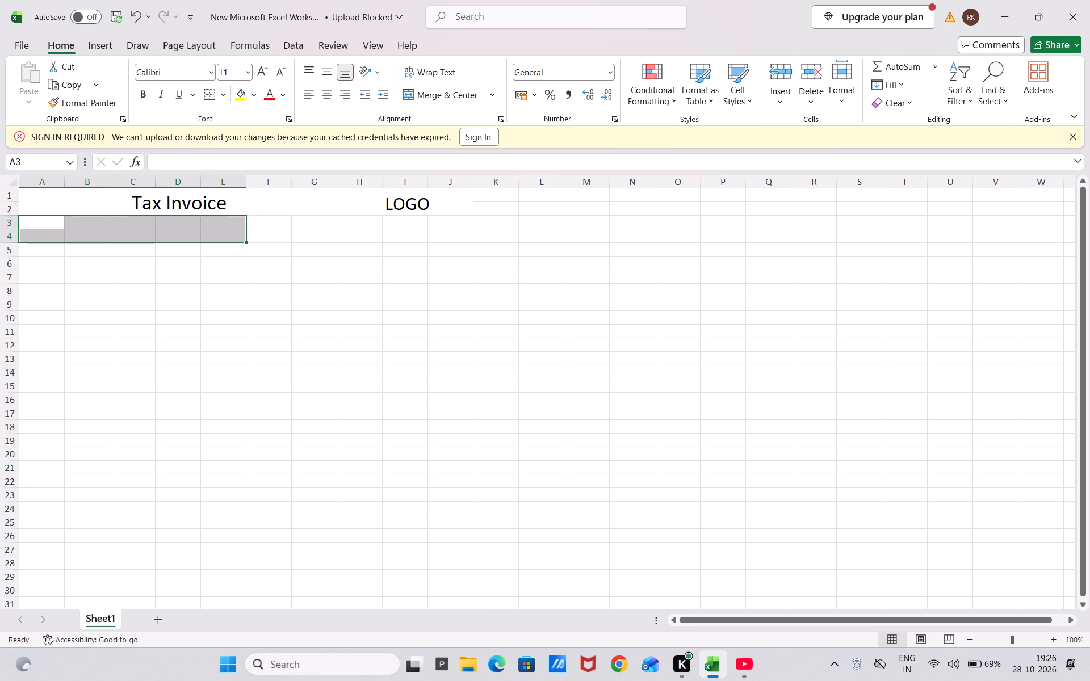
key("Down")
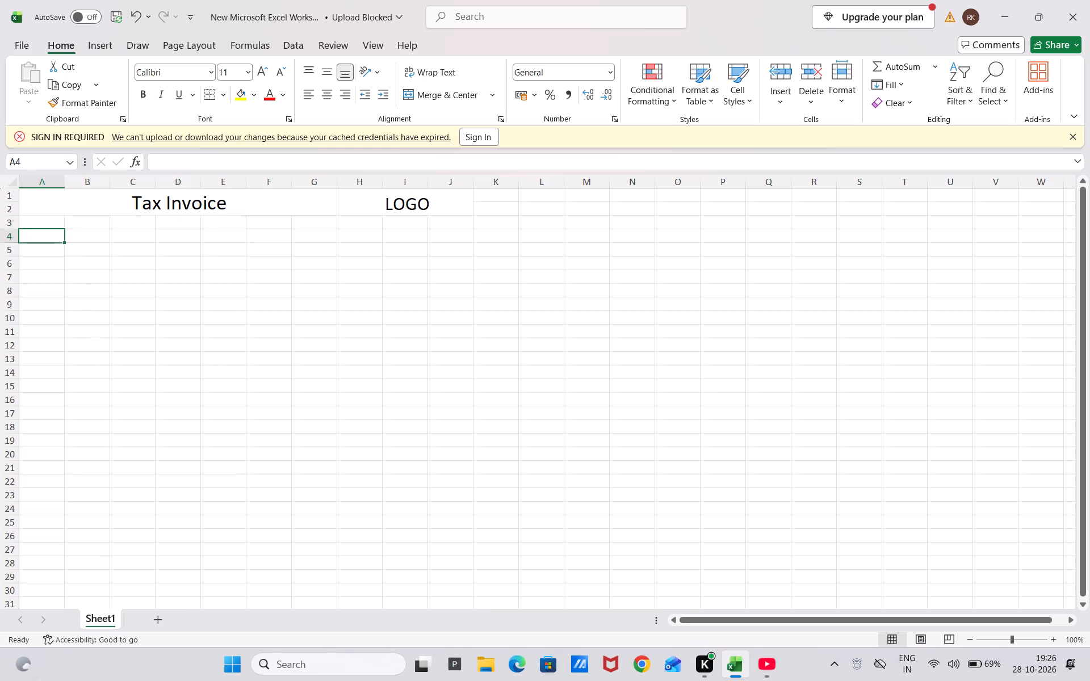
Merge and center cells A3 to F9 into one block below the title.
left_click(54, 221)
left_click_drag(59, 220, 189, 224)
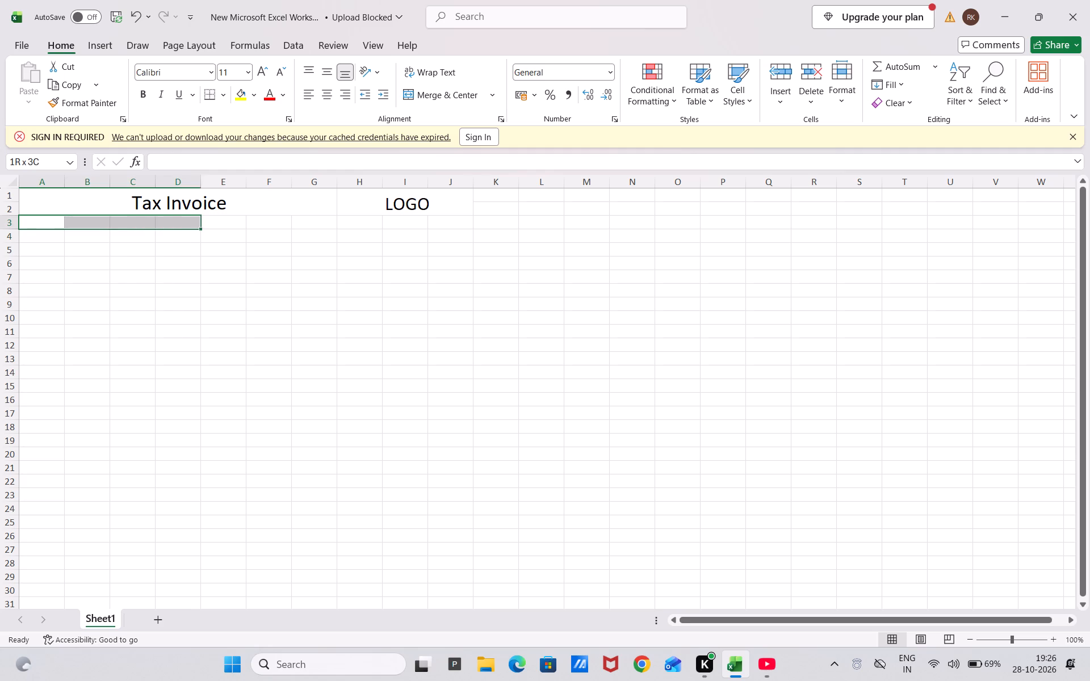
left_click_drag(189, 224, 266, 275)
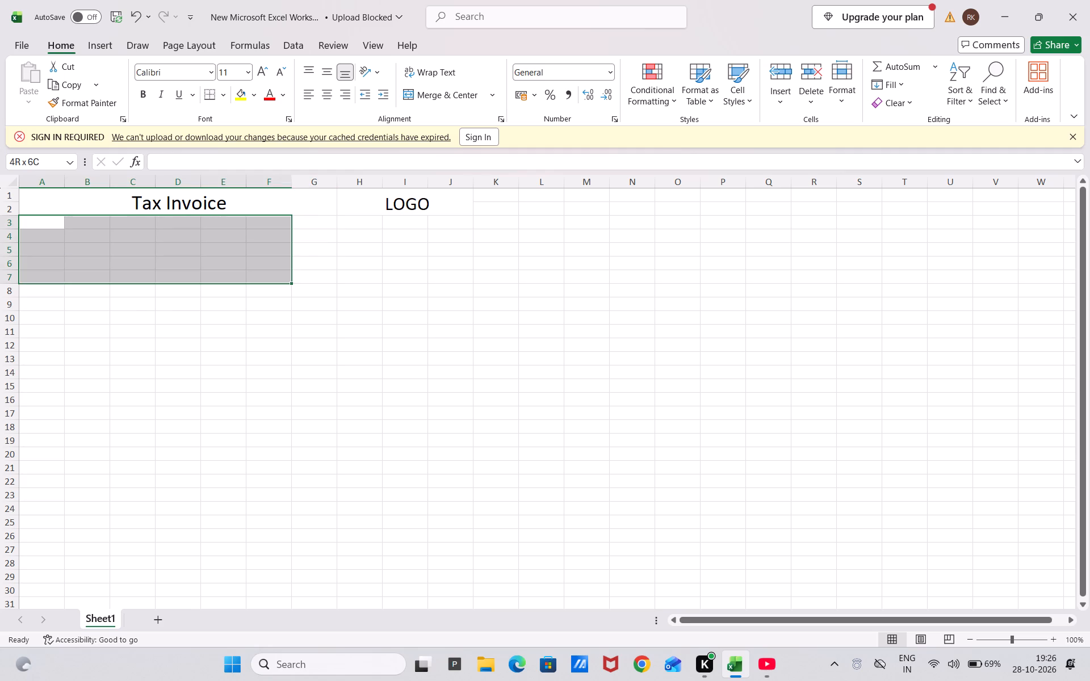
left_click_drag(266, 275, 266, 292)
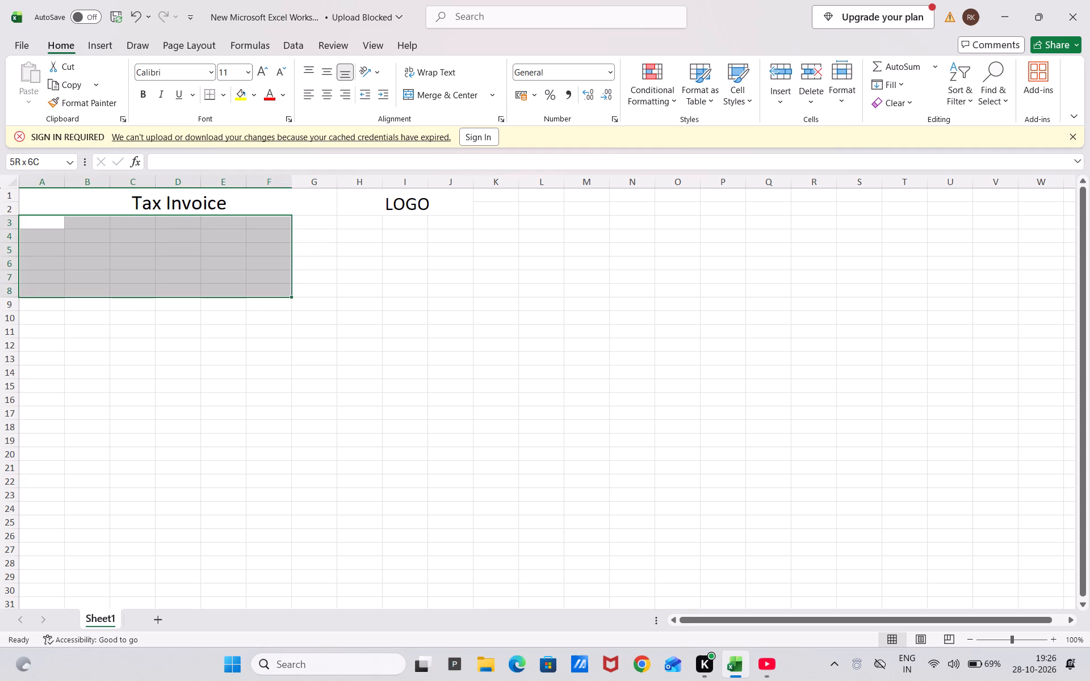
left_click_drag(266, 292, 266, 299)
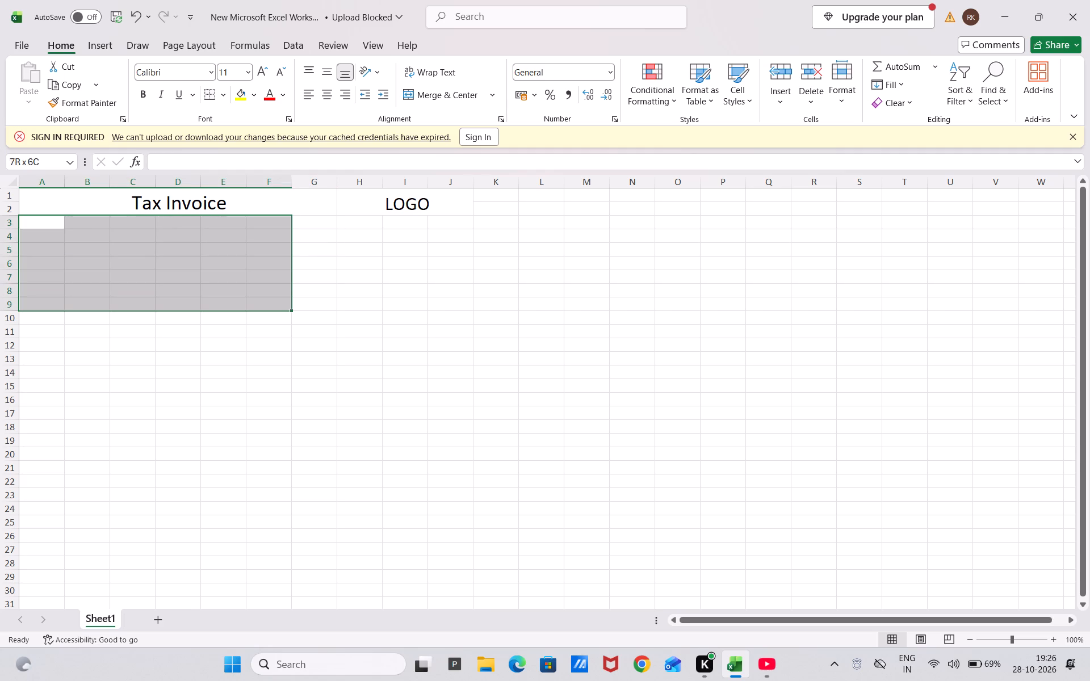
left_click_drag(266, 299, 266, 300)
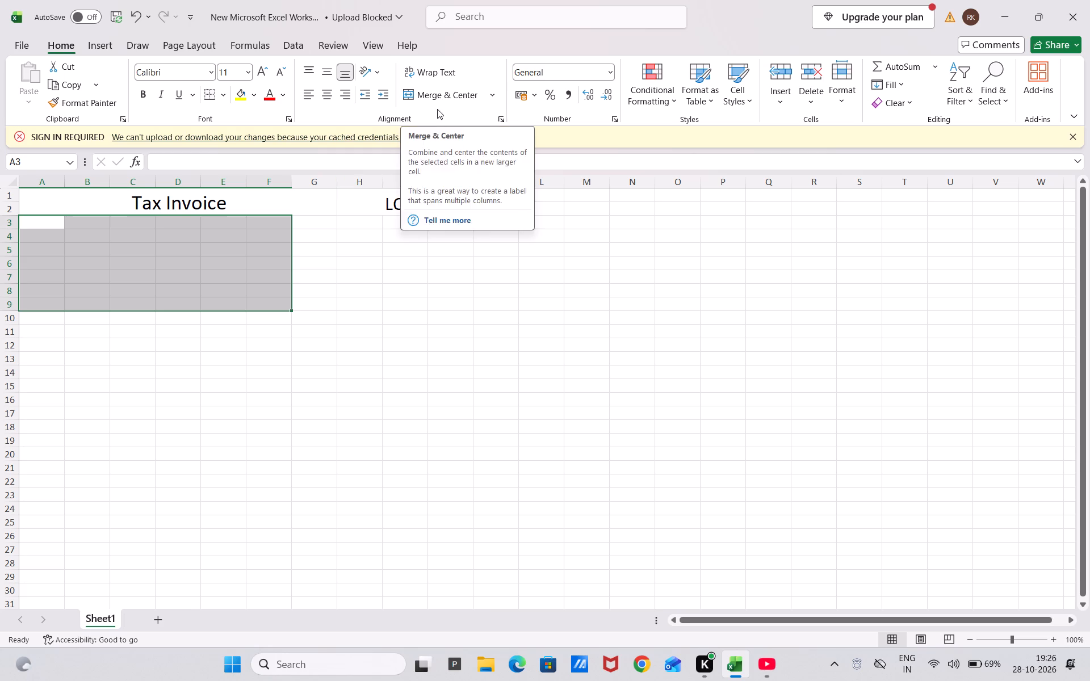
left_click(444, 93)
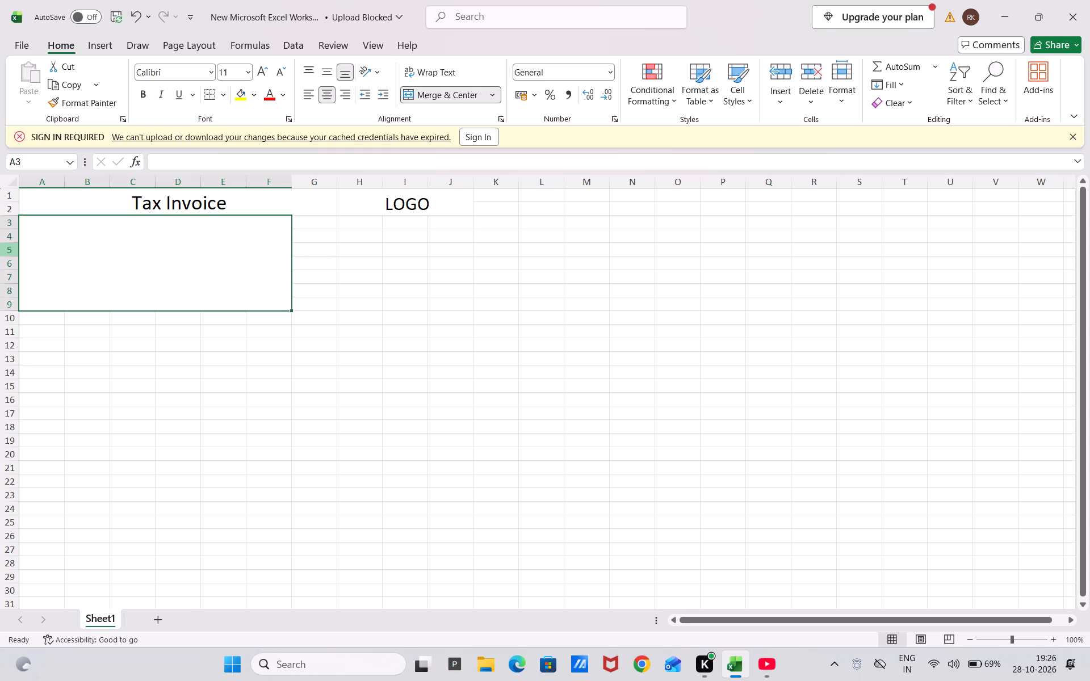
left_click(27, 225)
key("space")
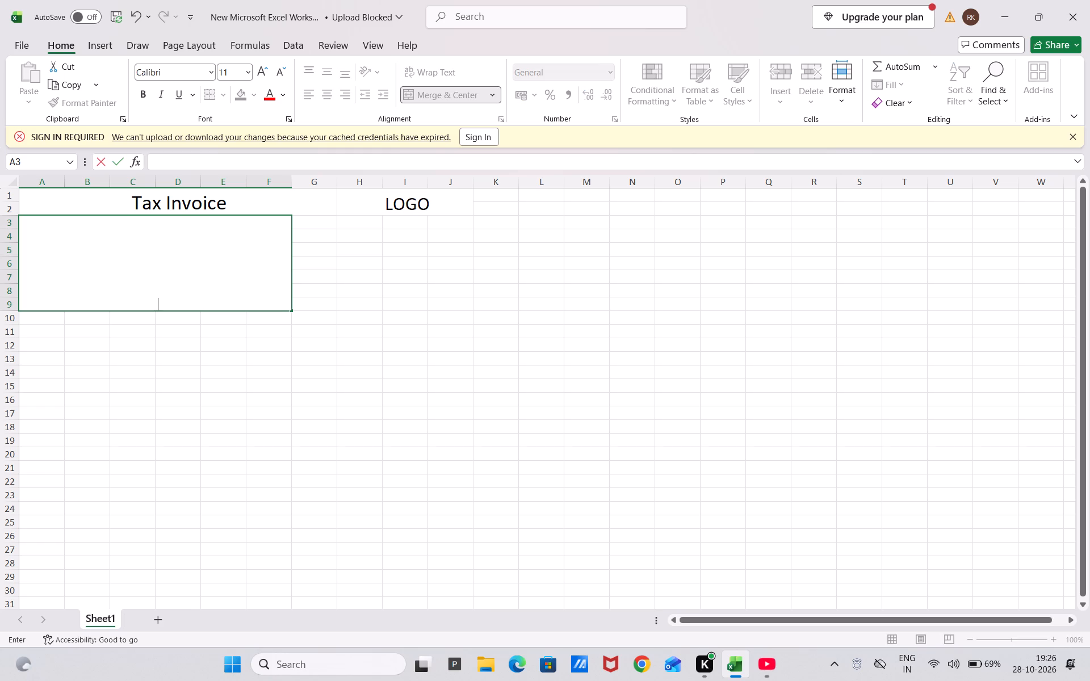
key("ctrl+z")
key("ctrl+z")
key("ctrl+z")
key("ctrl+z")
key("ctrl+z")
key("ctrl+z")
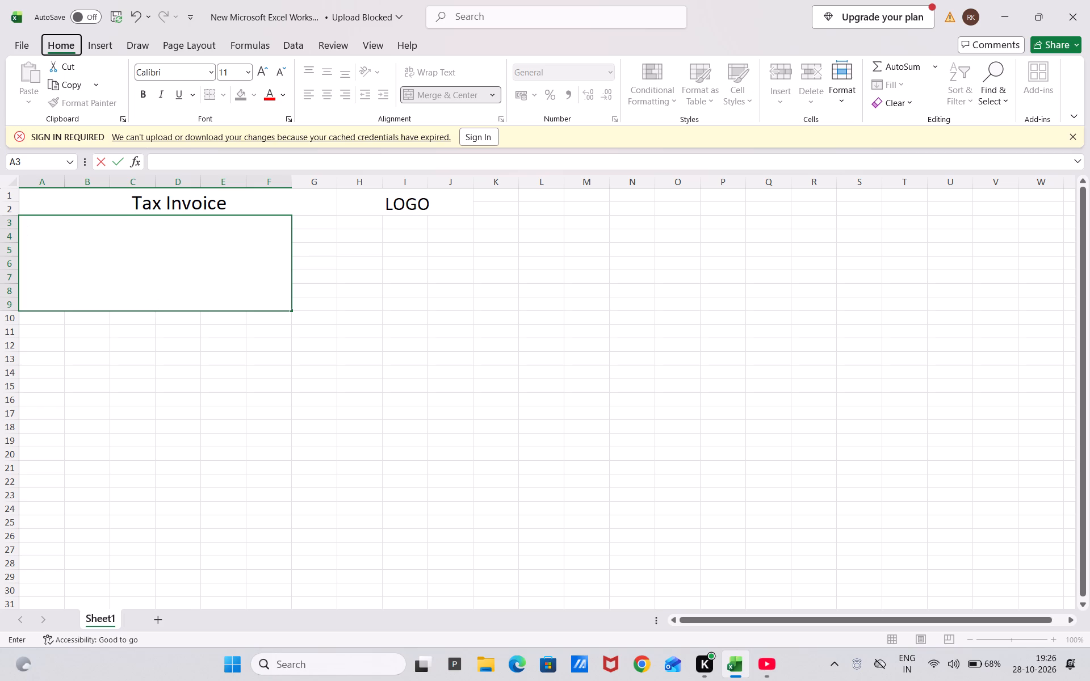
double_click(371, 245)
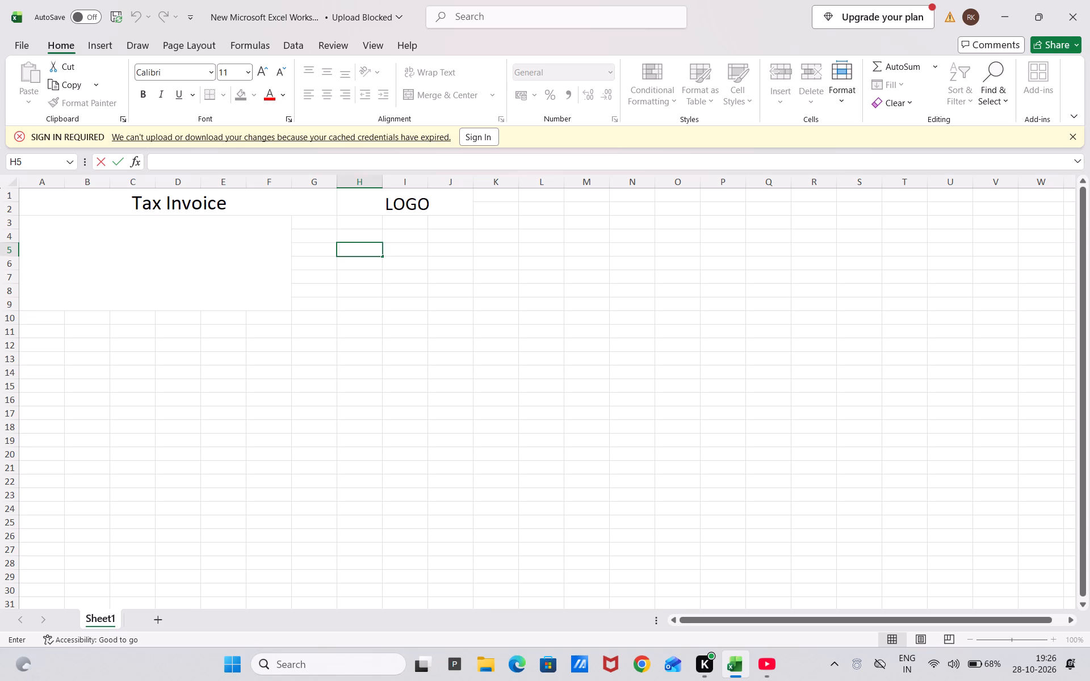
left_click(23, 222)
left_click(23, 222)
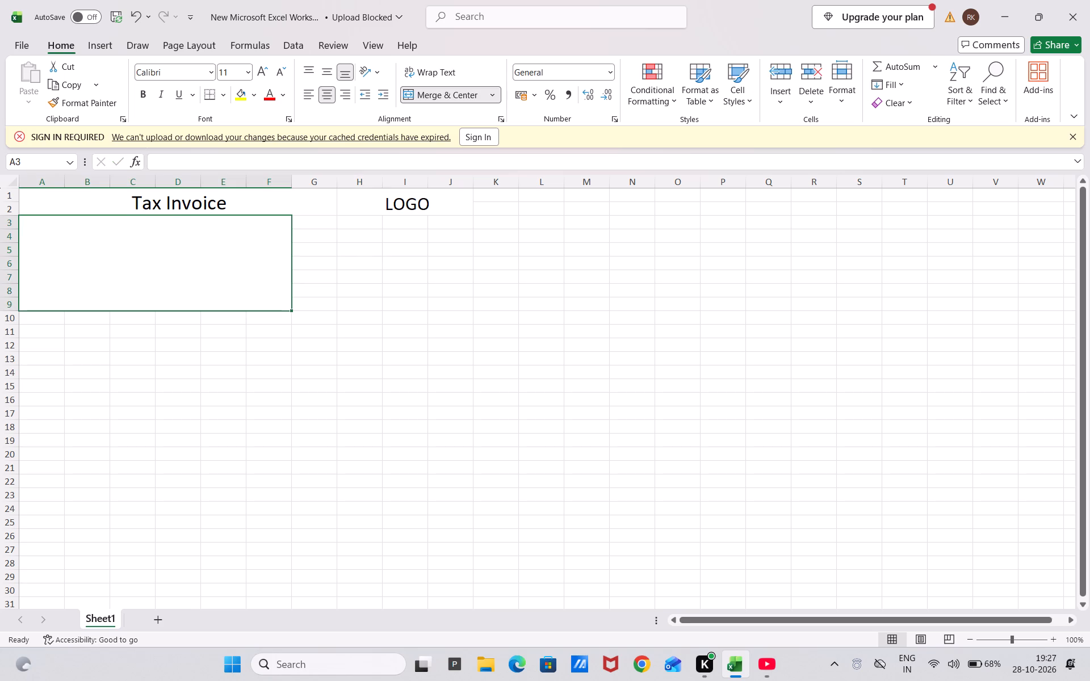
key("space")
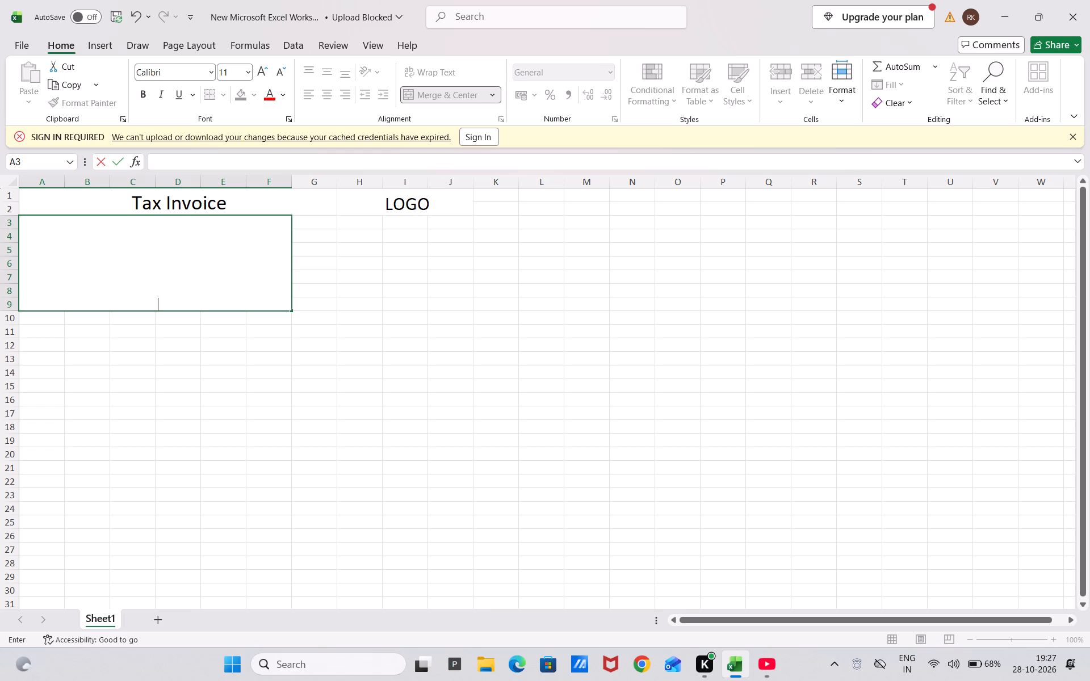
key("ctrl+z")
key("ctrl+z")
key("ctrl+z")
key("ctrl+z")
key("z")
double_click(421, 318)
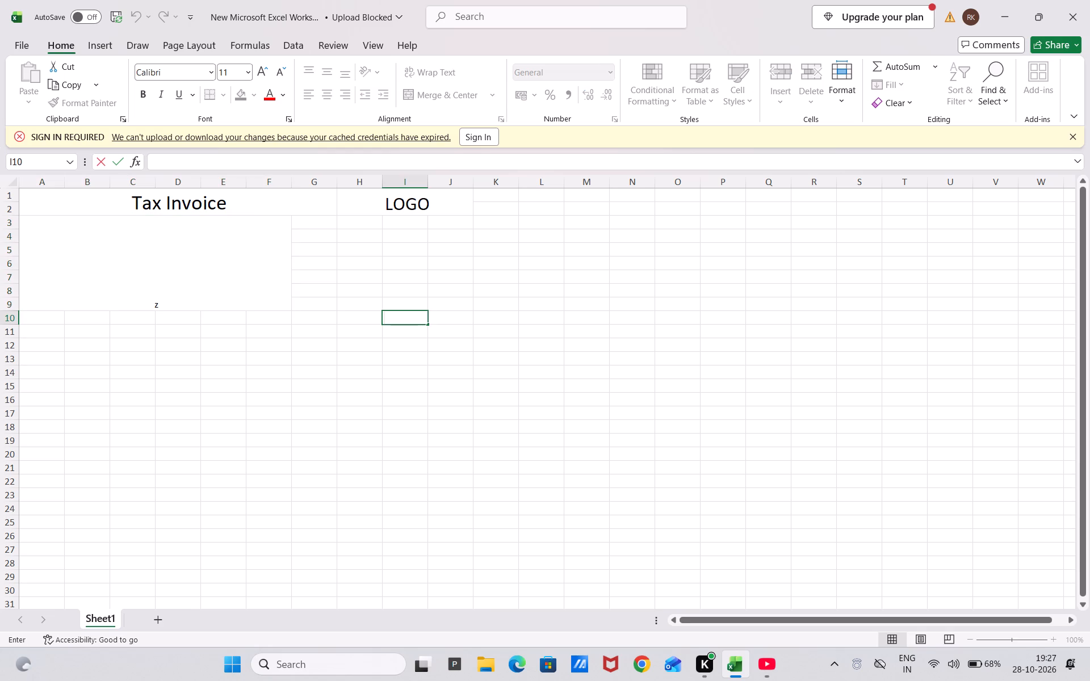
Split the merged block A3:F9 into separate merged rows with Merge Across.
left_click(25, 219)
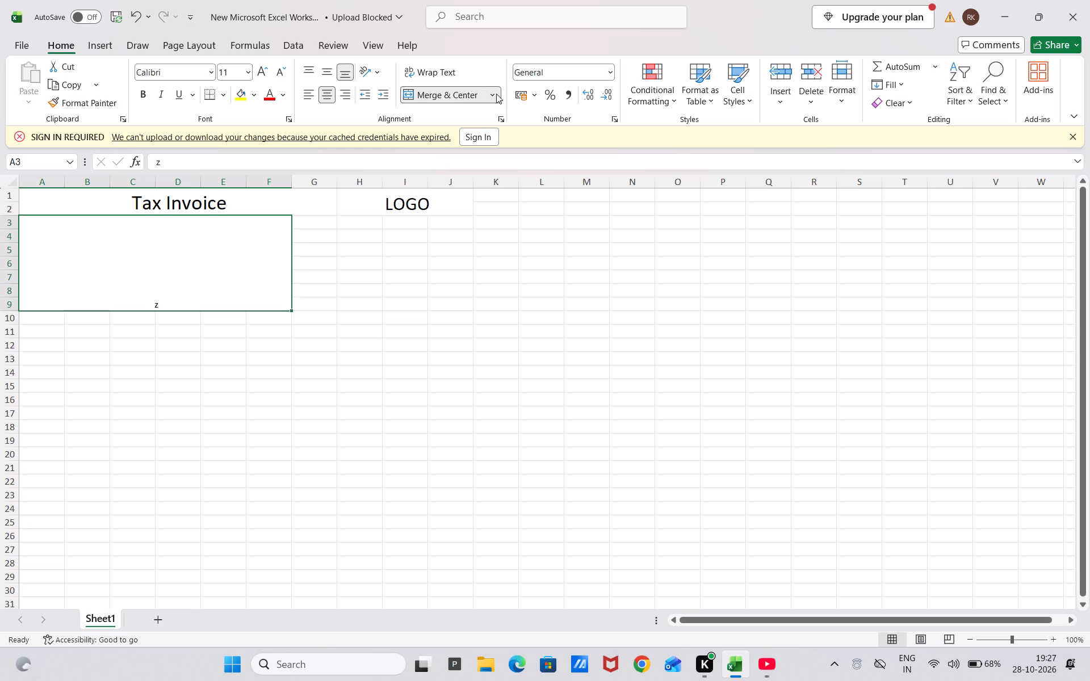
left_click(496, 94)
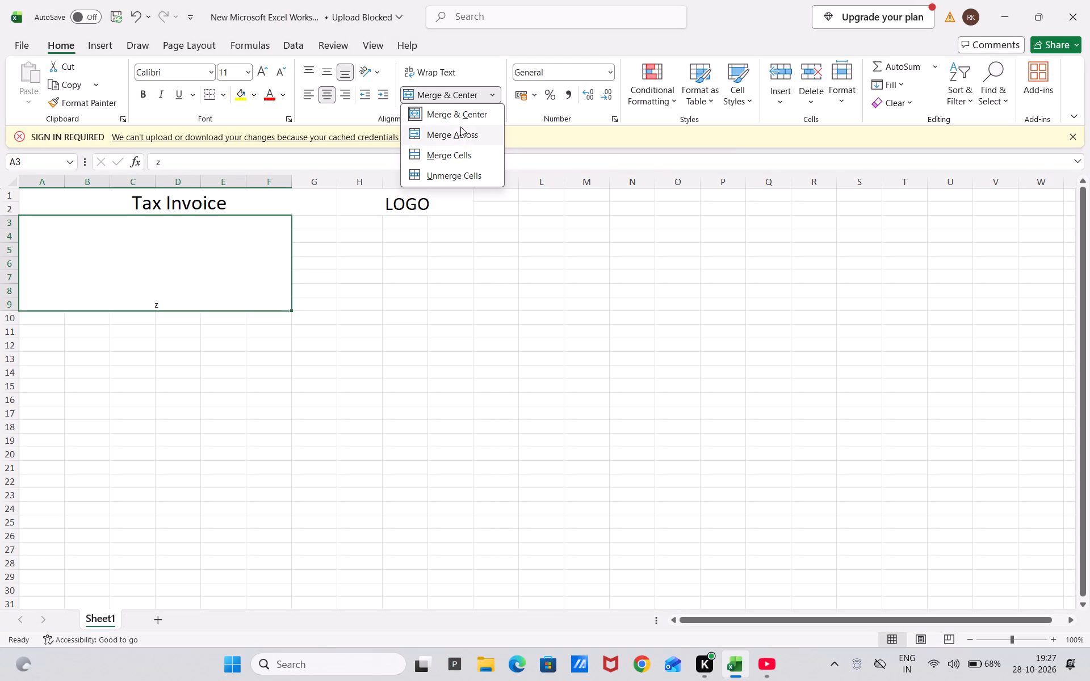
left_click(460, 132)
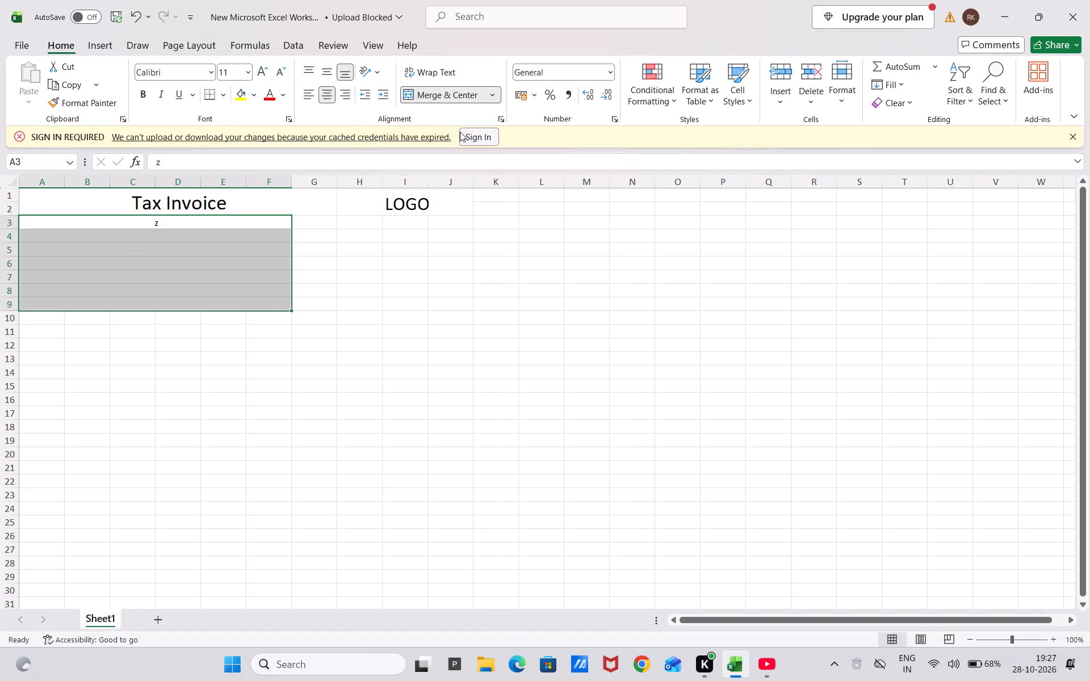
left_click(273, 350)
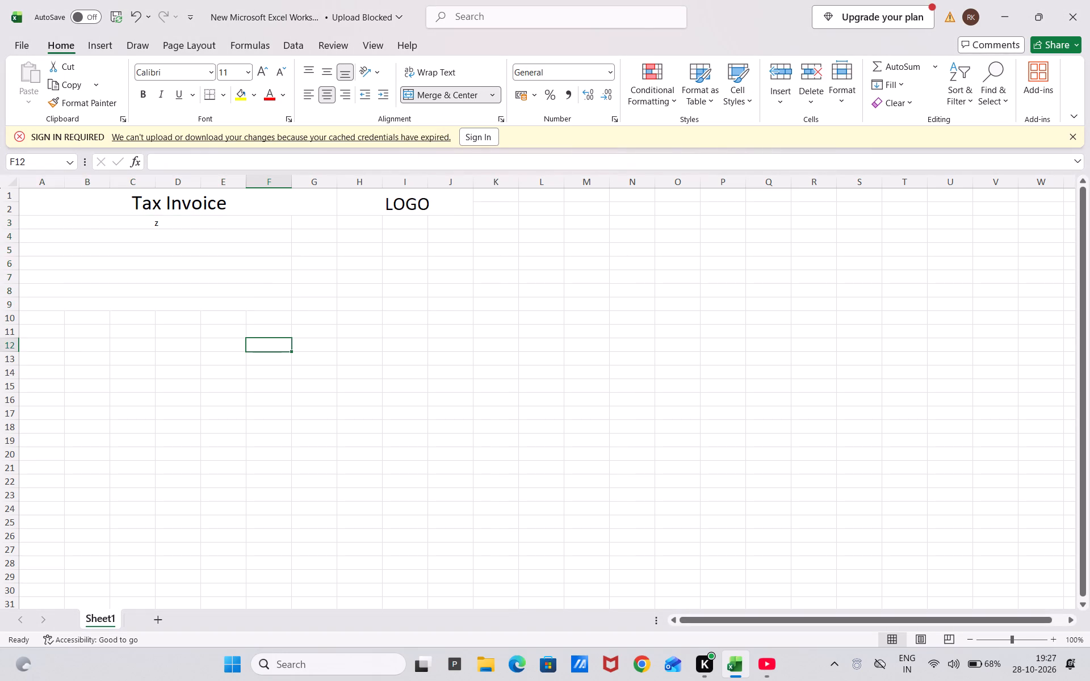
Replace the stray letter in merged row A3:F3 with "COMPANY NAME HERE".
left_click(48, 223)
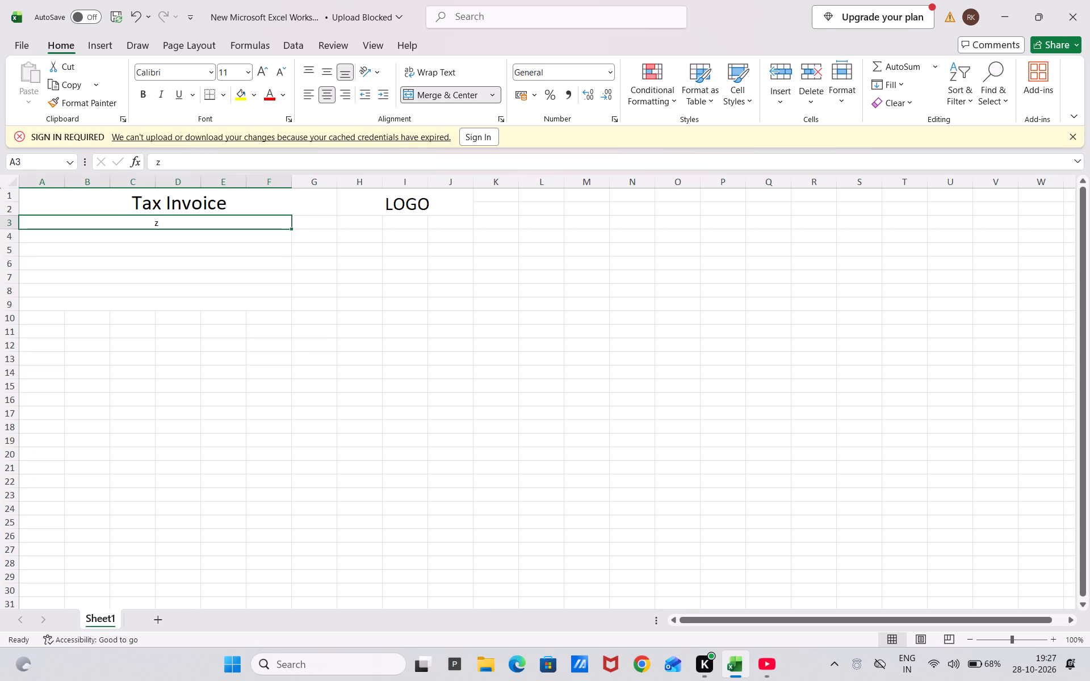
key("BackSpace")
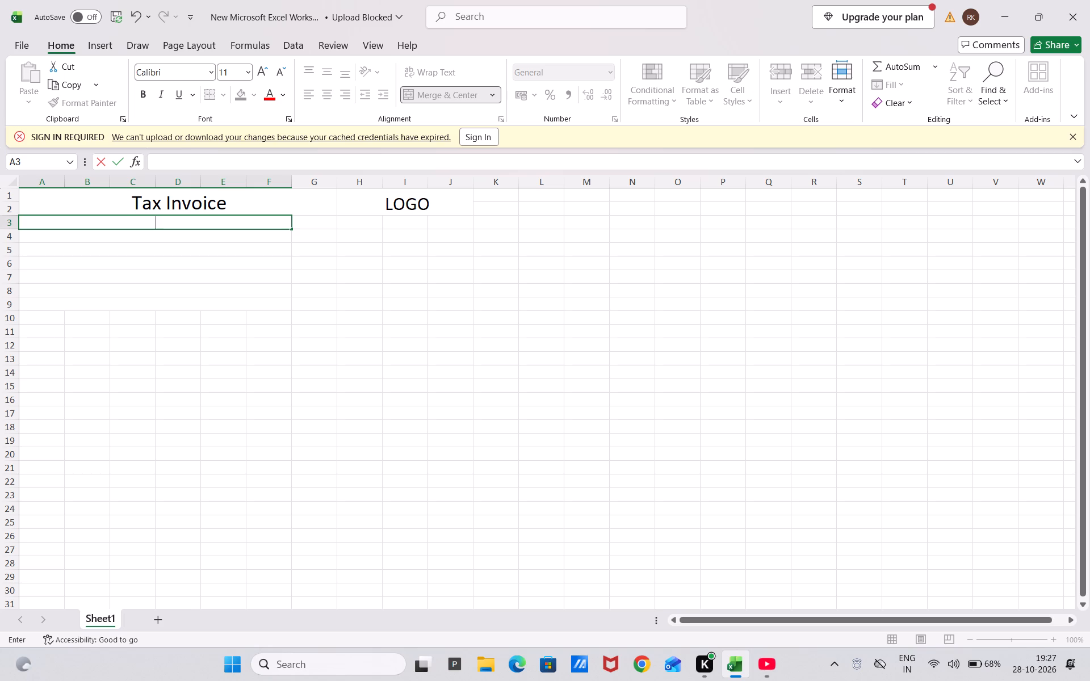
type("COMPANY")
key("space")
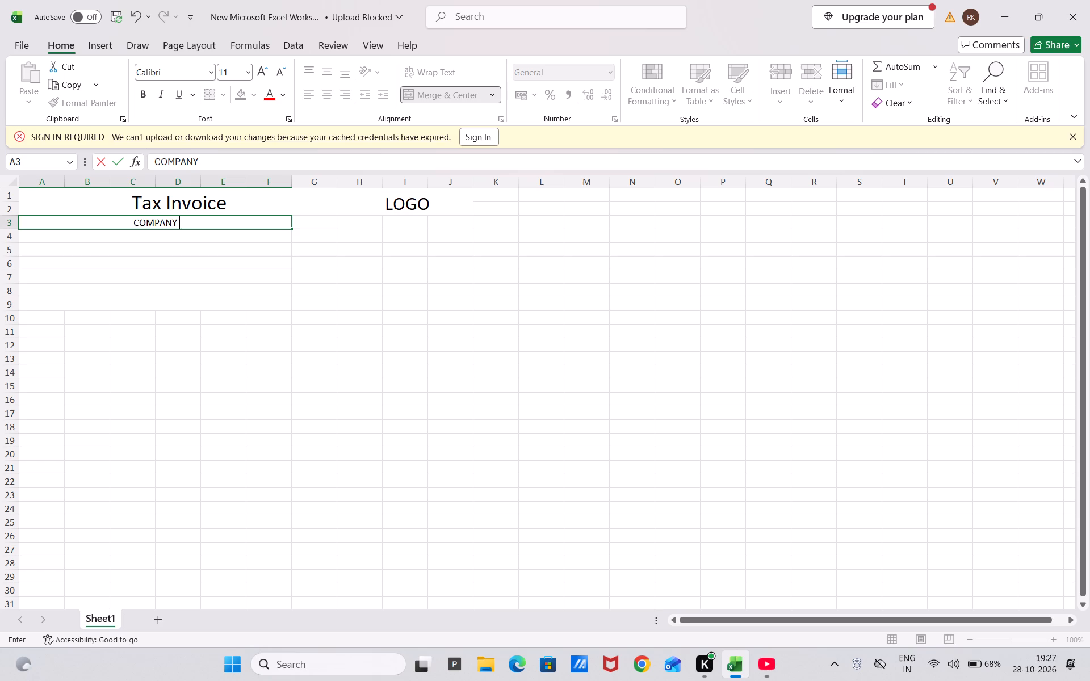
type("NAME")
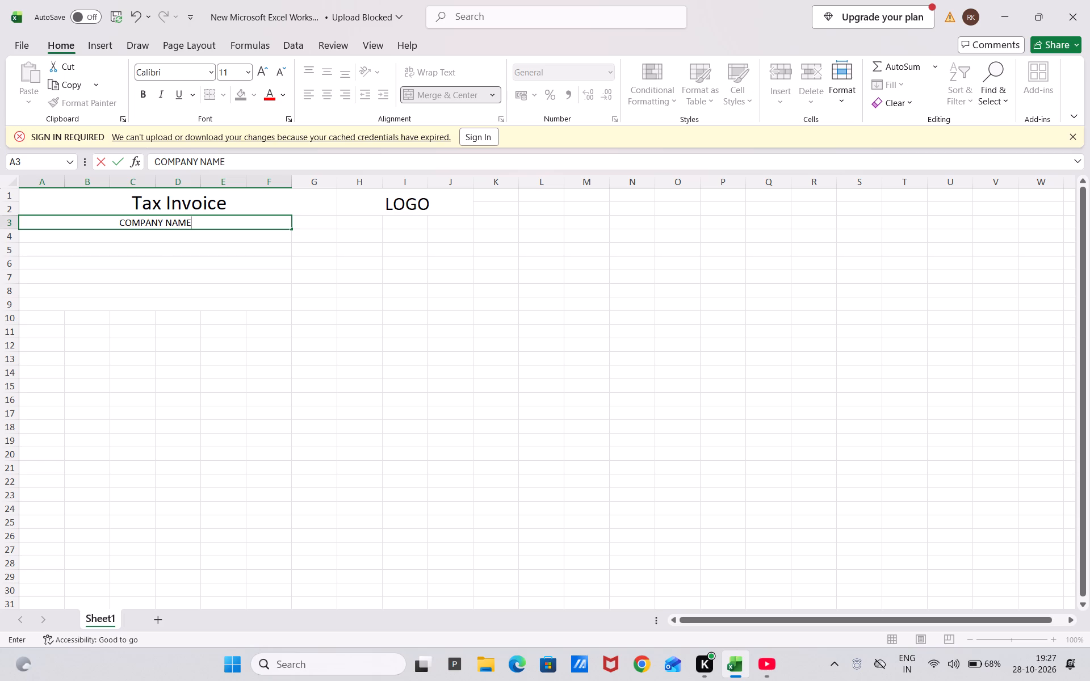
key("space")
type("H")
type("ERE")
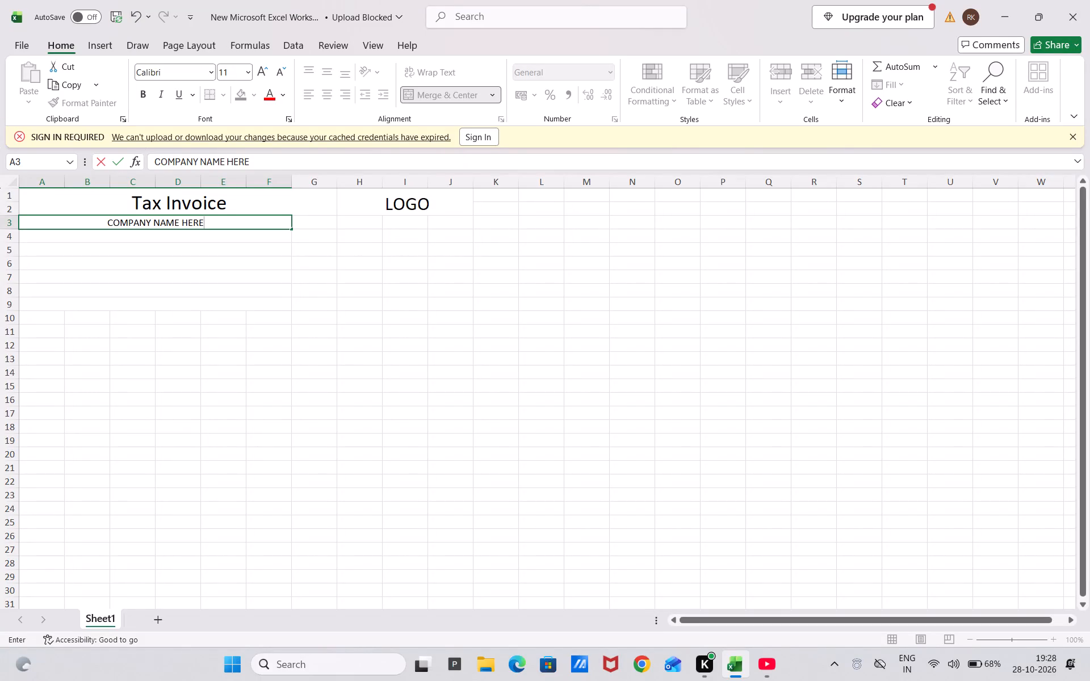
key("Return")
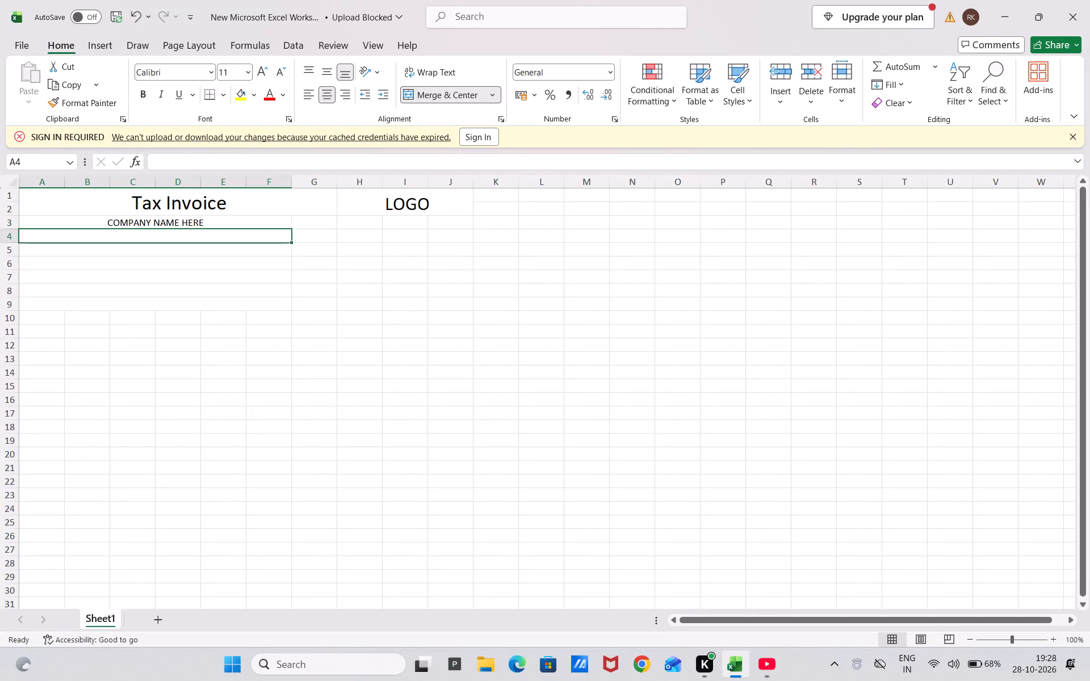
Enter "STREET ADDRESH" in merged row 4, below the company name.
type("SR")
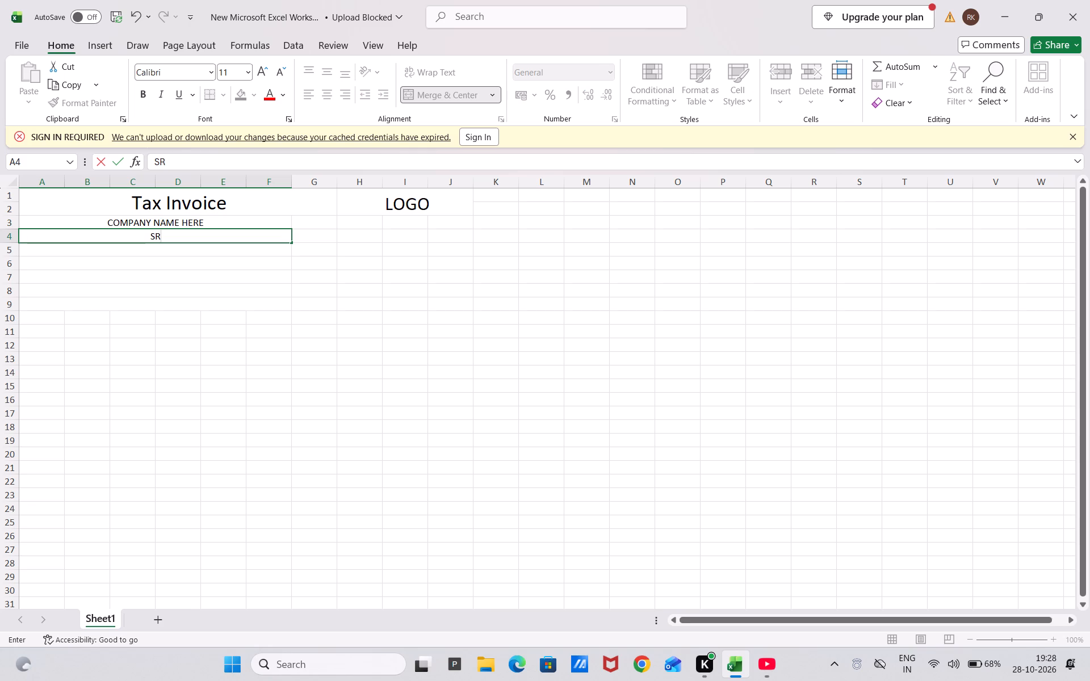
key("BackSpace")
type("TREE")
key("t")
key("space")
type("ADD")
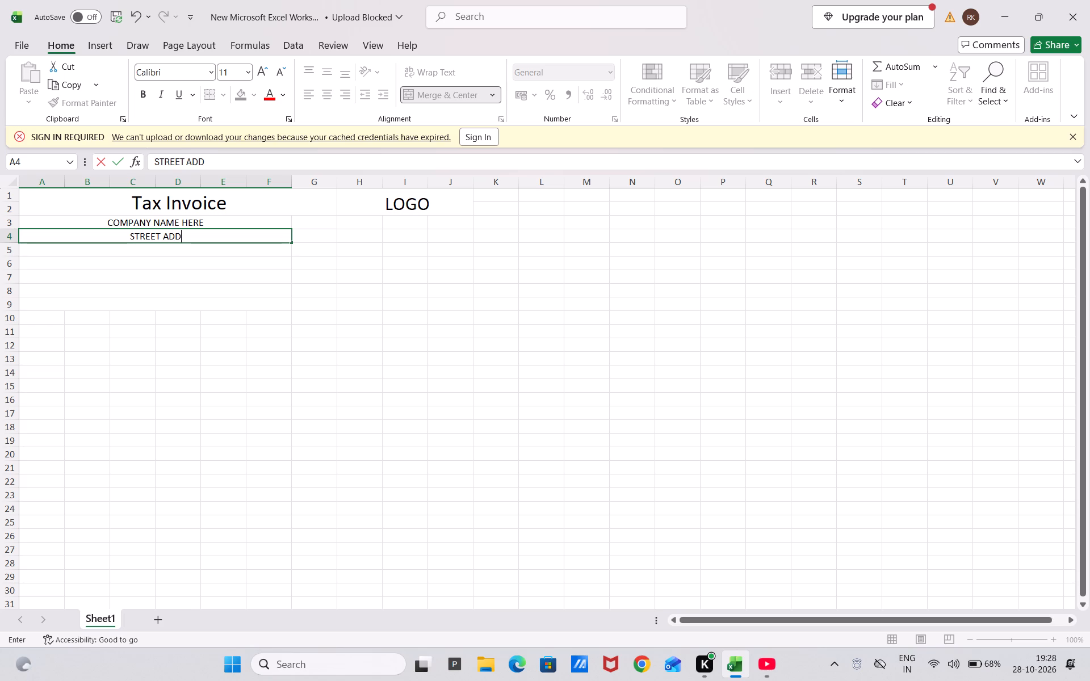
type("RESH")
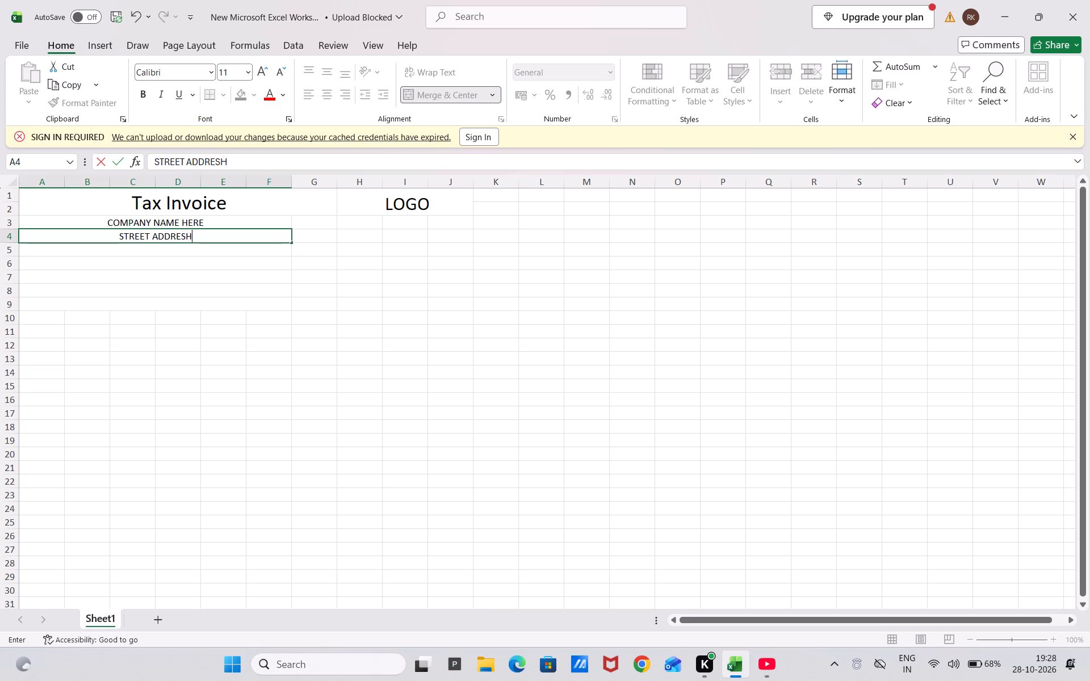
key("Return")
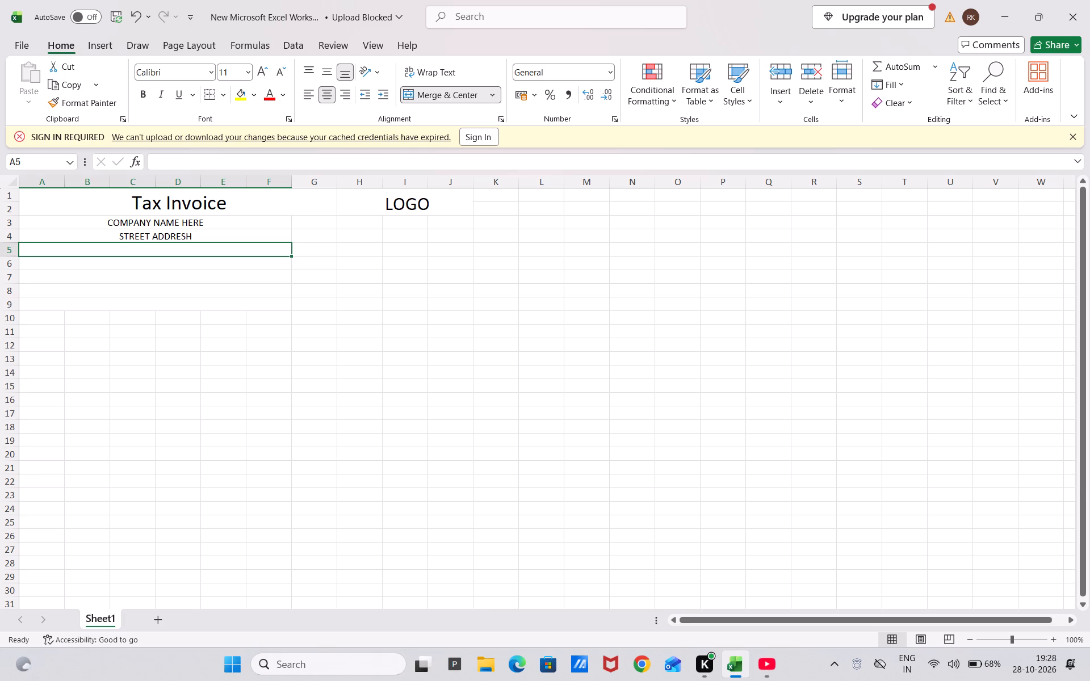
Enter "STATE PINE CODE" in merged row 5, below the street line.
type("STATE")
key("space")
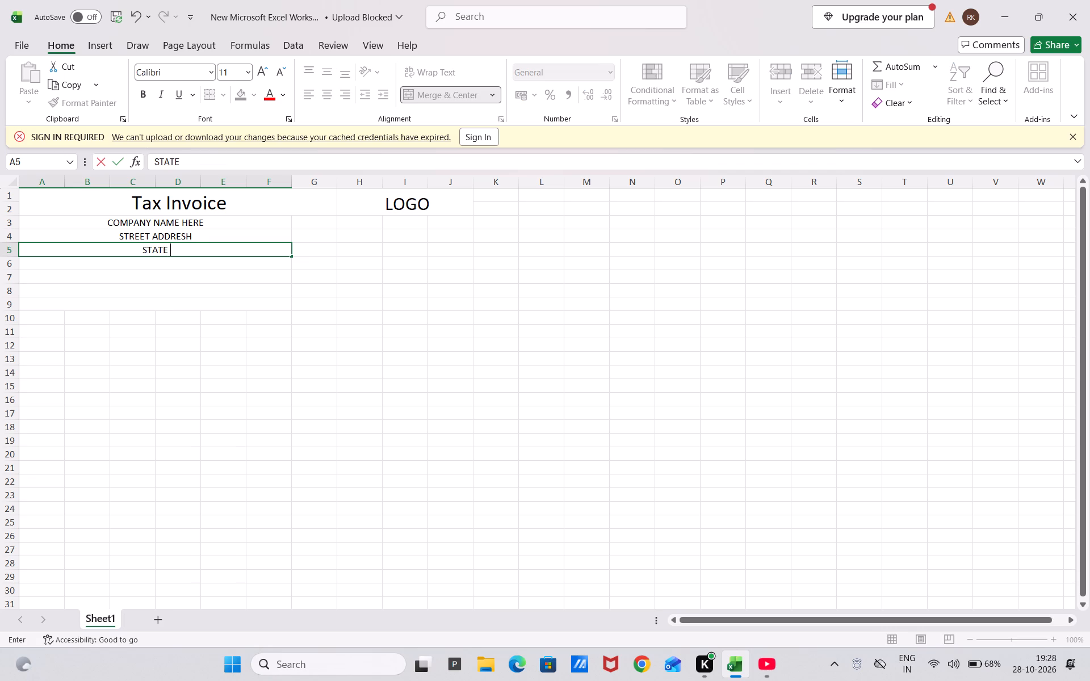
type("PINE CO")
type("DE")
key("Return")
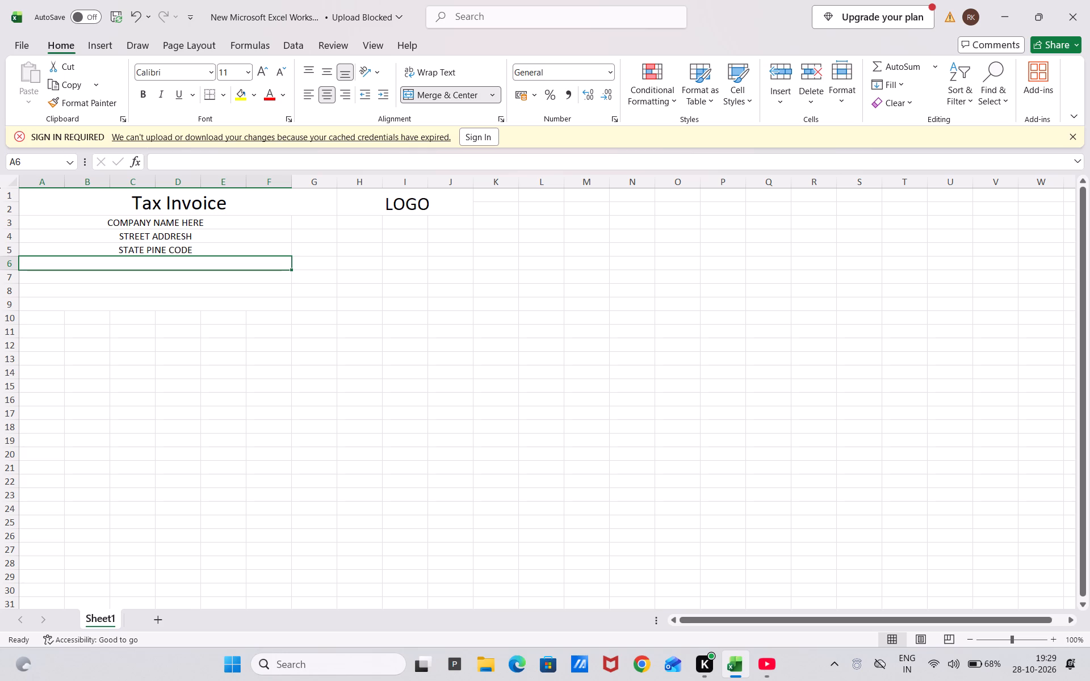
Enter "GSTIN NO" in merged row 6, below the state line.
key("g")
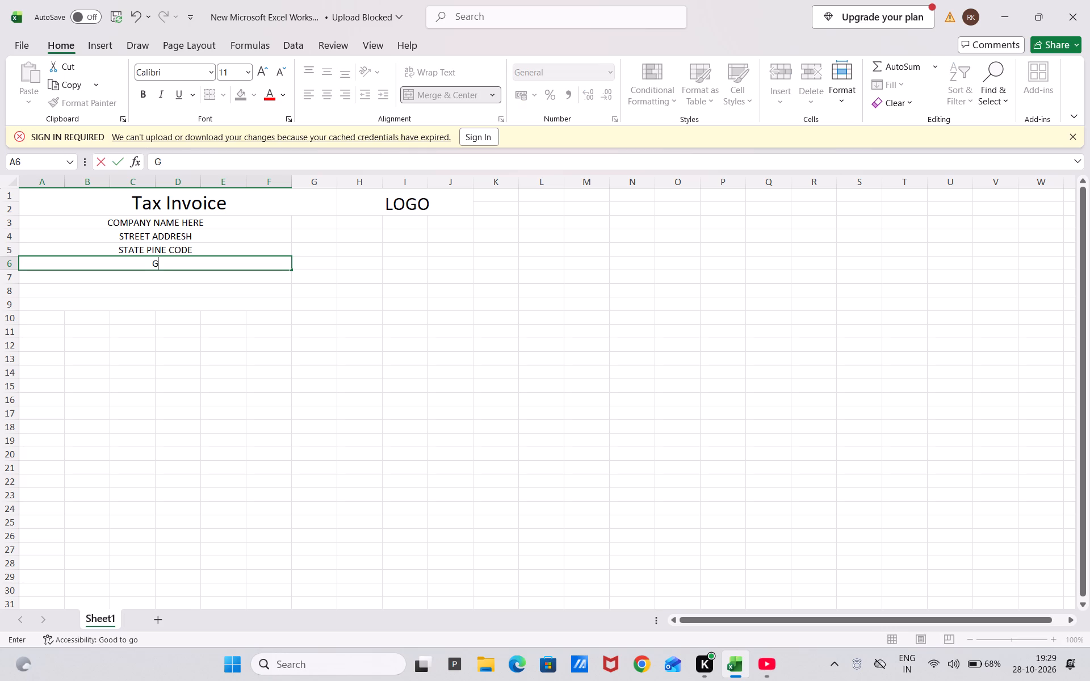
key("s")
key("t")
type("IN")
key("space")
type("NO")
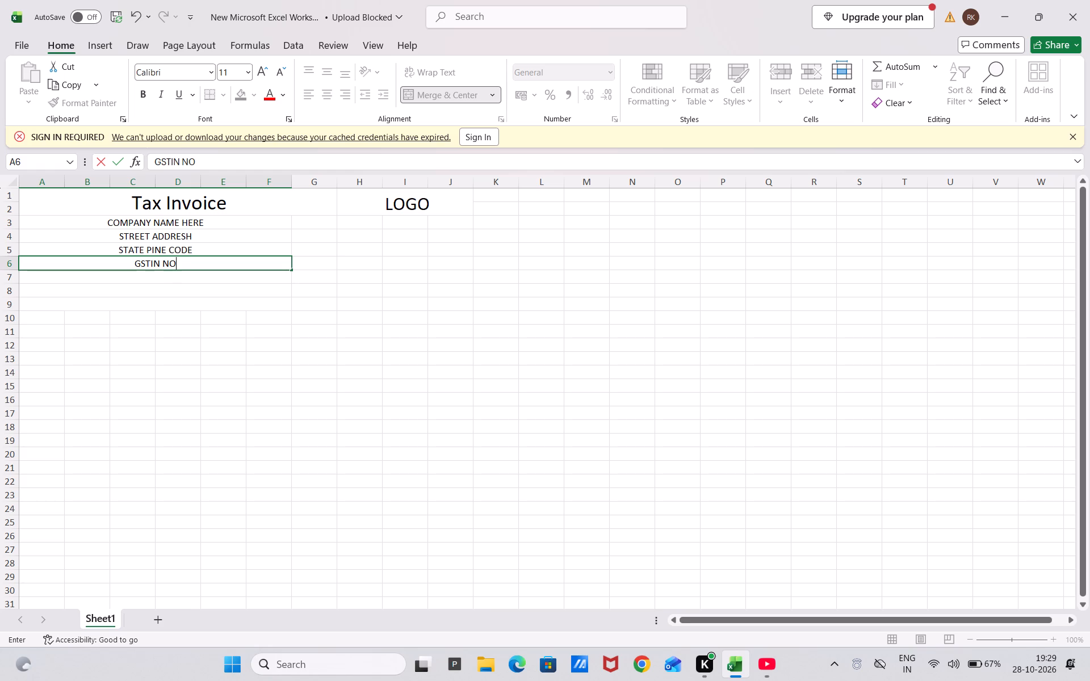
key("Return")
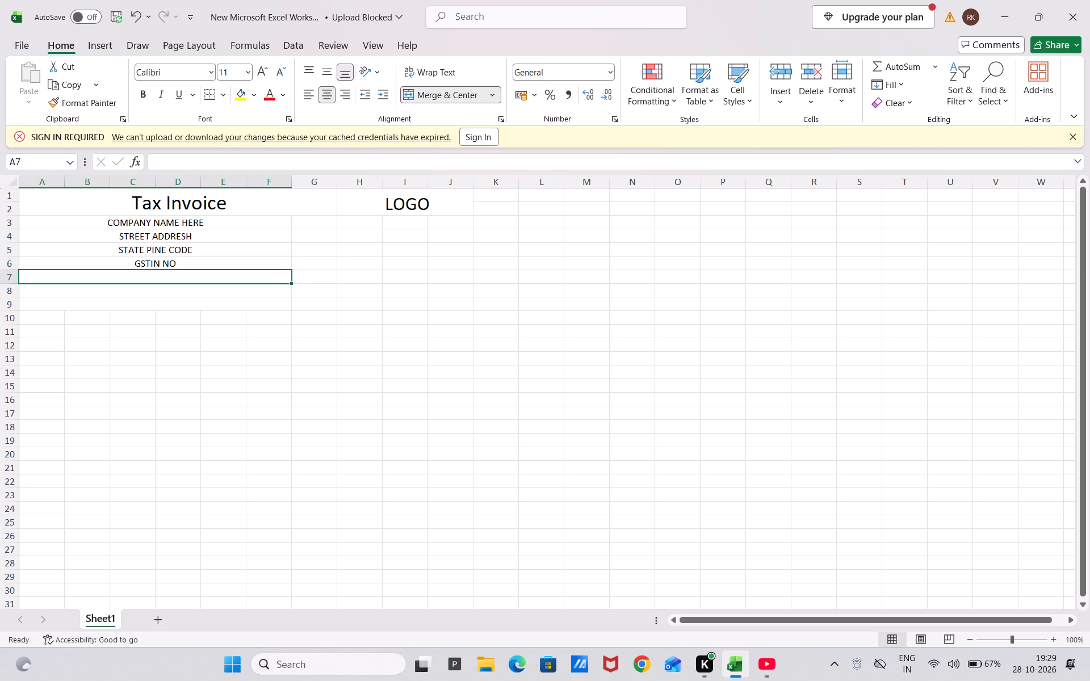
Enter "E MAIL ADDRESH" in merged row 7, below the GSTIN line.
key("e")
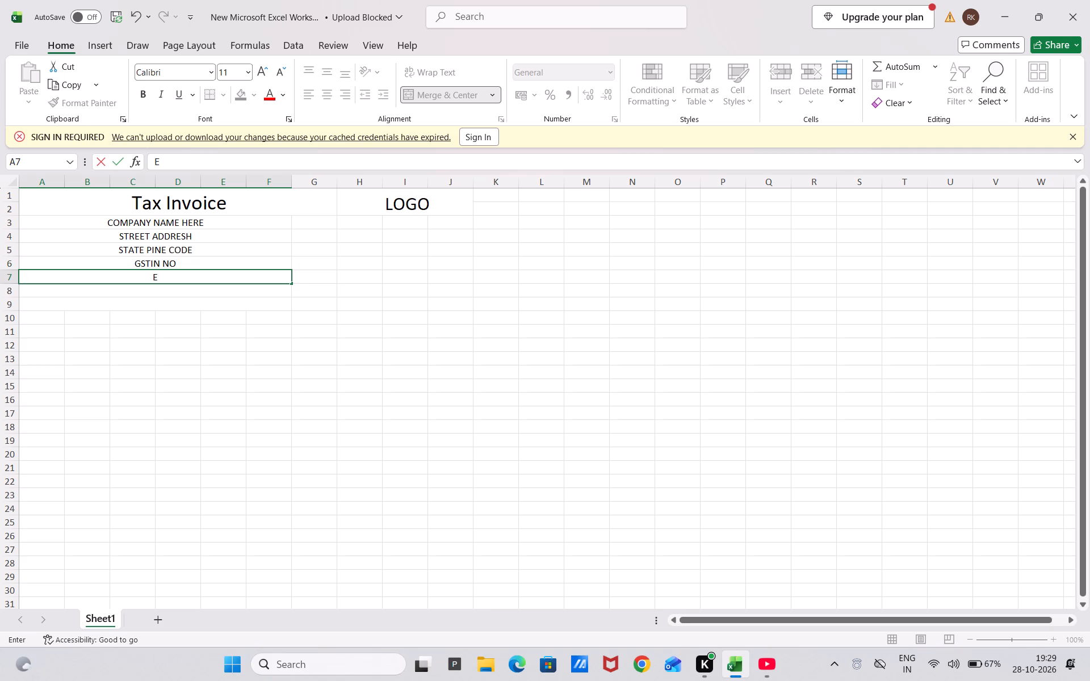
key("space")
type("MAIL")
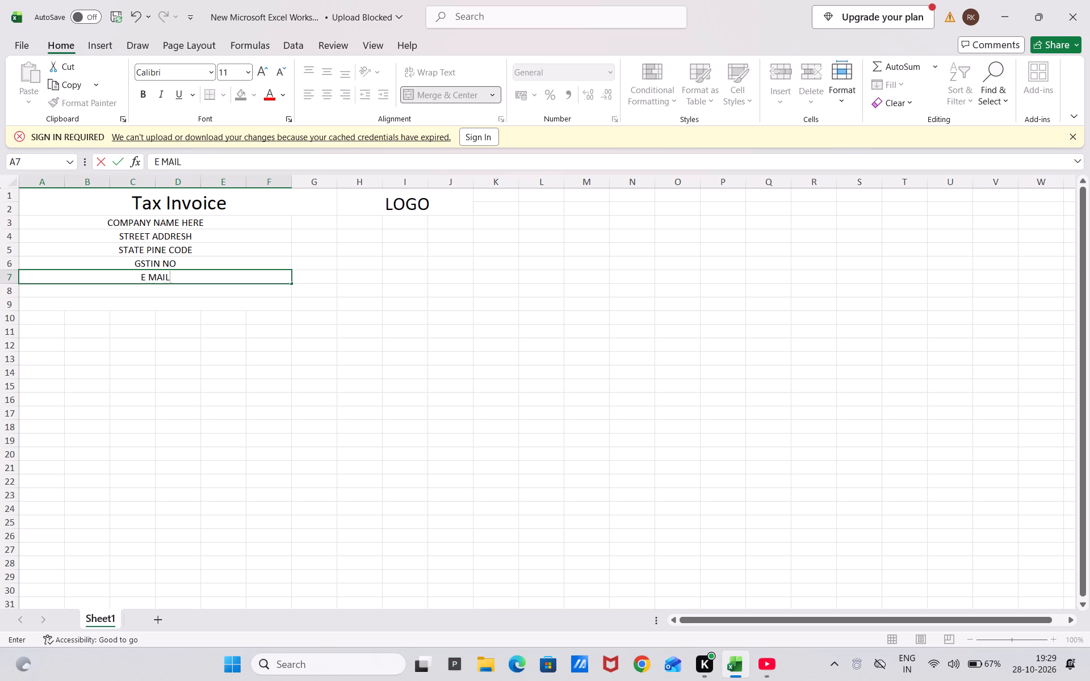
key("space")
type("ADDRES")
key("h")
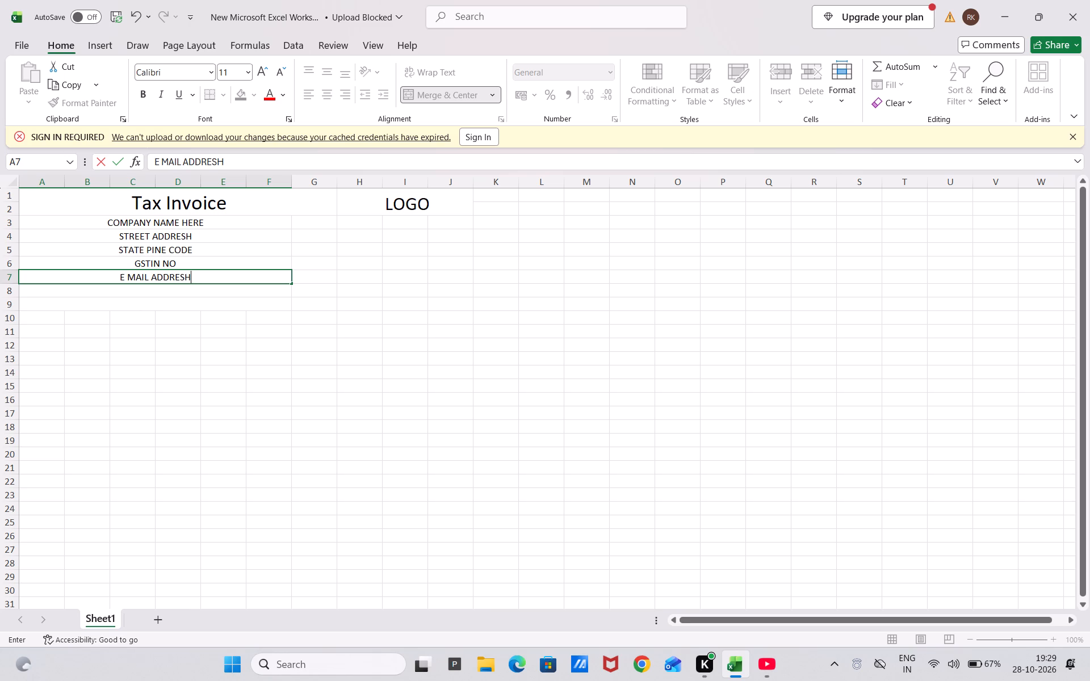
key("space")
type("PHONE")
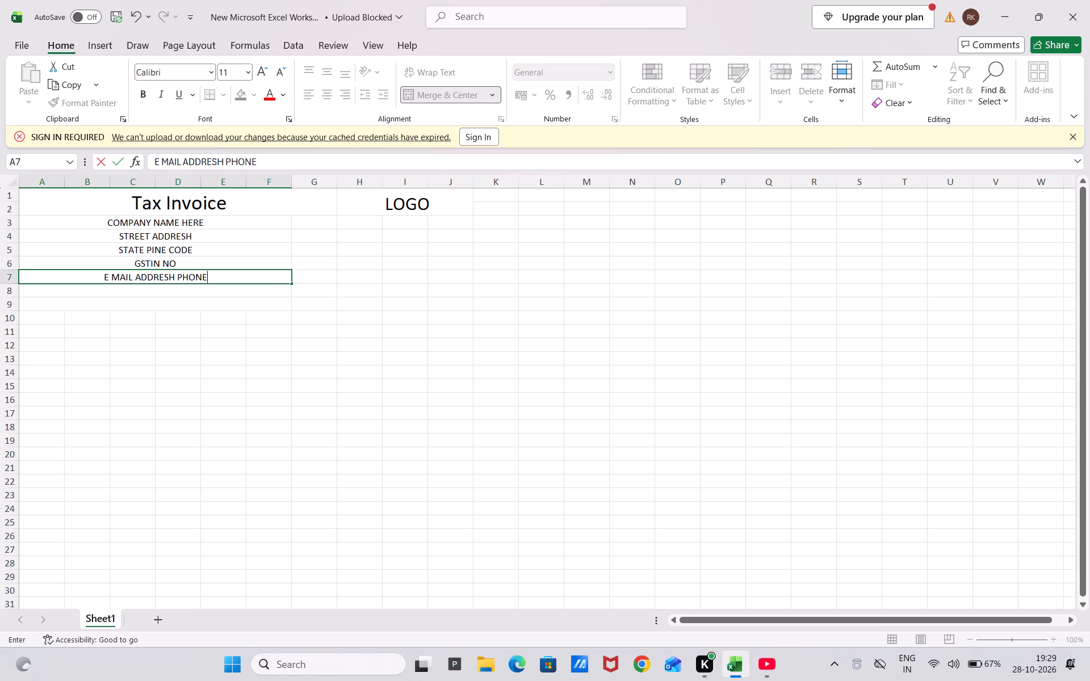
key("BackSpace")
key("BackSpace")
key("BackSpace")
key("BackSpace")
key("BackSpace")
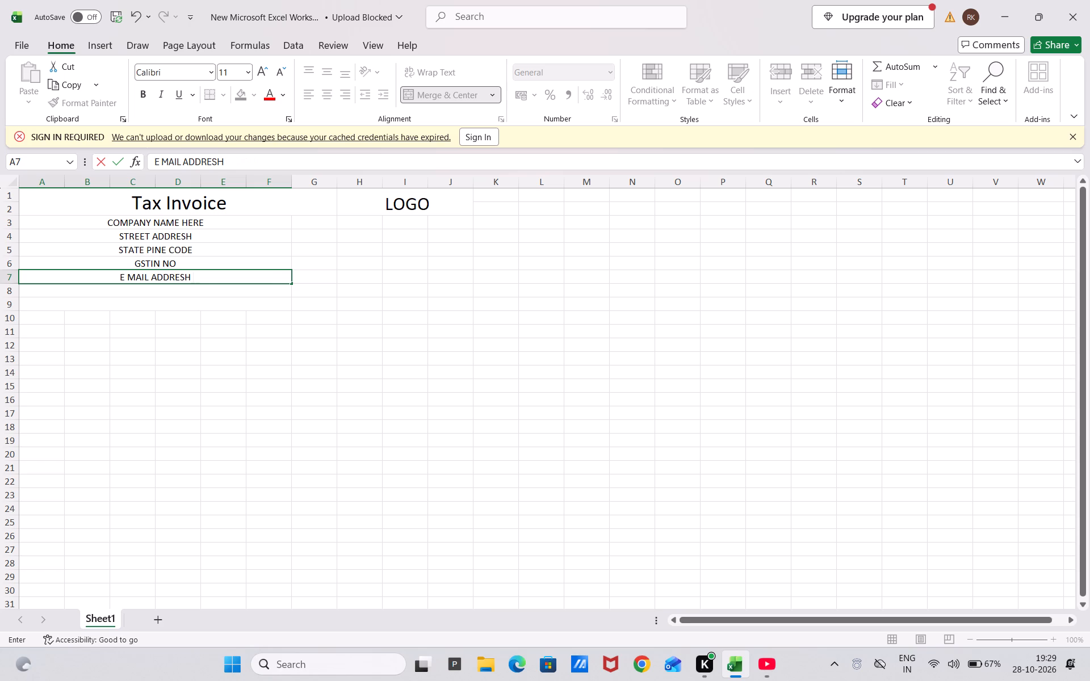
key("Return")
Enter "PHONE NO" in merged row 8, below the e-mail line.
key("p")
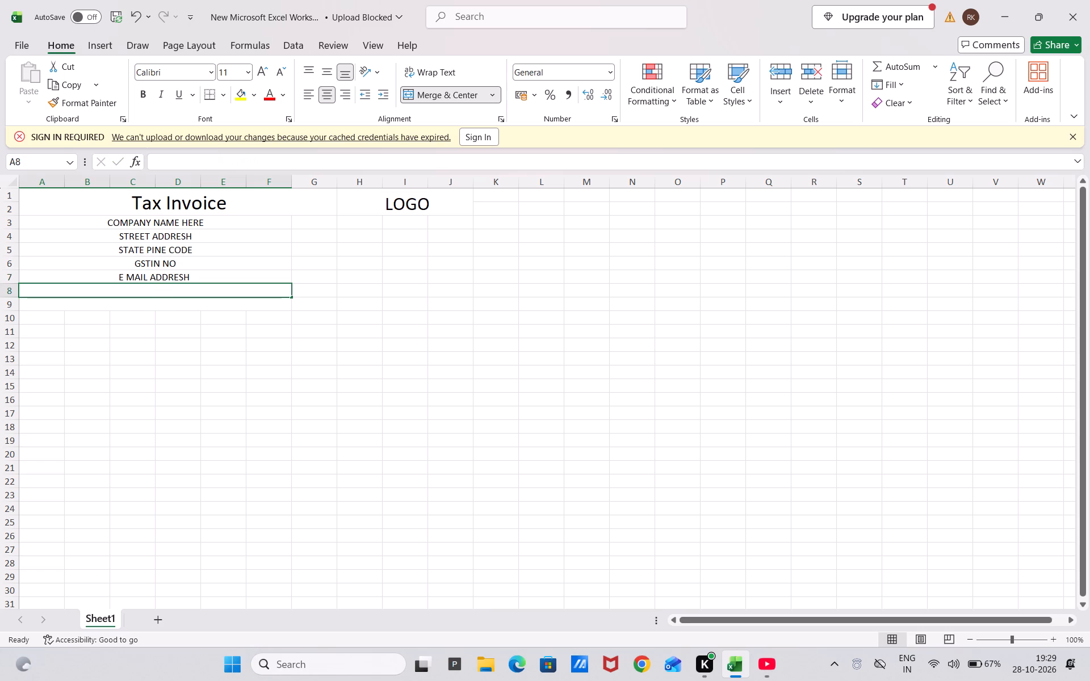
key("h")
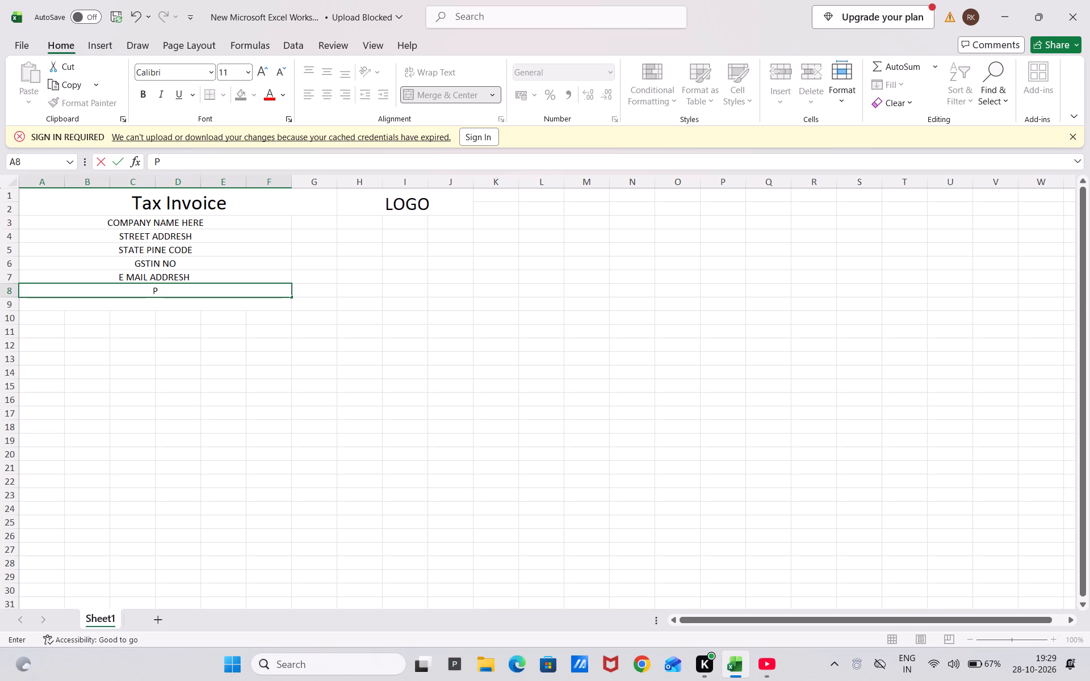
type("ONE N")
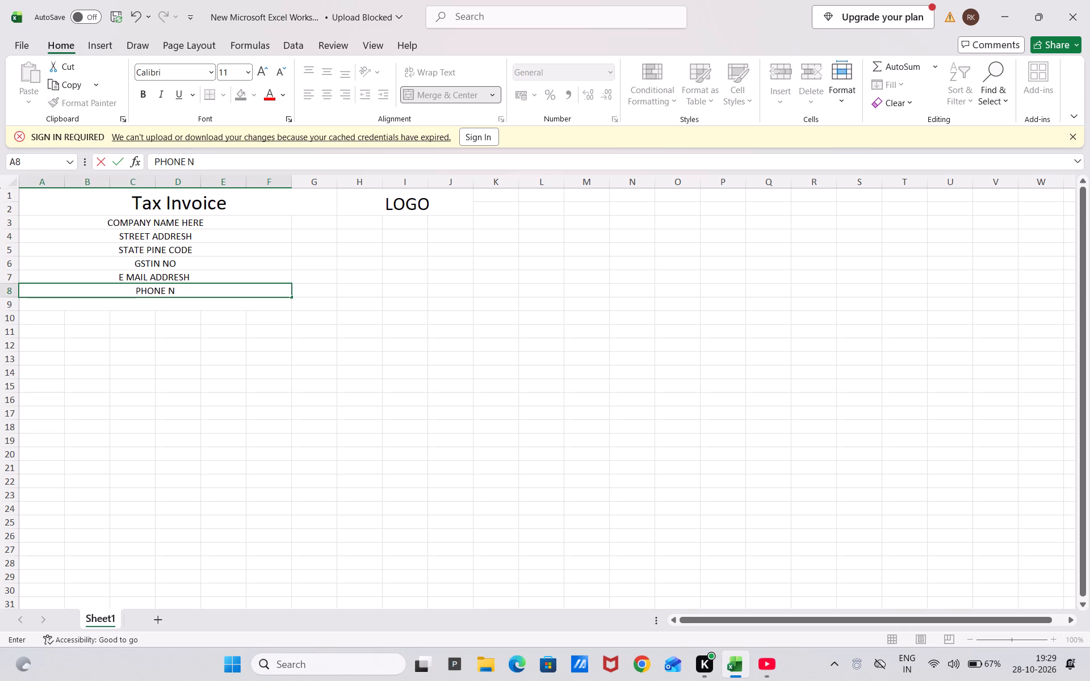
key("o")
key("Return")
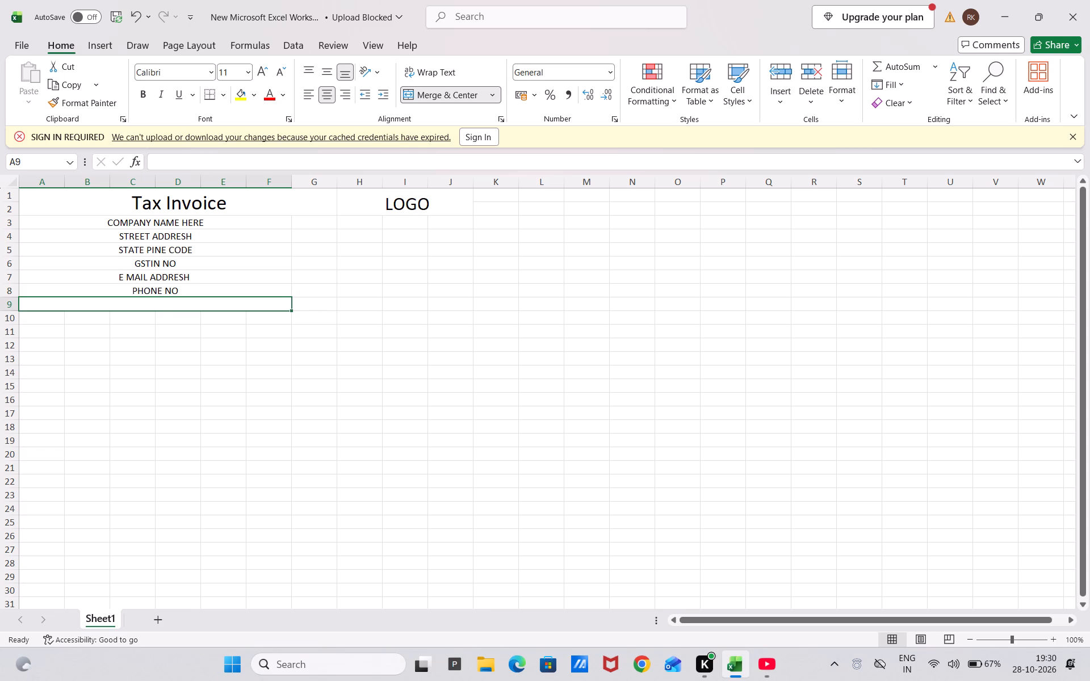
Enter "BUYER DETAIL" in merged row 9, below the phone line.
key("b")
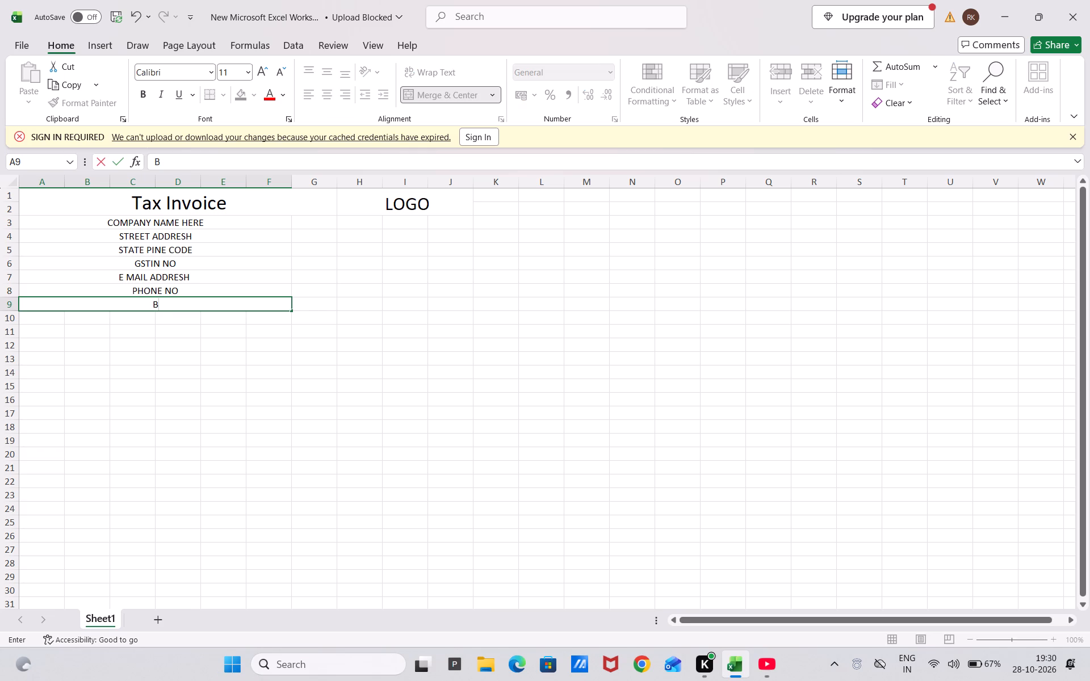
key("u")
key("y")
type("ER")
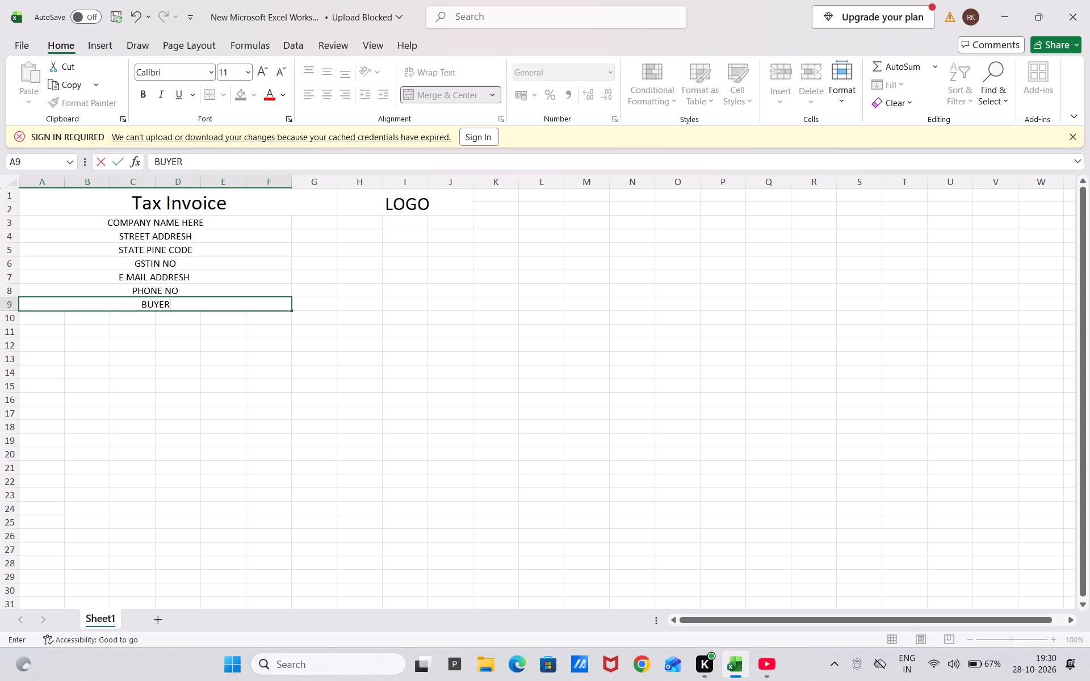
key("space")
type("D")
type("ETAIL")
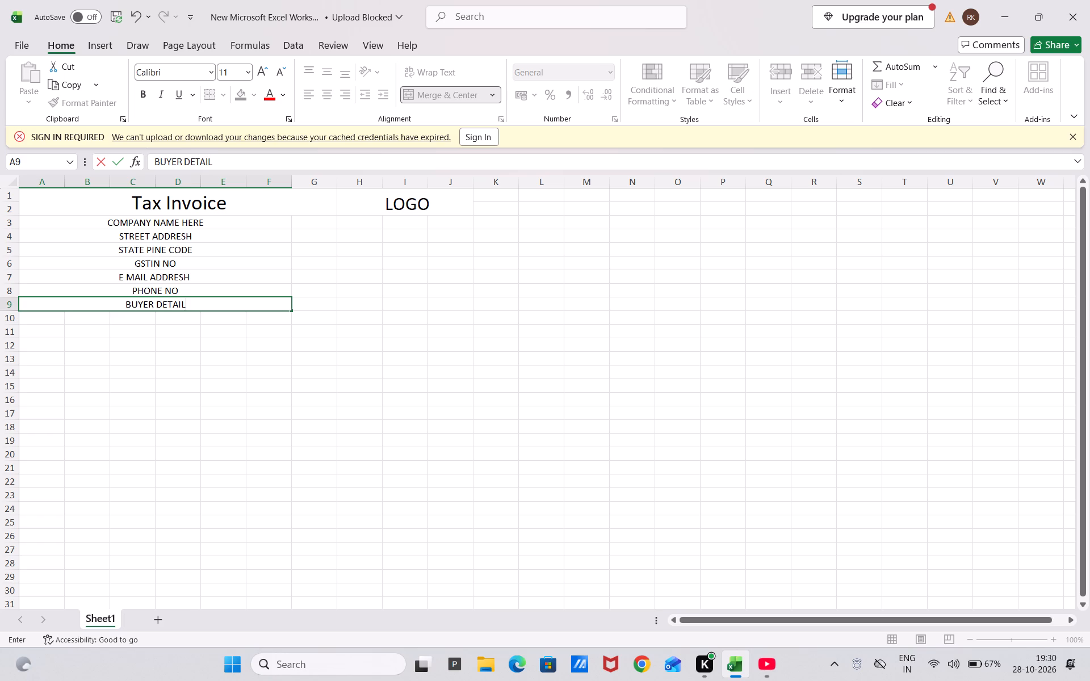
key("Return")
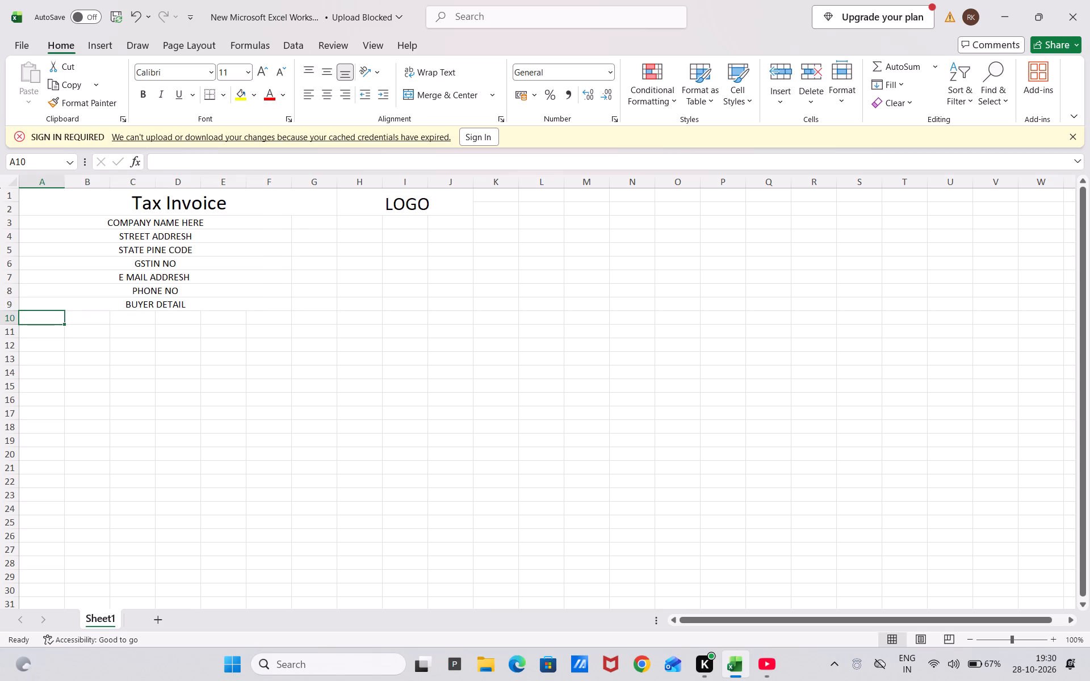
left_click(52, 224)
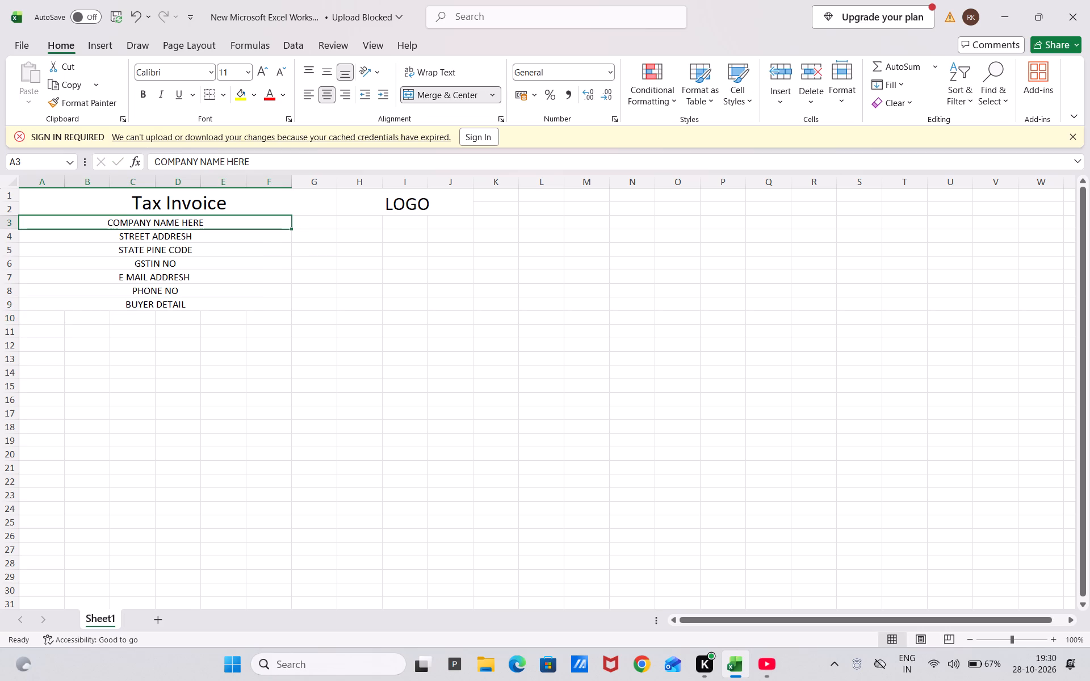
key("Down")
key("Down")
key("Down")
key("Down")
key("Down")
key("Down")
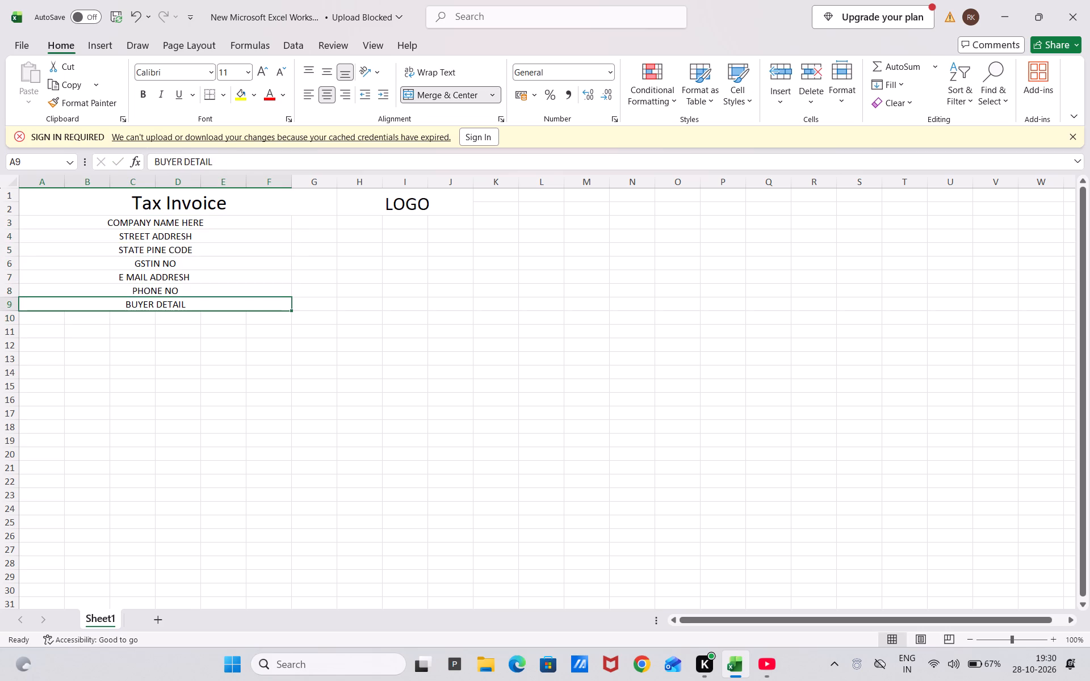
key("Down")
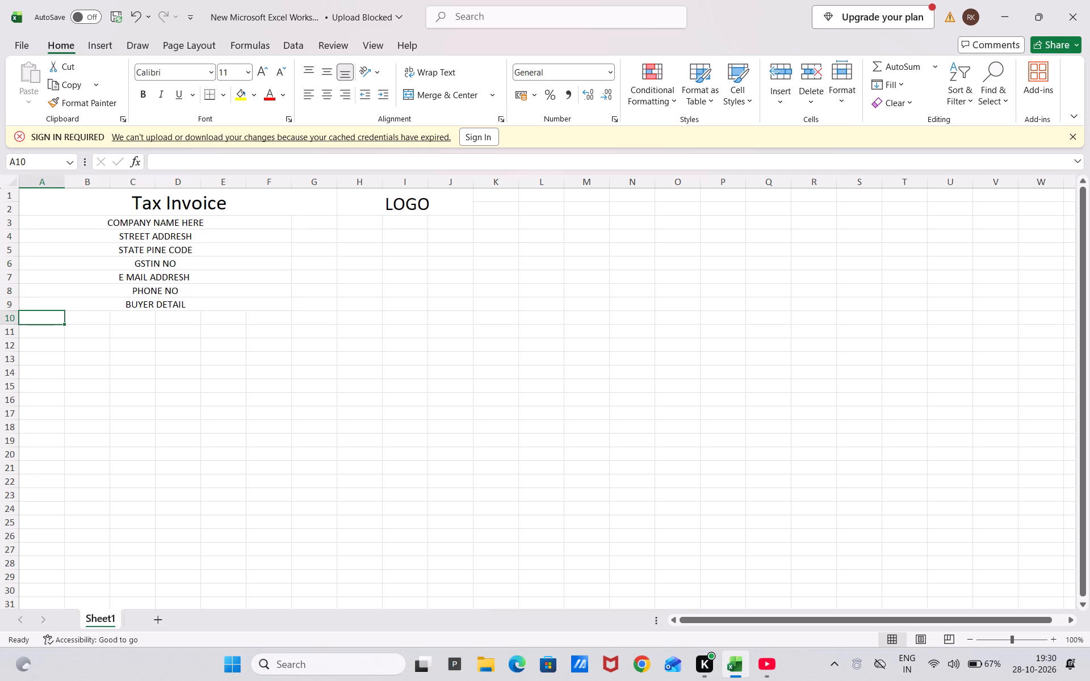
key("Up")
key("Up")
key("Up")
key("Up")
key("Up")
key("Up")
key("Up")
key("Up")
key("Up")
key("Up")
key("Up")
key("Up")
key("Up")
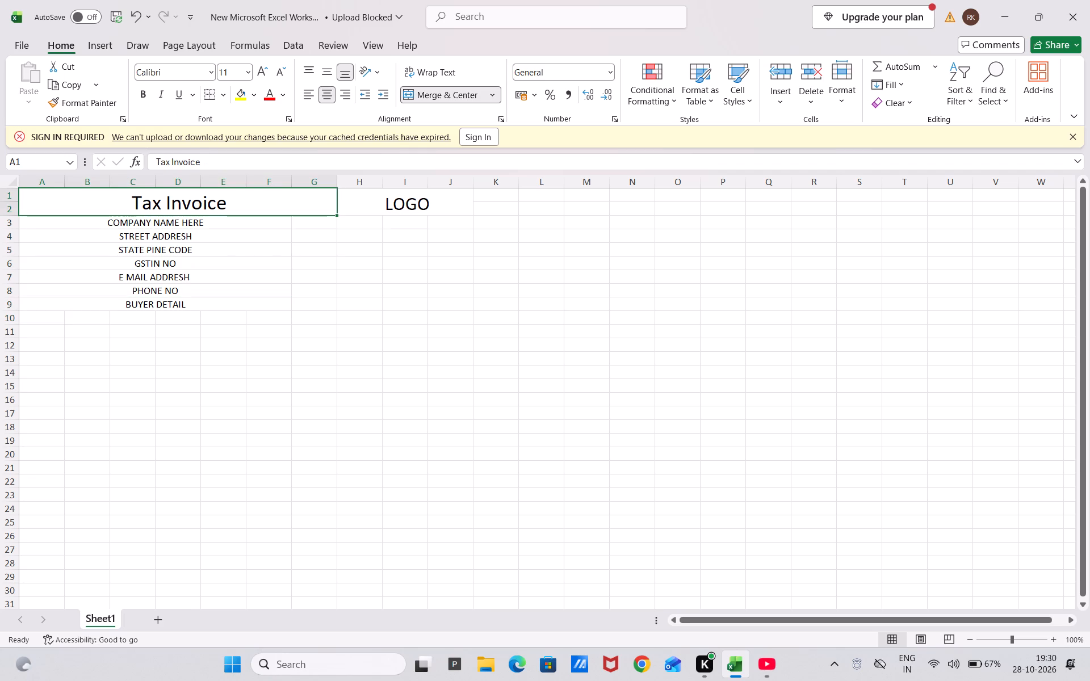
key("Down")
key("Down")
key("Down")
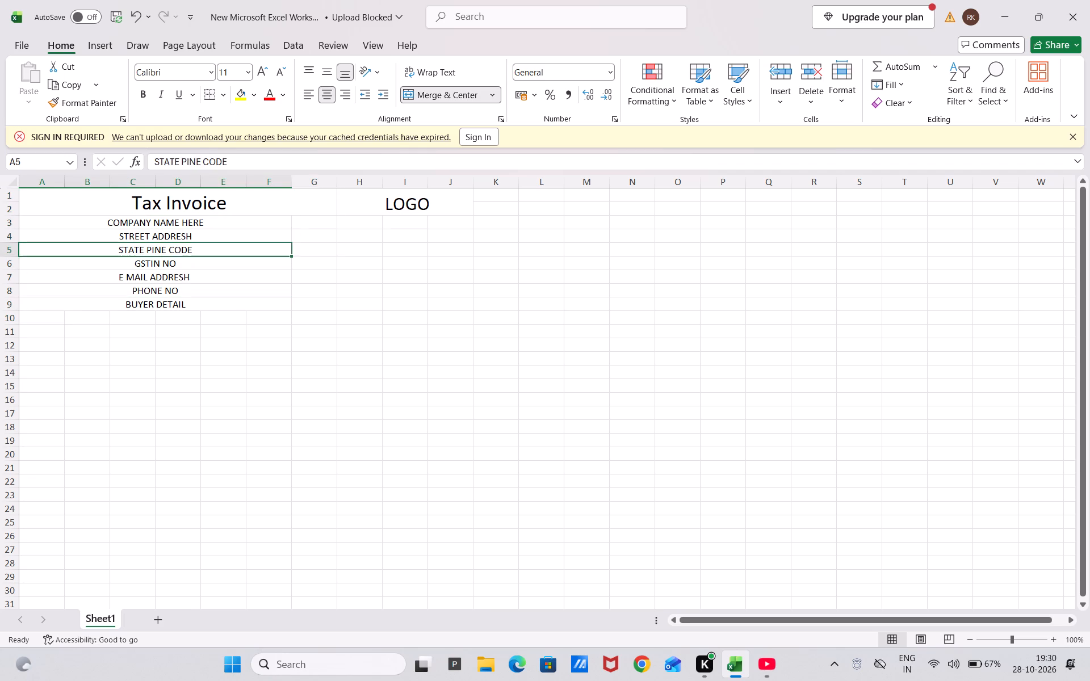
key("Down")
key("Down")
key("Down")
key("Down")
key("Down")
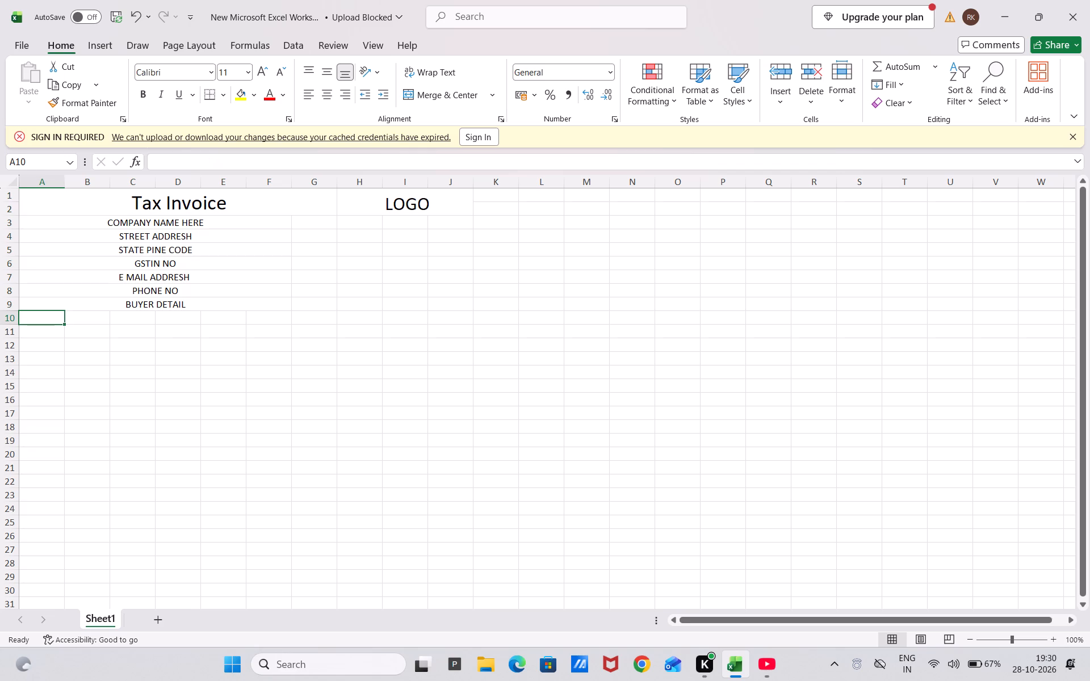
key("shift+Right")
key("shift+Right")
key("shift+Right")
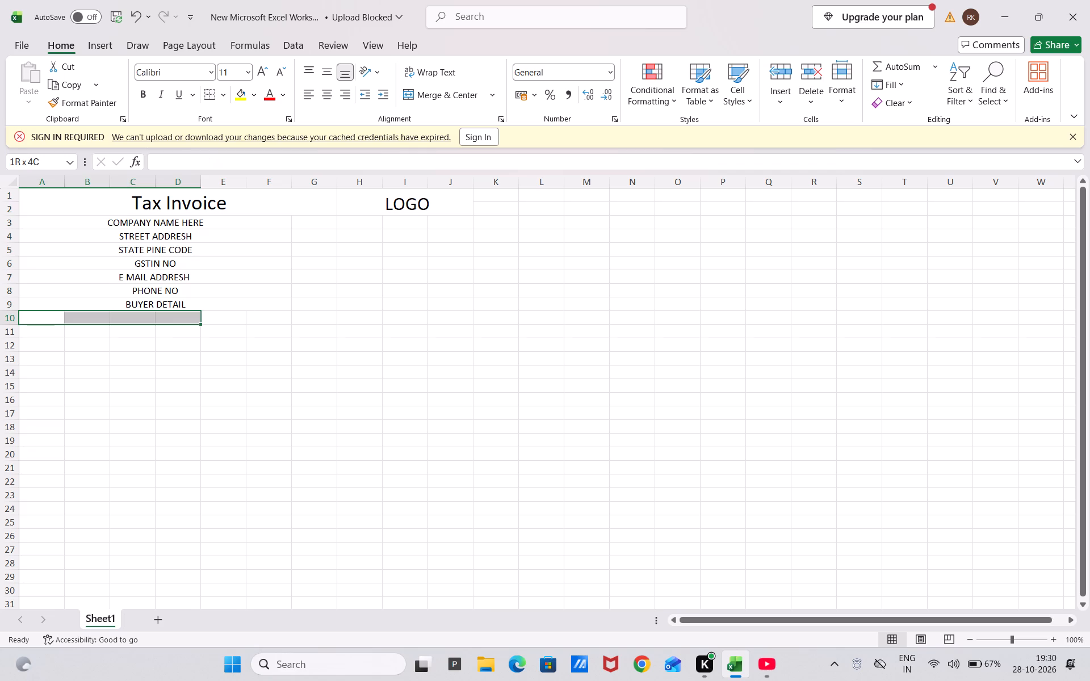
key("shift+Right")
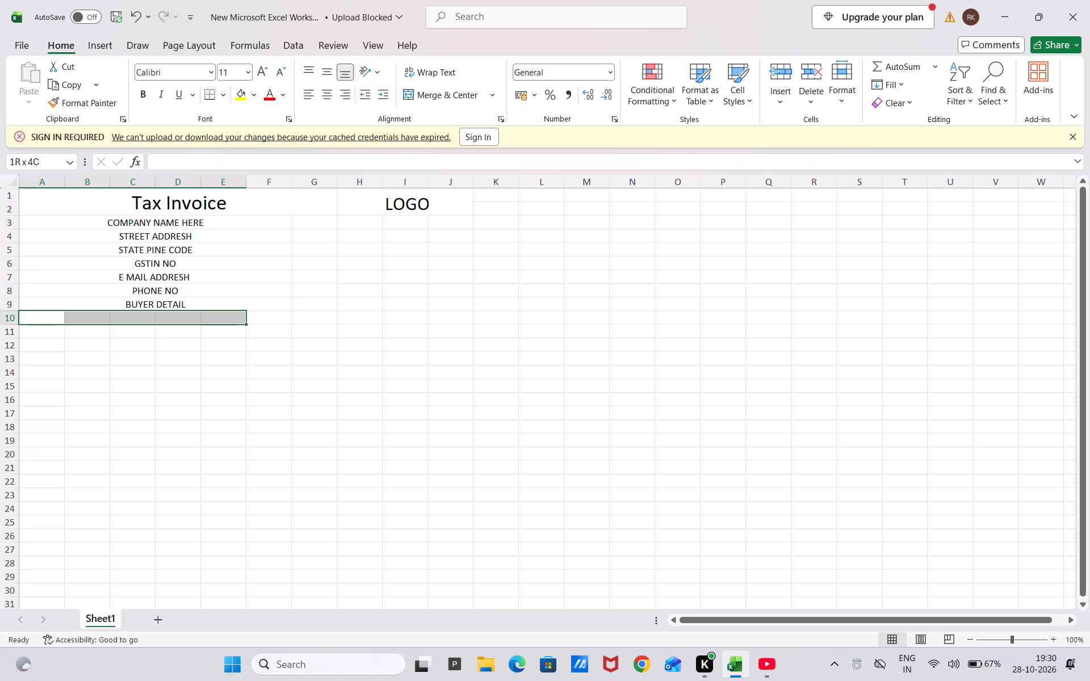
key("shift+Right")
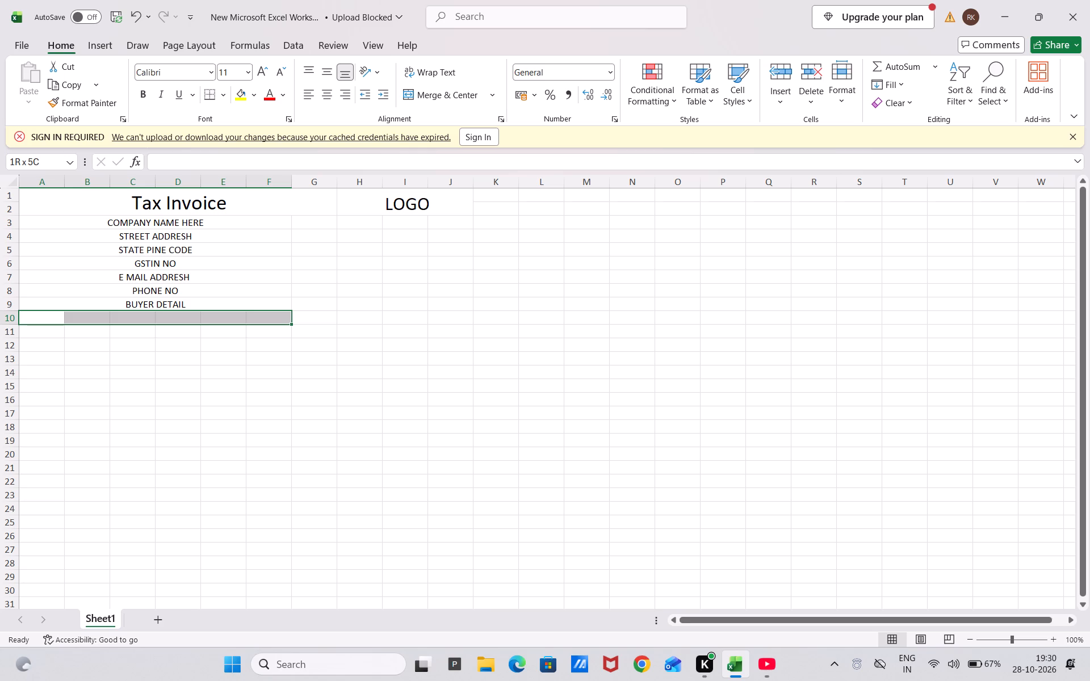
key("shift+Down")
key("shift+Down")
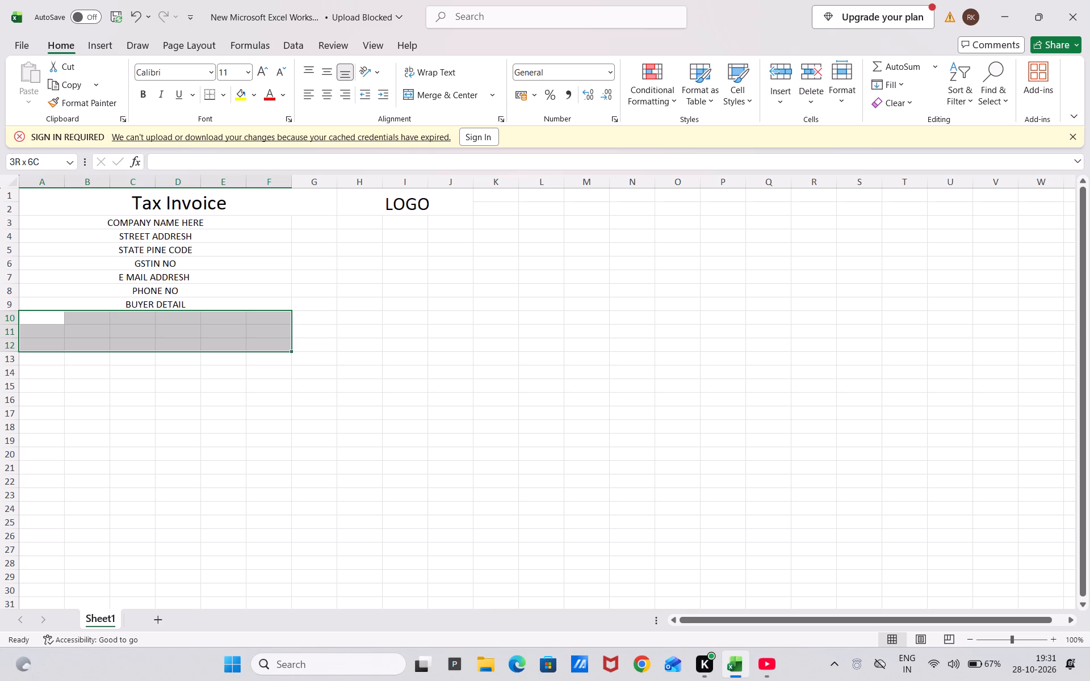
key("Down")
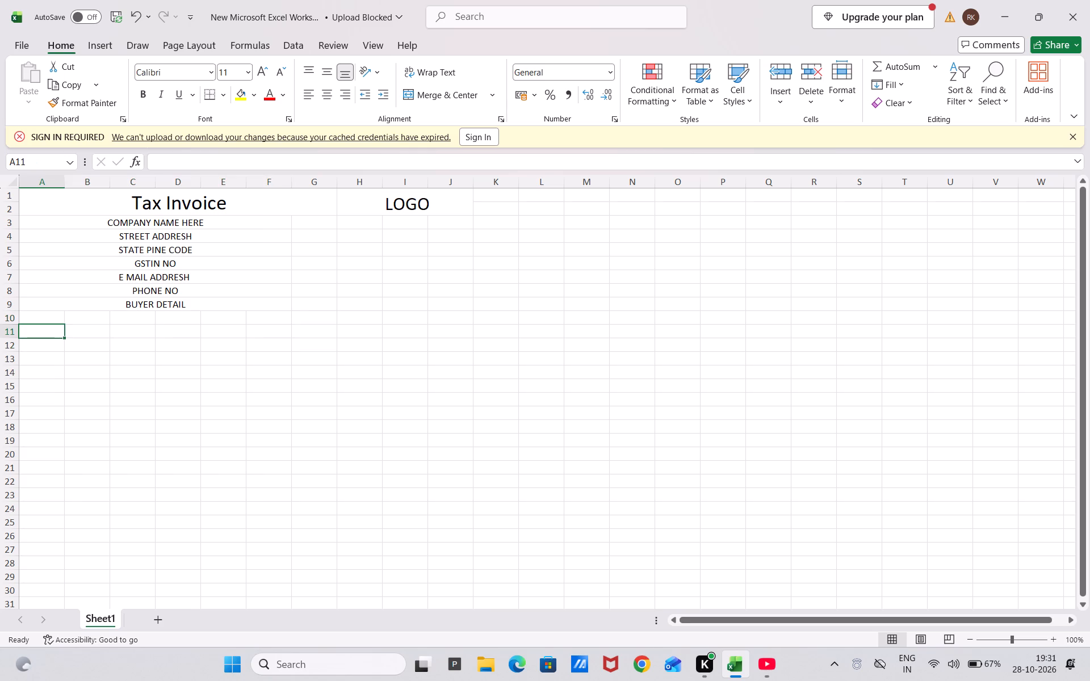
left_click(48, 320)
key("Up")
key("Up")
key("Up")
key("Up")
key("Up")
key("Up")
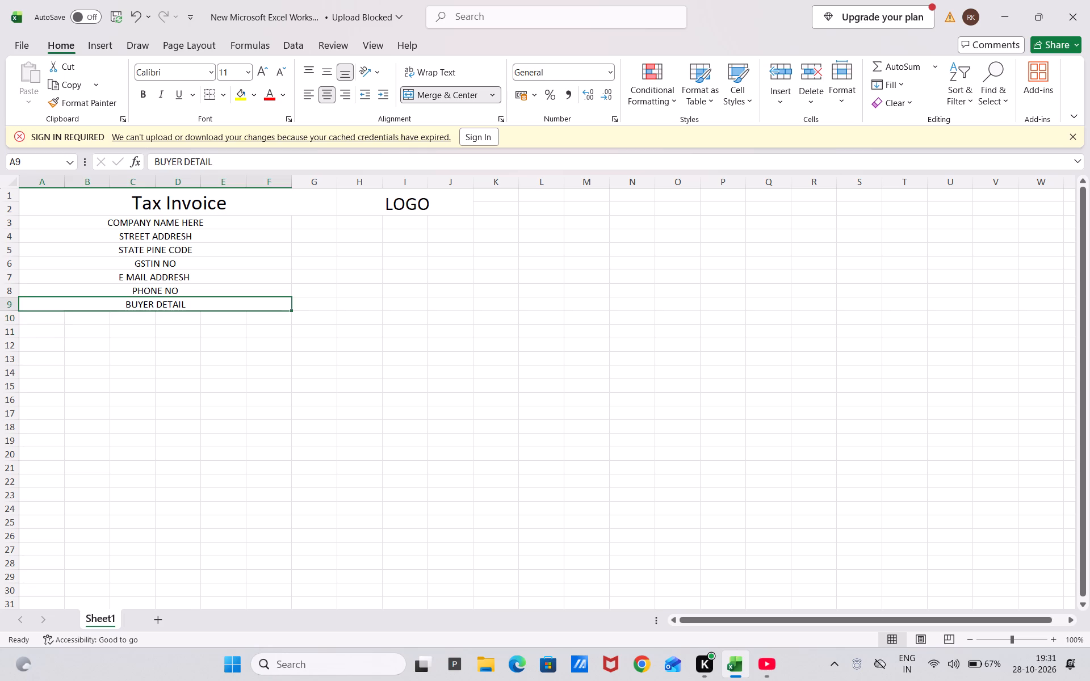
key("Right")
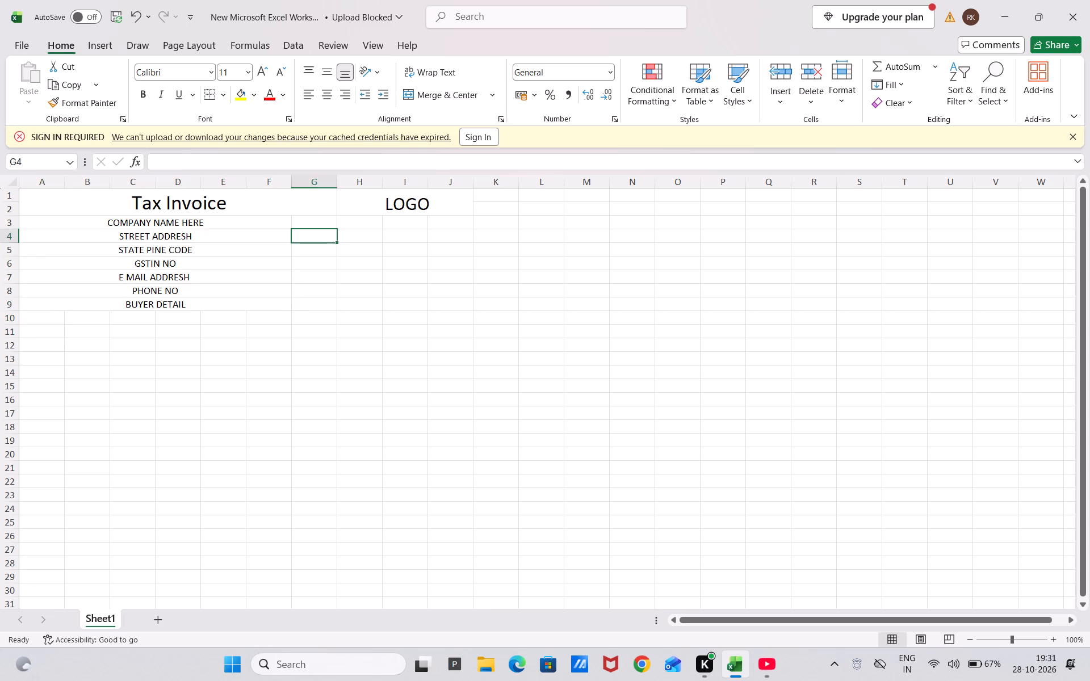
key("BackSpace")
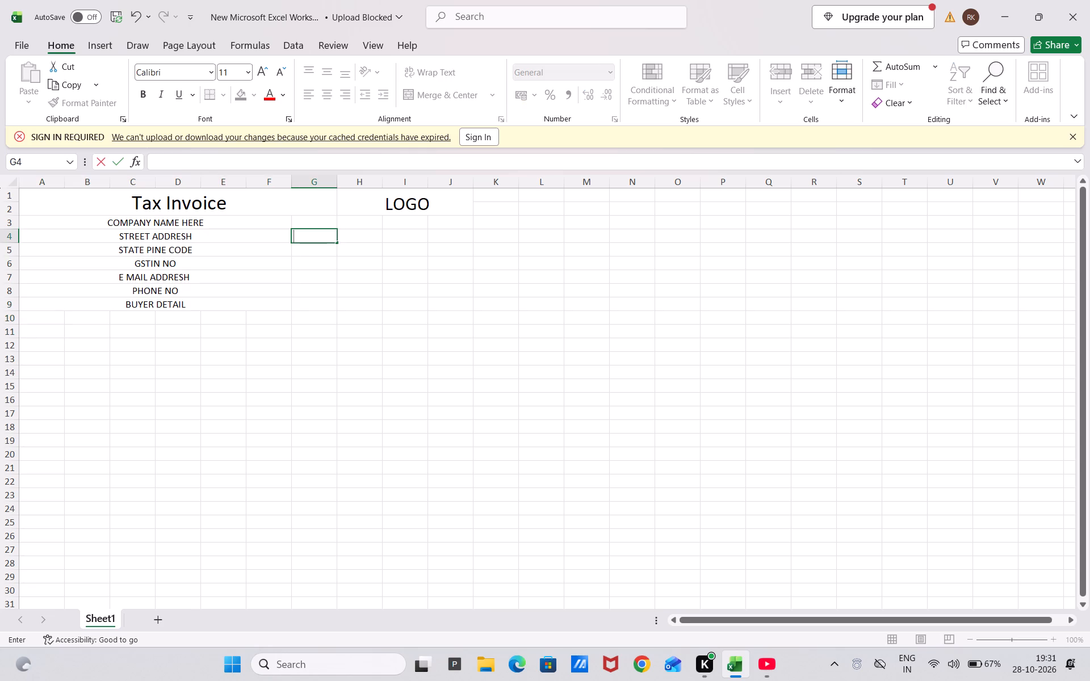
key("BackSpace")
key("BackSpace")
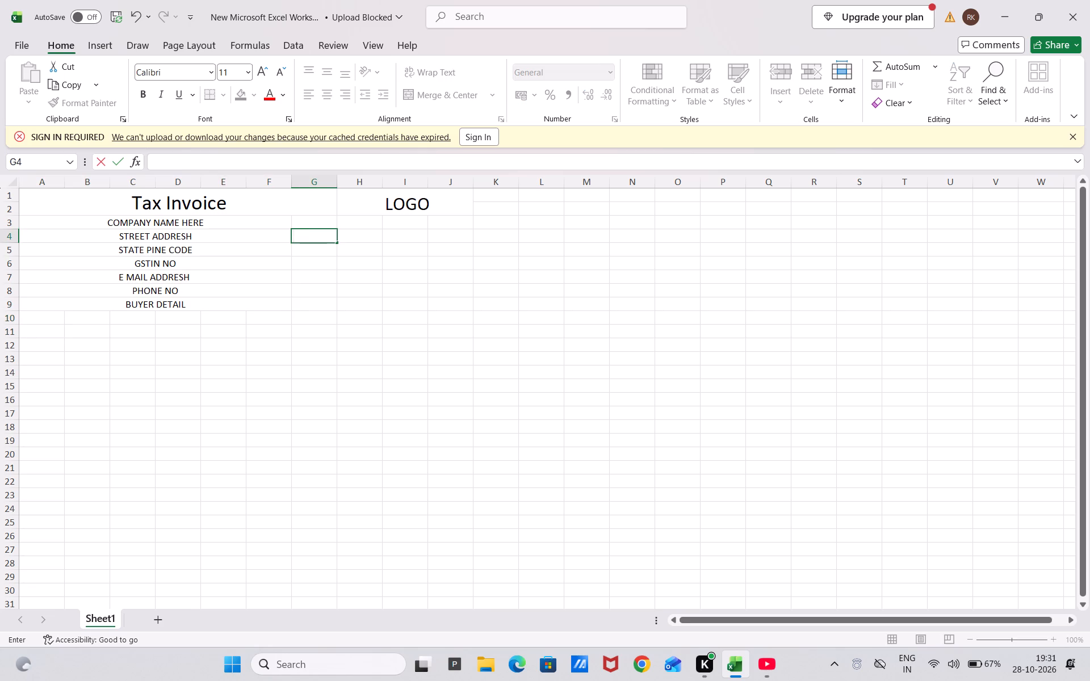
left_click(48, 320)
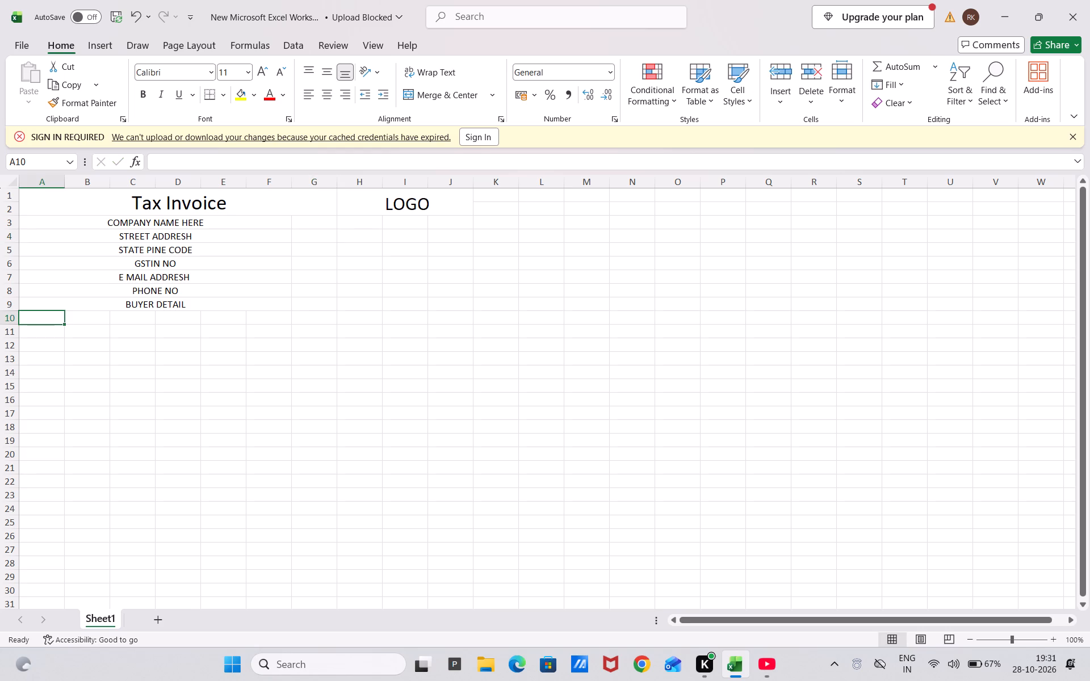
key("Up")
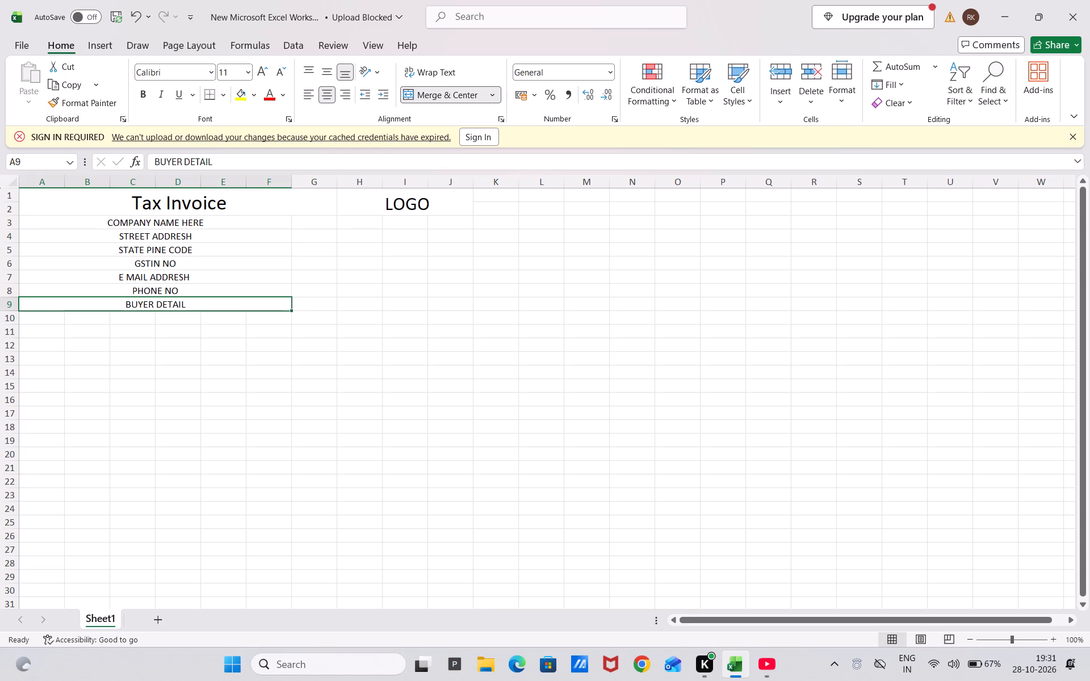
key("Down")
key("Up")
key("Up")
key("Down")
Merge and center A10:F10 below the buyer detail heading and enter "STREET ADDRESH" in it.
key("Down")
key("shift+Right")
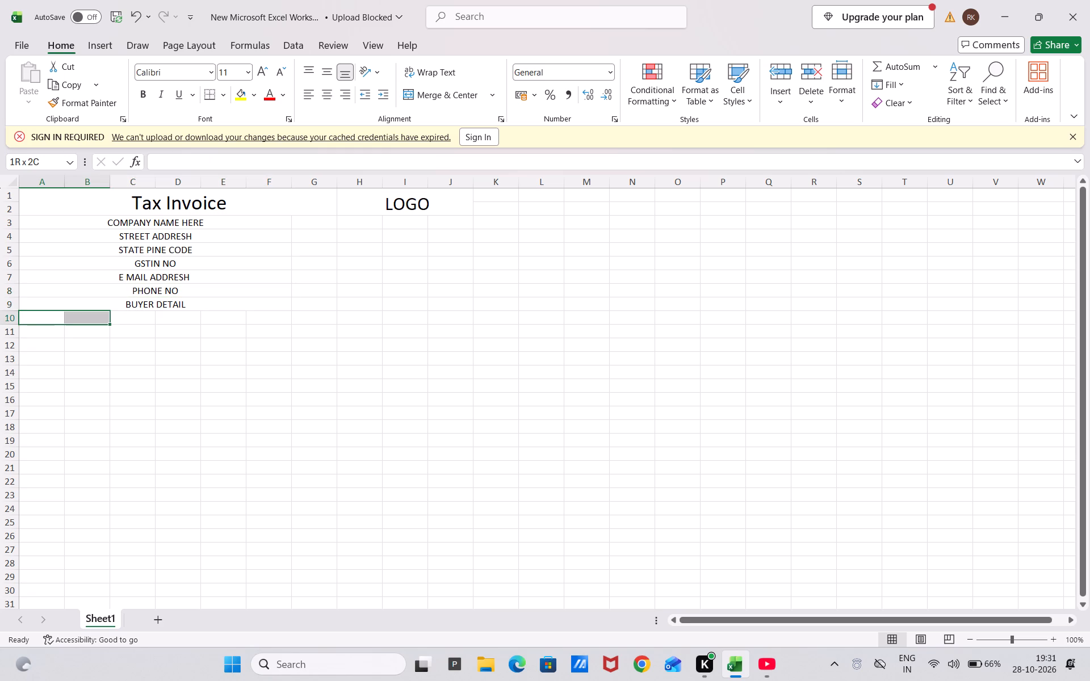
key("shift+Right")
key("shift+Right")
key("shift+Right")
key("shift+Right")
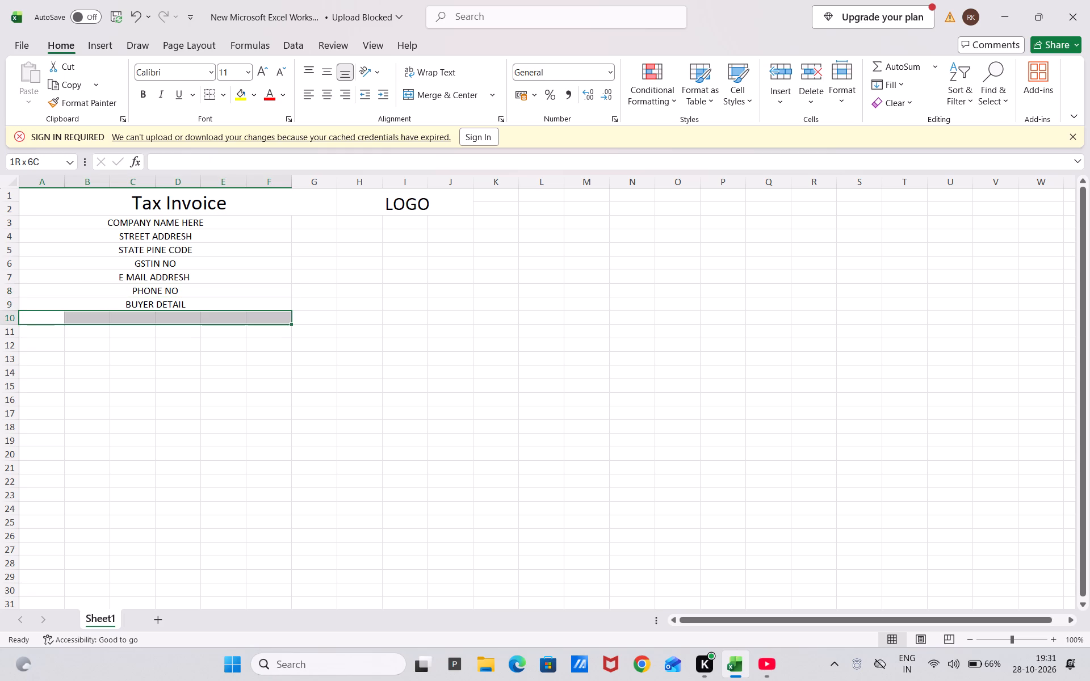
left_click(447, 95)
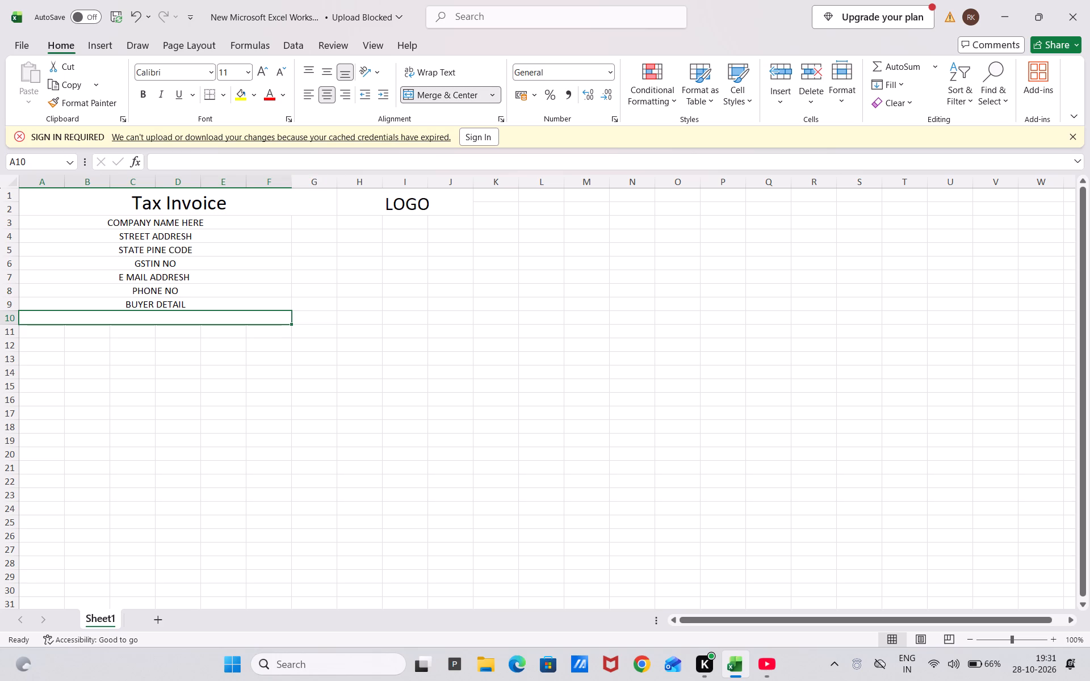
left_click(121, 321)
key("space")
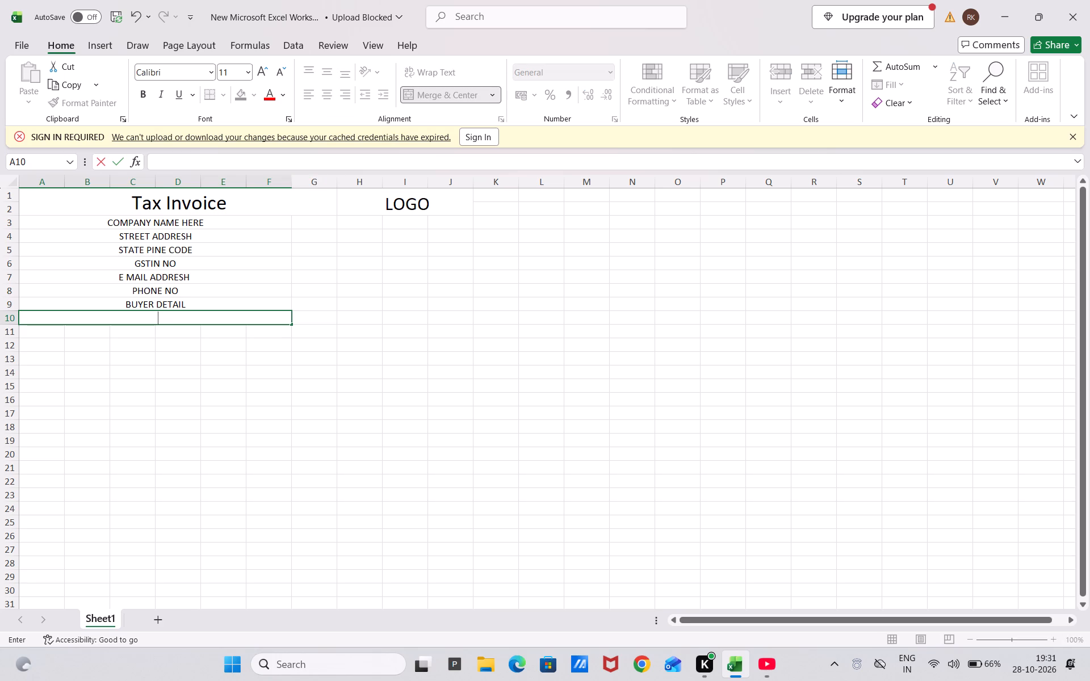
key("BackSpace")
key("BackSpace")
key("BackSpace")
key("BackSpace")
type("STREE")
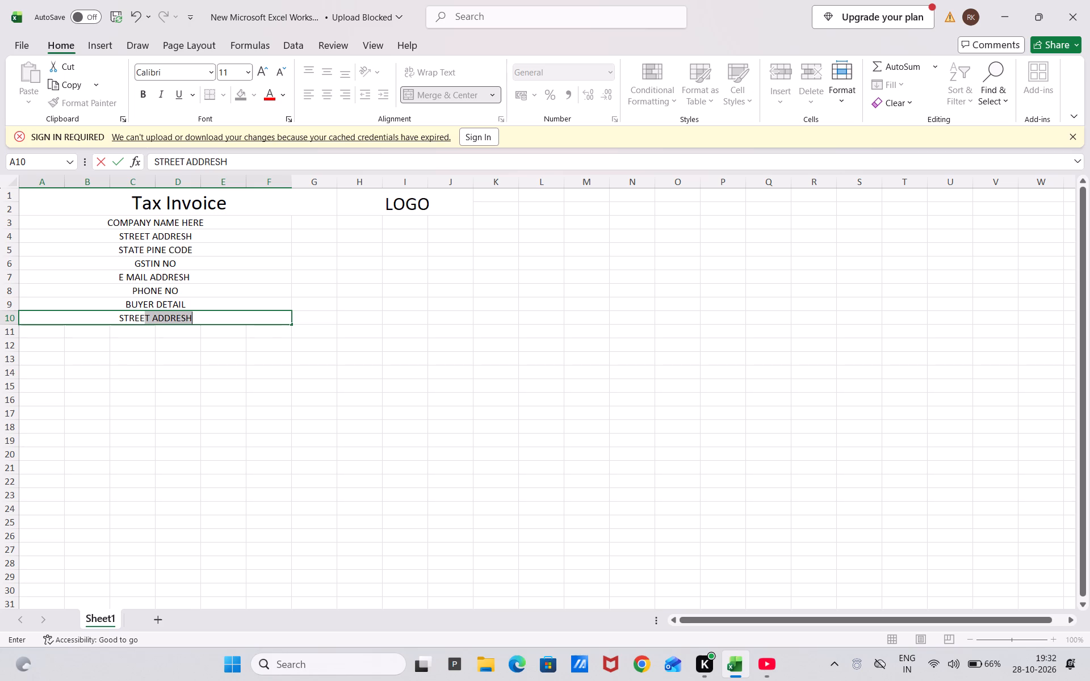
key("t")
key("Return")
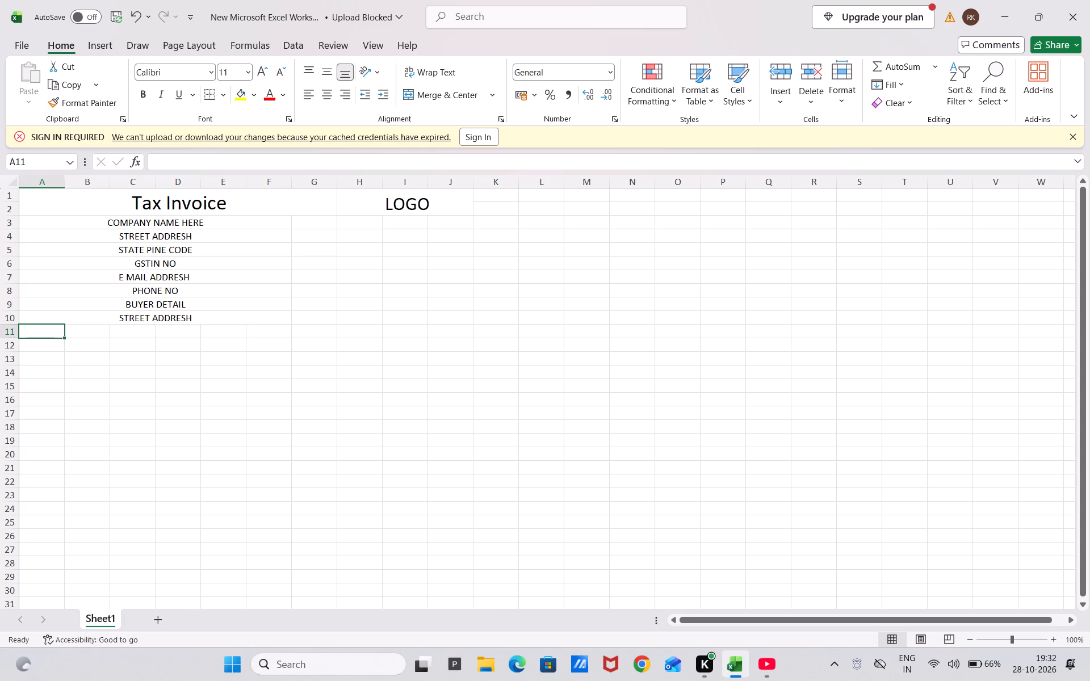
Merge and center A11:F11 below the buyer's street line and enter "CITY DIST" in it.
key("shift+Right")
key("shift+Right")
key("shift+Right")
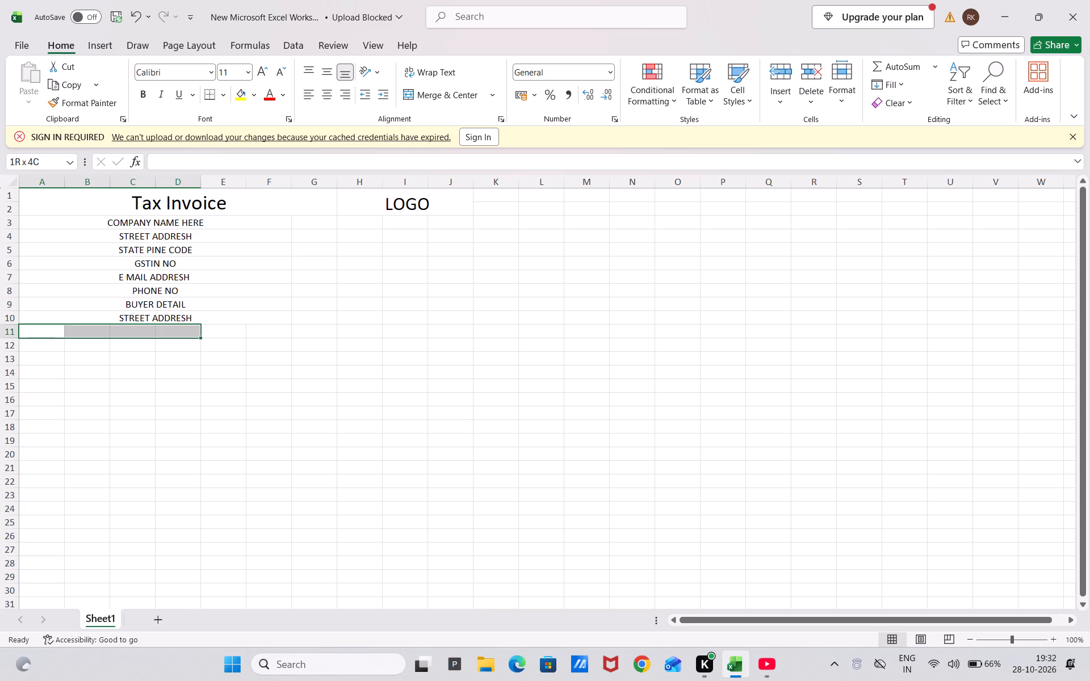
key("shift+Right")
key("shift+Right")
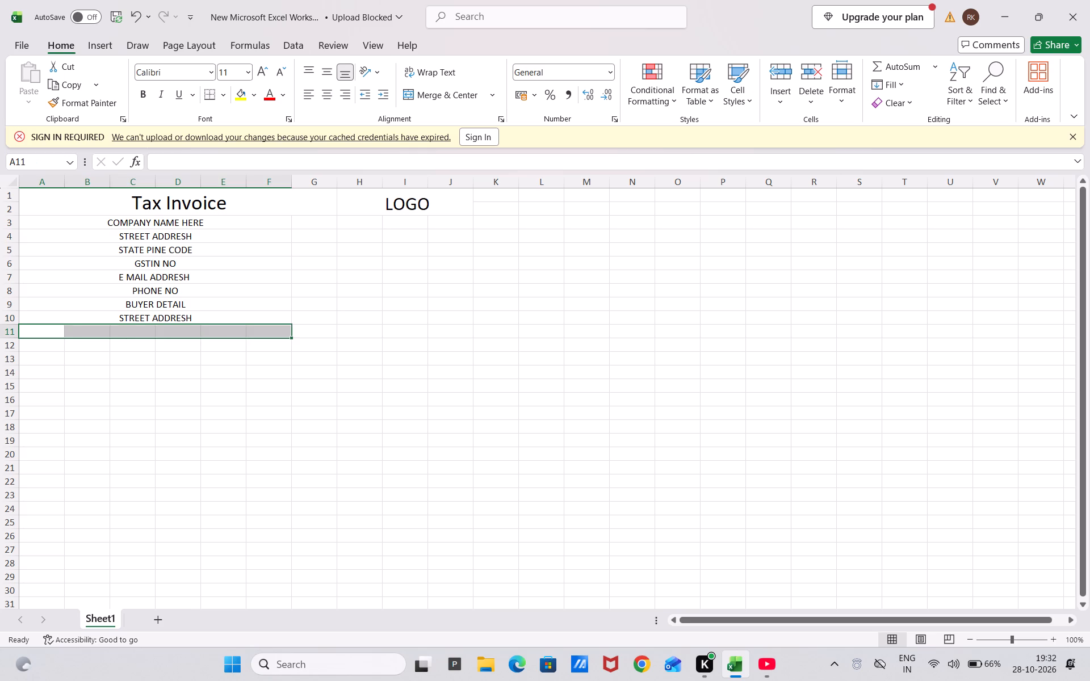
left_click(446, 89)
left_click(98, 329)
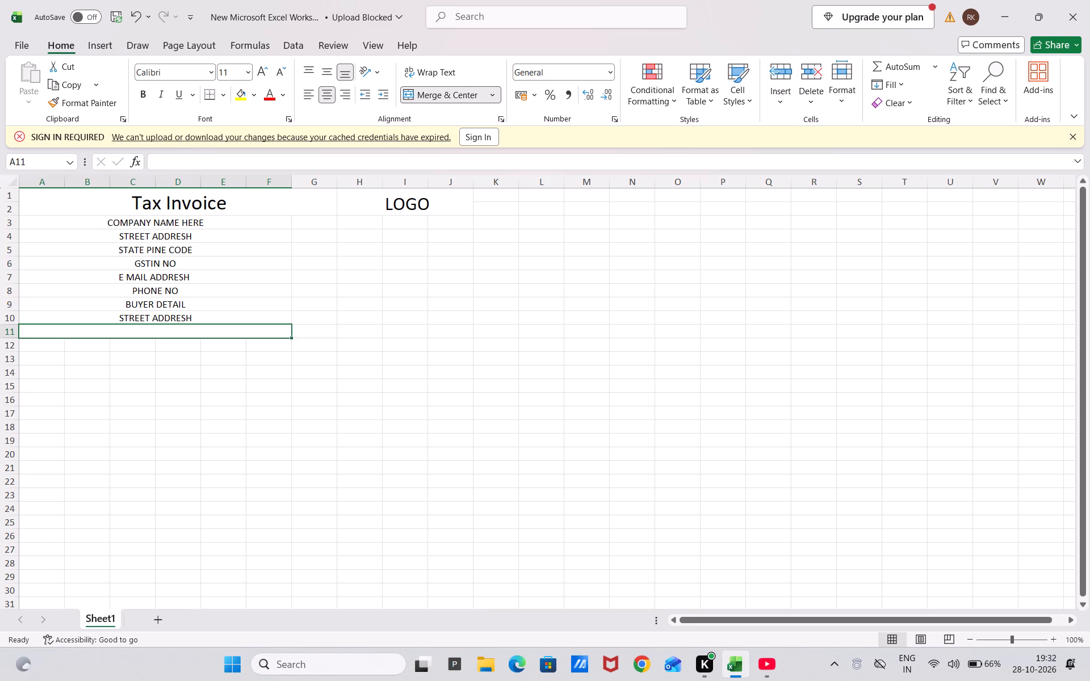
key("space")
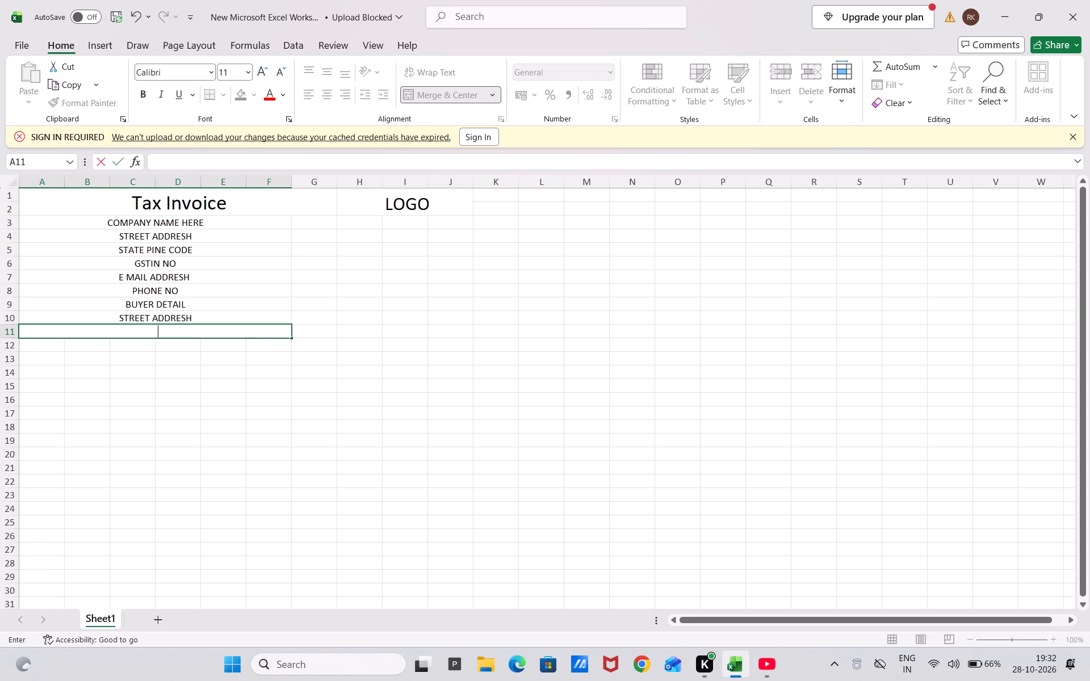
key("BackSpace")
key("BackSpace")
type("CIT")
key("y")
key("space")
type("DIST")
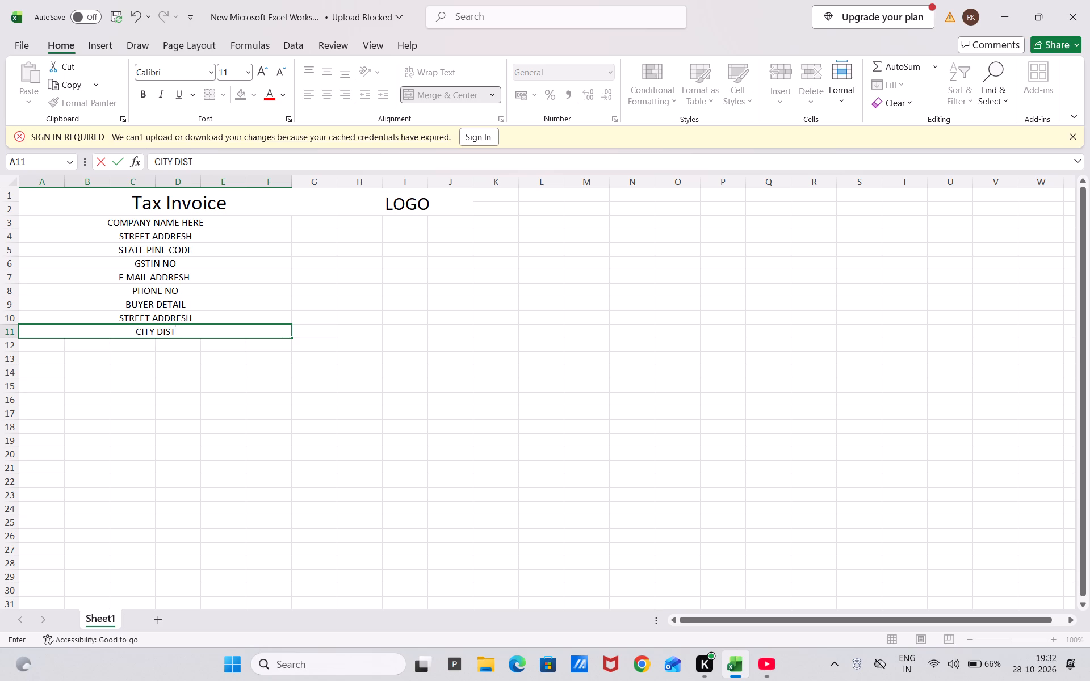
key("Return")
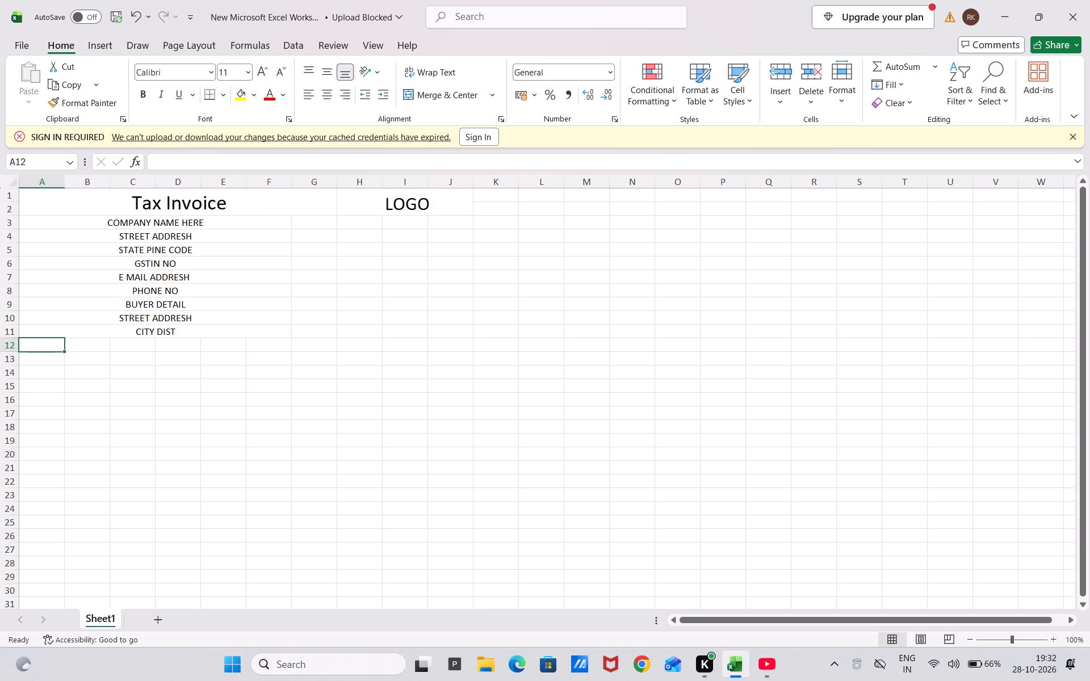
Merge and center A12:F12 below the city line and enter "STATE PINE CODE" in it.
key("shift+Right")
key("shift+Right")
key("shift+Right")
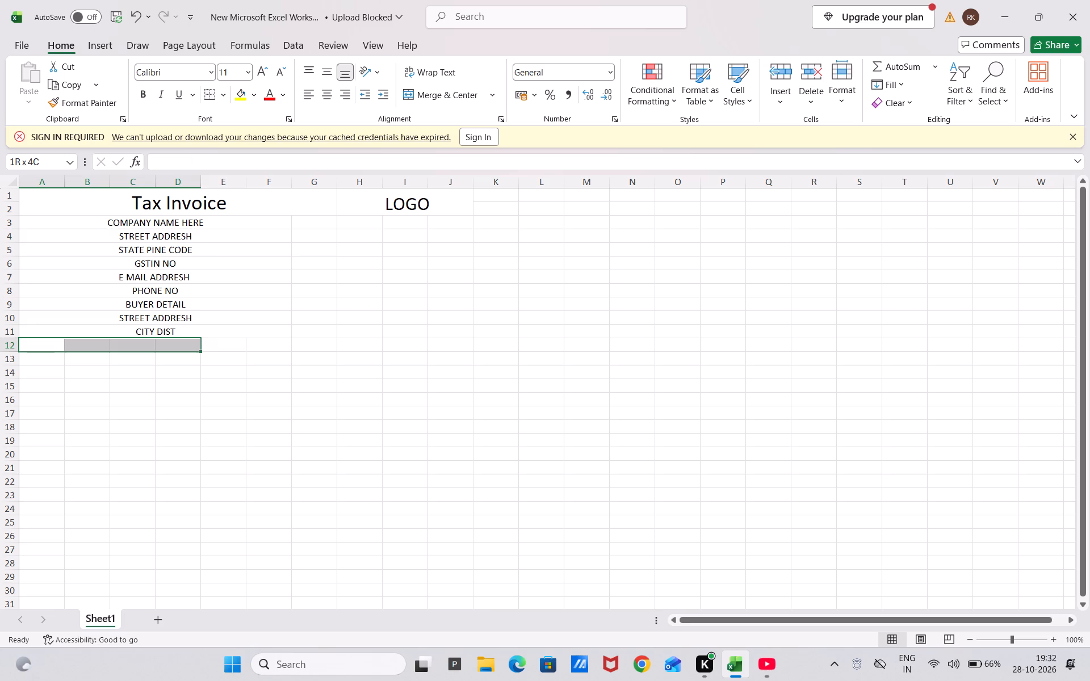
key("shift+Right")
key("shift+Right")
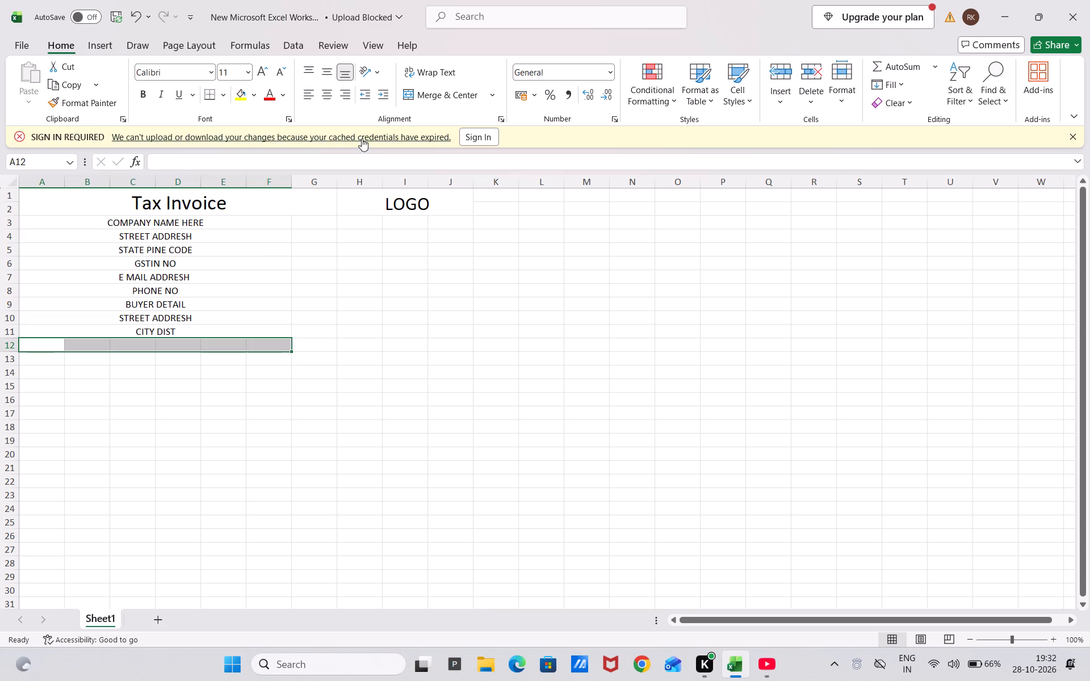
left_click(432, 89)
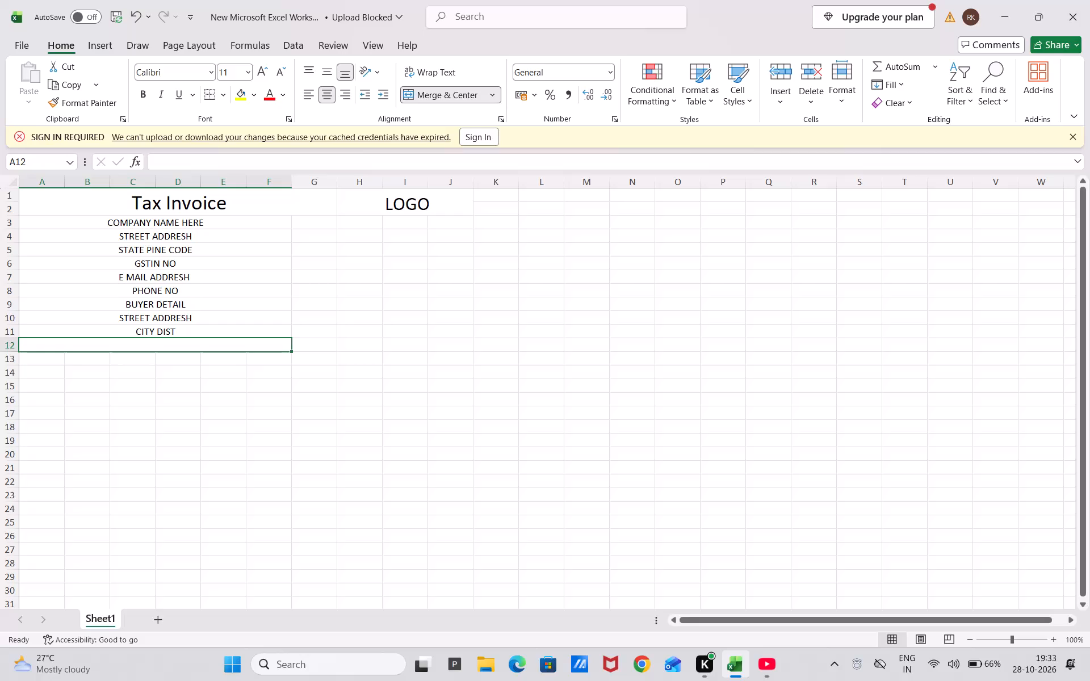
type("STATE")
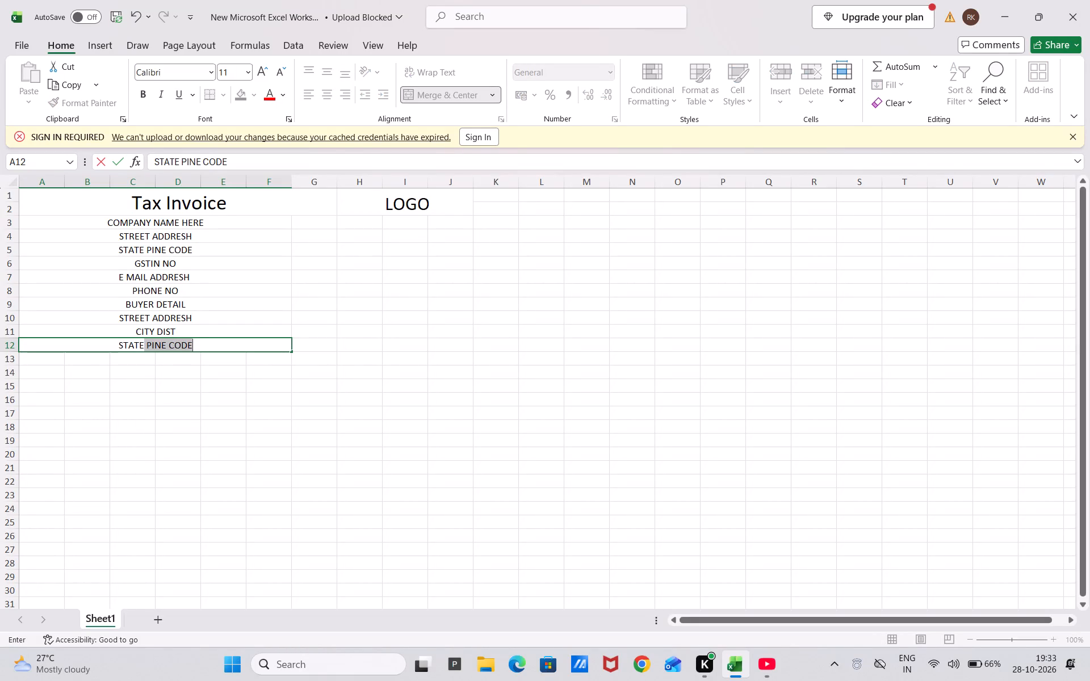
key("Return")
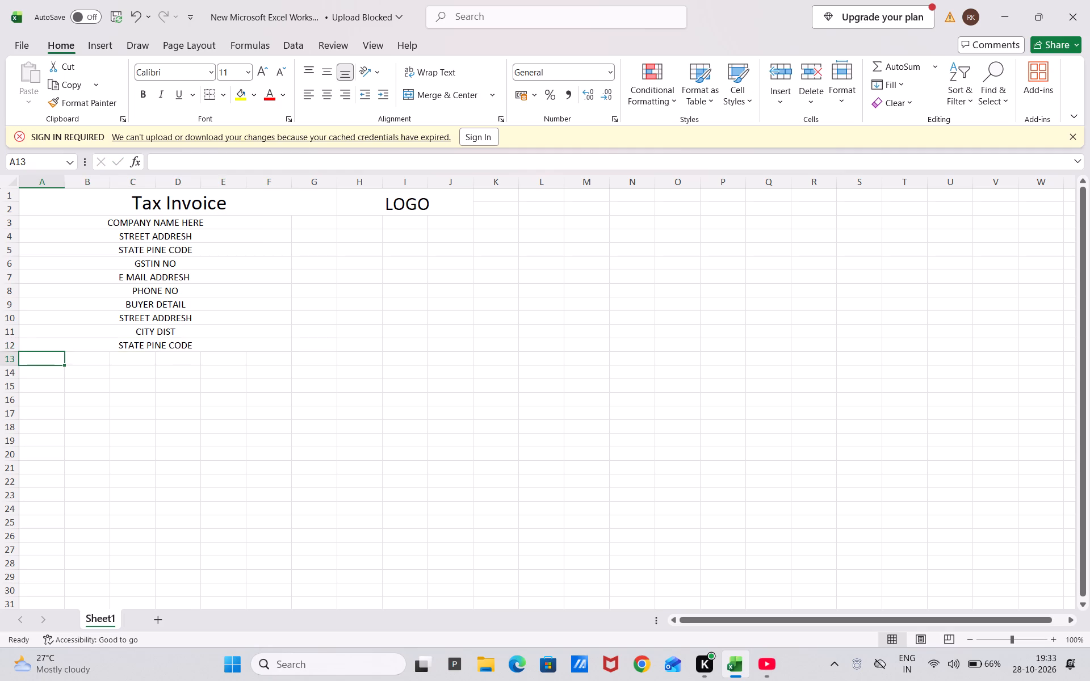
Merge and center A13:F13 below the buyer's state line and enter "GSTIN NO" in it.
key("shift+Right")
key("shift+Right")
key("shift+Right")
key("shift+Right")
key("shift+Right")
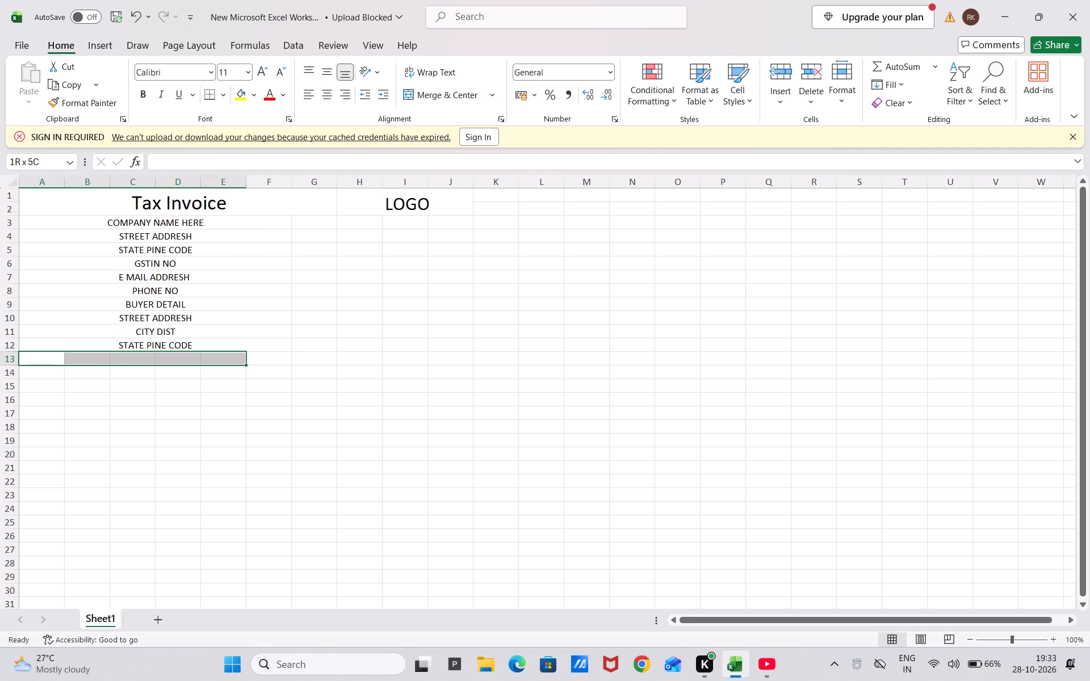
left_click(451, 99)
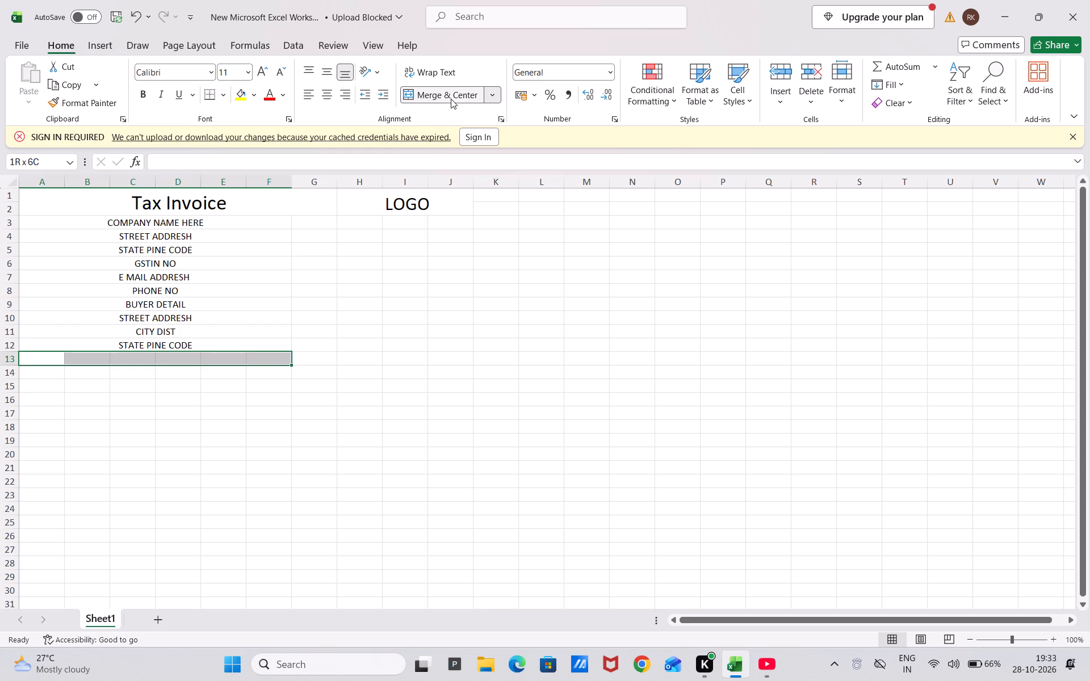
key("g")
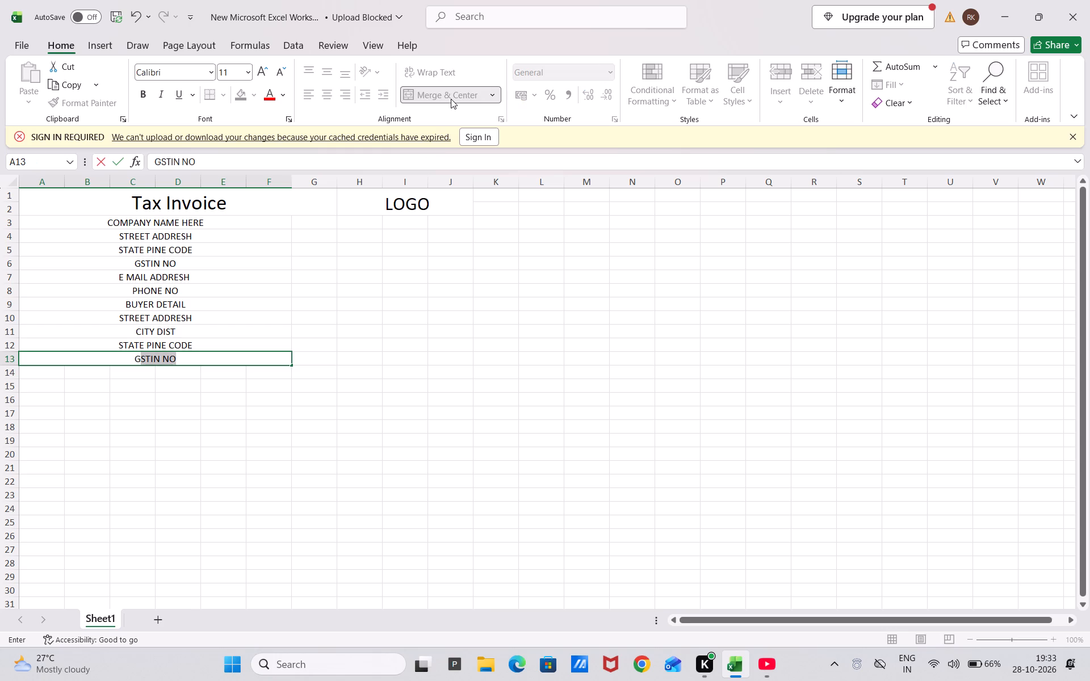
key("Return")
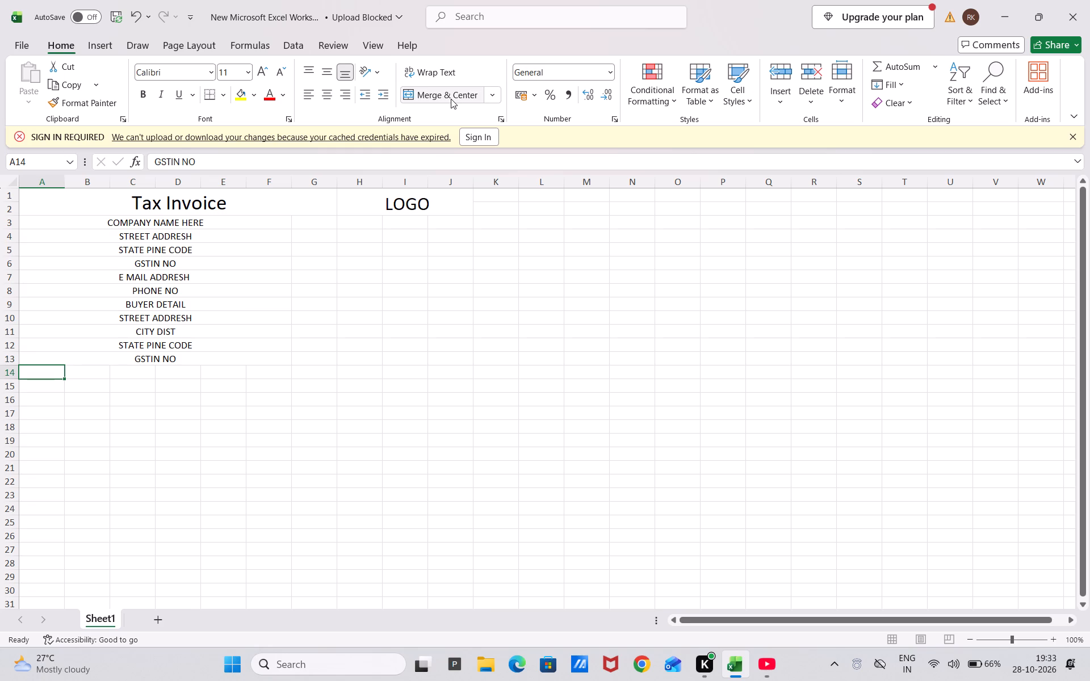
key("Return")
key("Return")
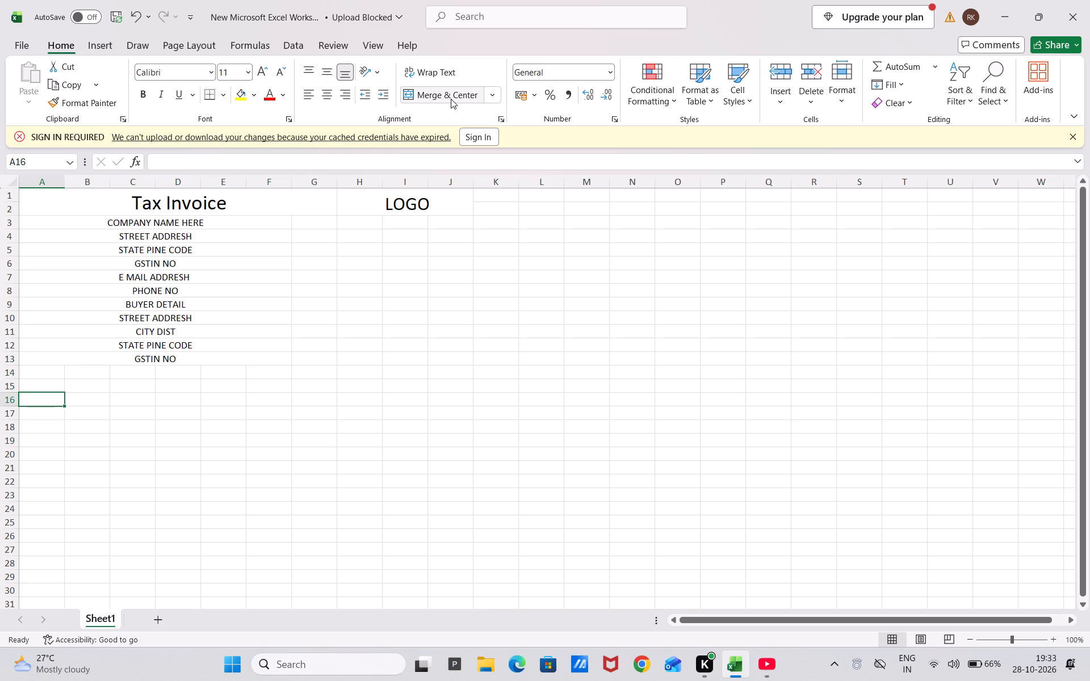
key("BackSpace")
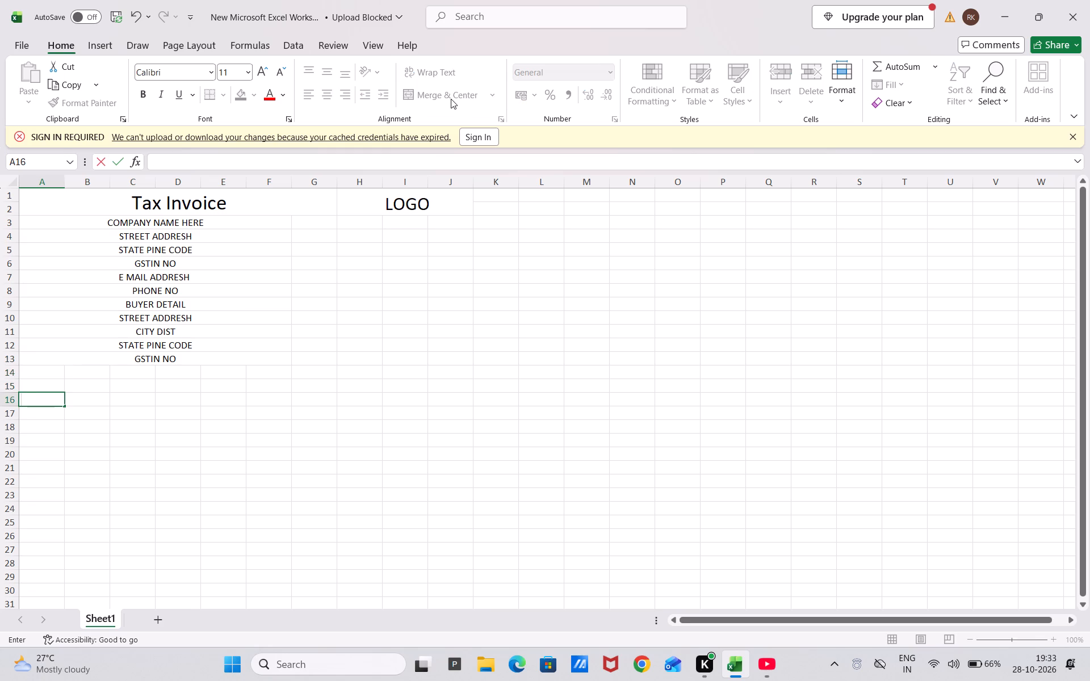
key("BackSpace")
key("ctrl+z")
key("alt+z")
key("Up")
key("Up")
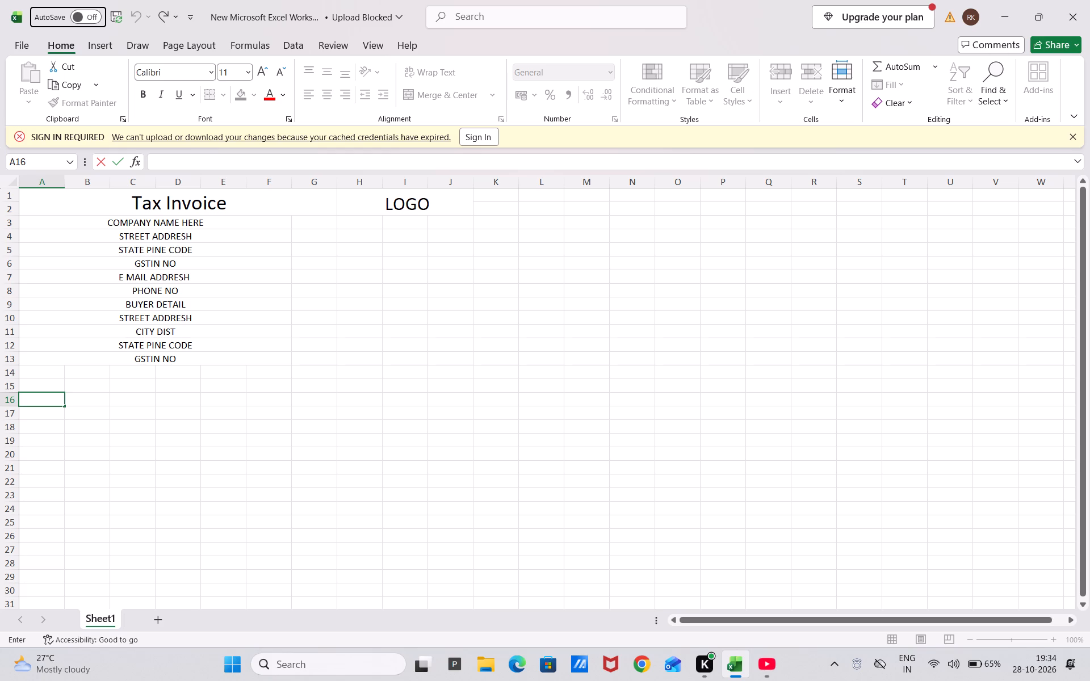
Merge and center A14:F14 below the buyer's GSTIN line and enter "E MAIL ADDRESH" in it.
left_click(42, 371)
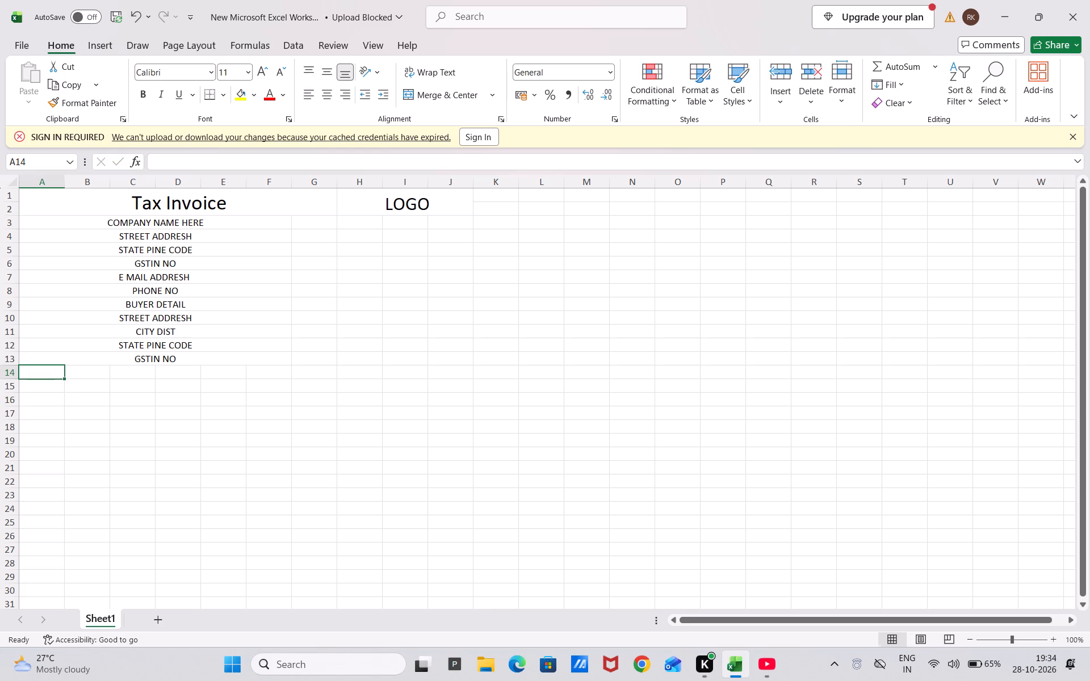
key("shift+Right")
key("shift+Right")
key("shift+Right")
key("shift+Right")
key("shift+Right")
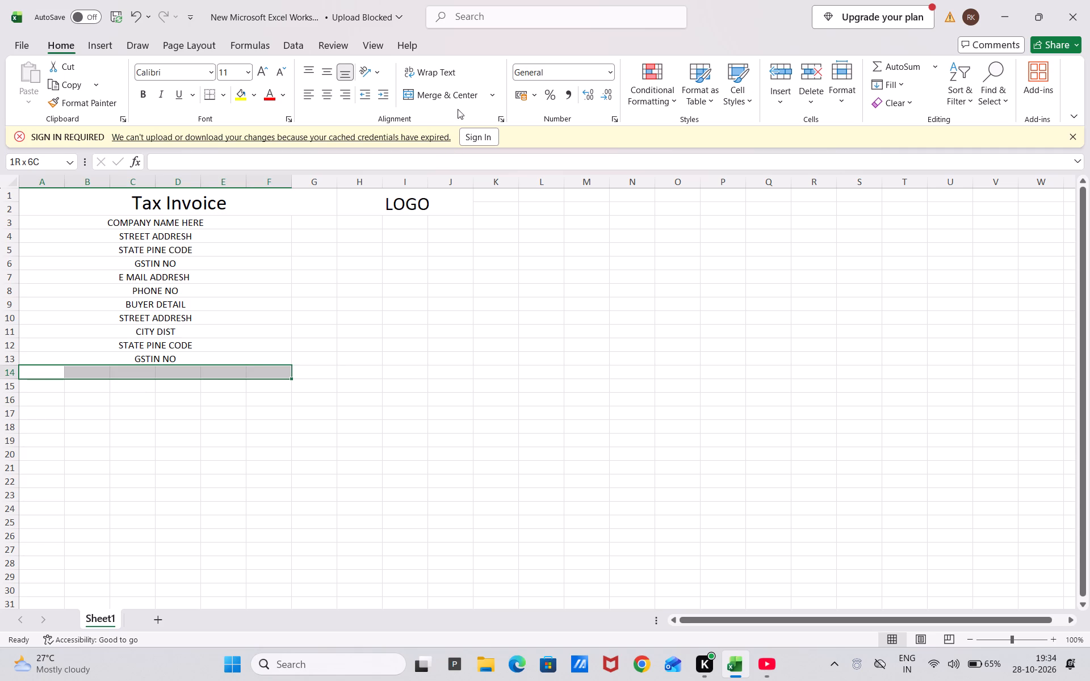
left_click(450, 93)
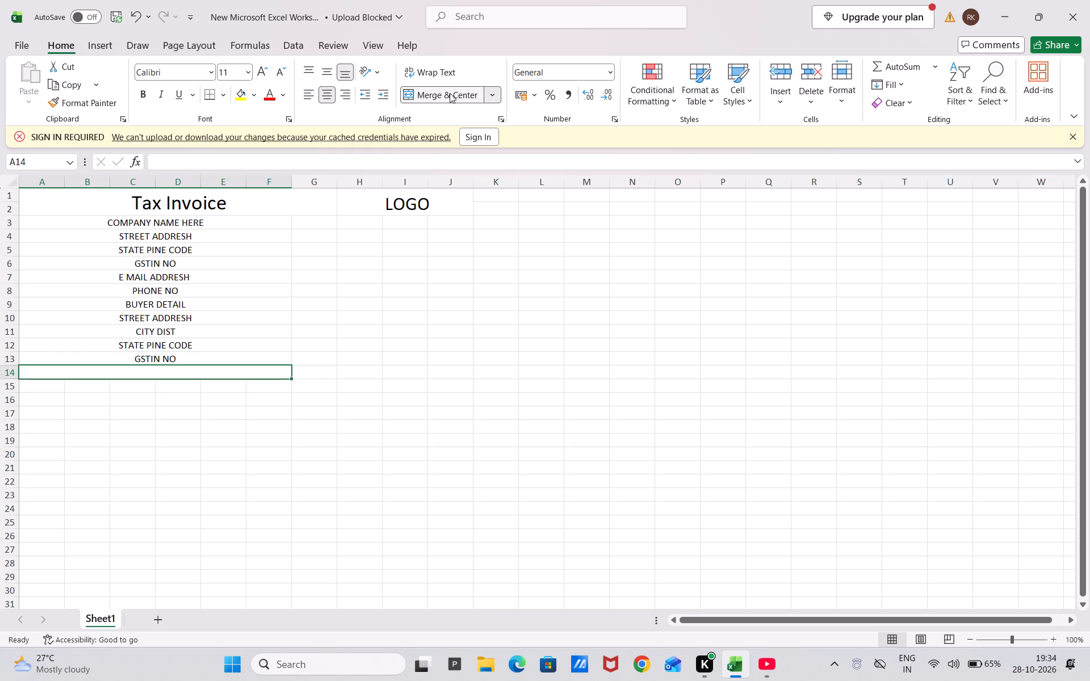
key("e")
key("Return")
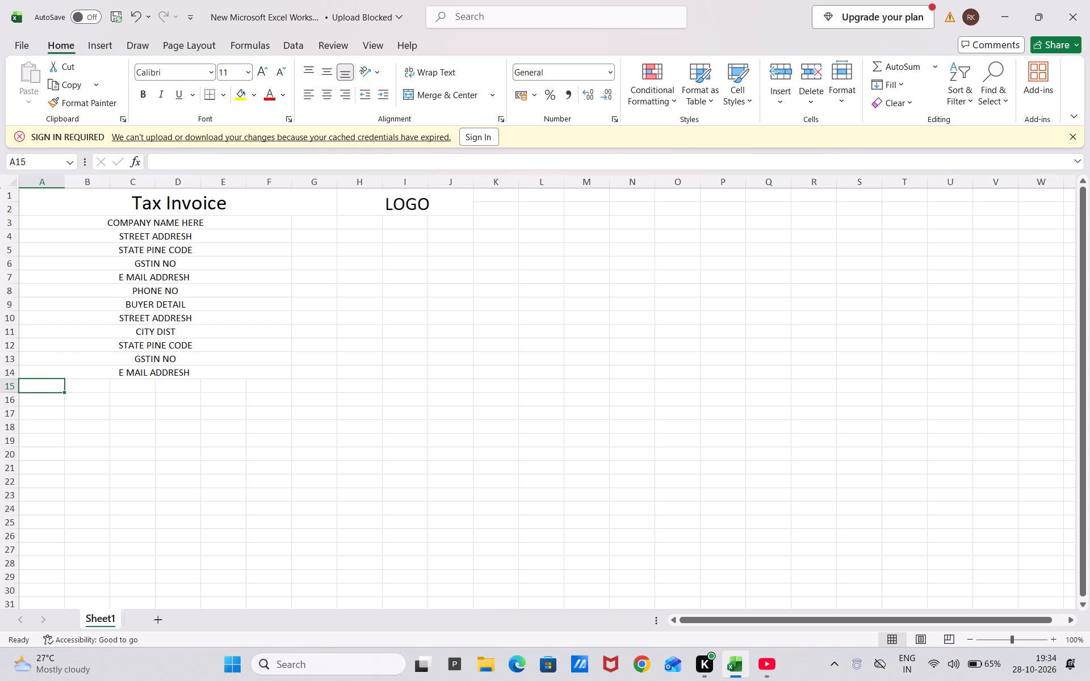
Widen column A slightly for the serial number column of the item table.
left_click_drag(64, 182, 72, 182)
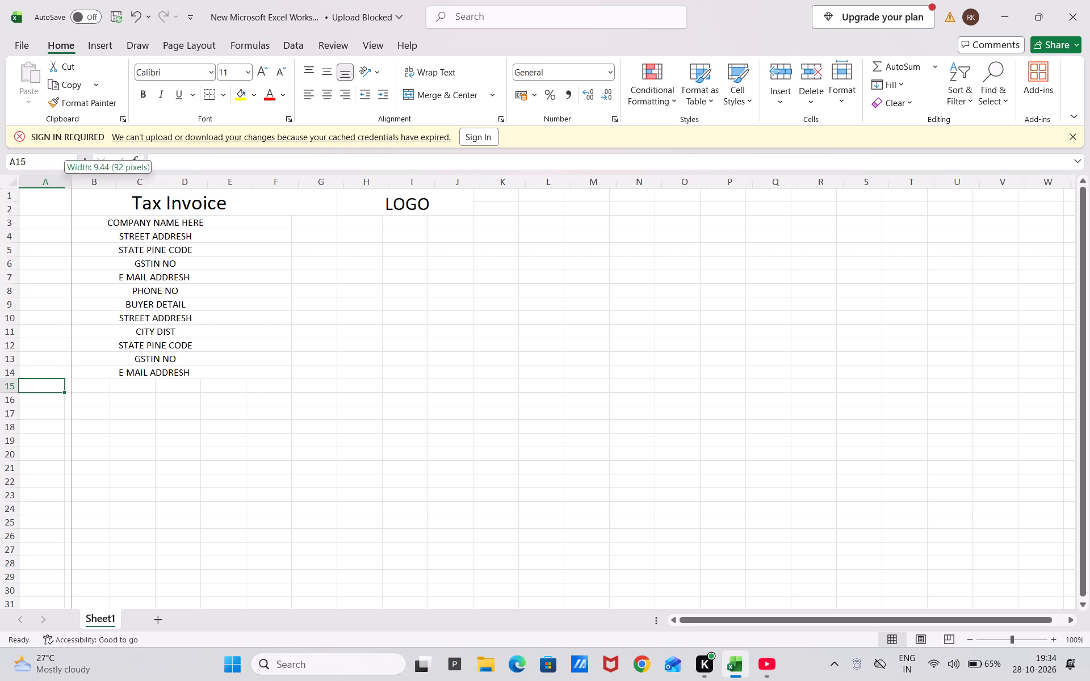
left_click_drag(72, 182, 82, 183)
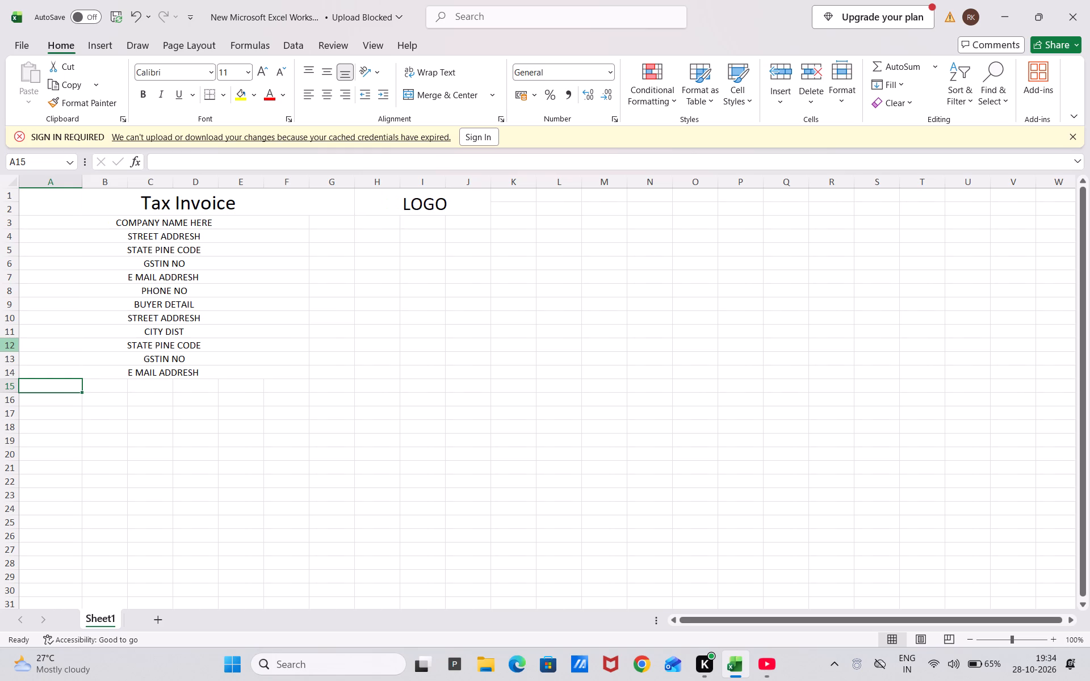
Enter the column heading "SL/ NO" in A15, below the buyer's e-mail line.
left_click(61, 390)
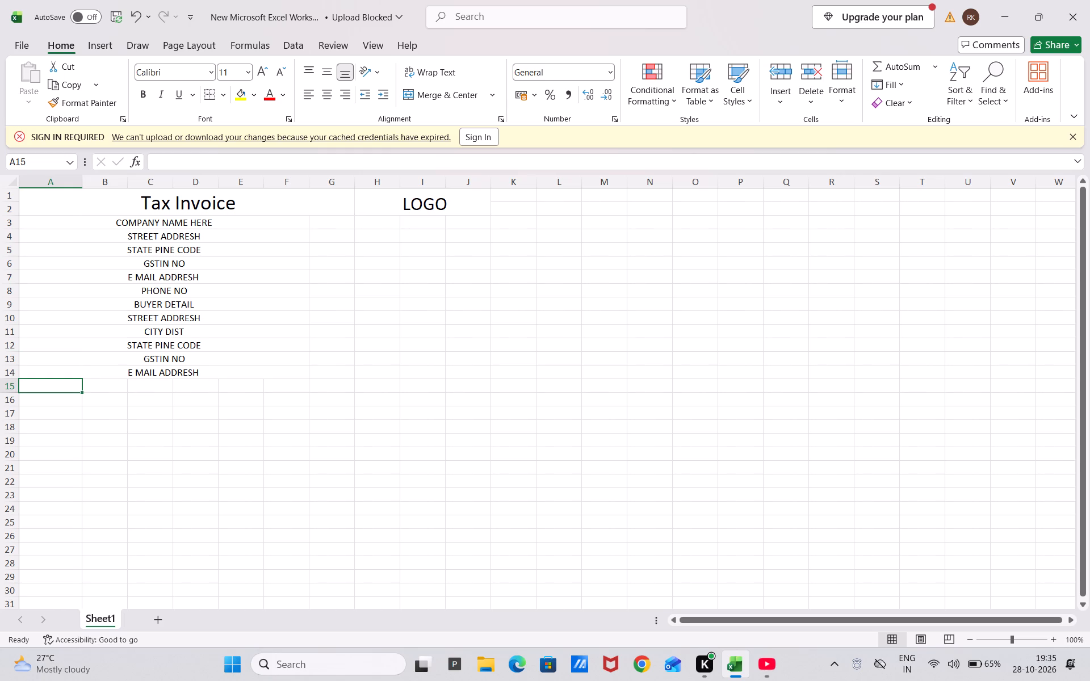
left_click(61, 386)
type("SL")
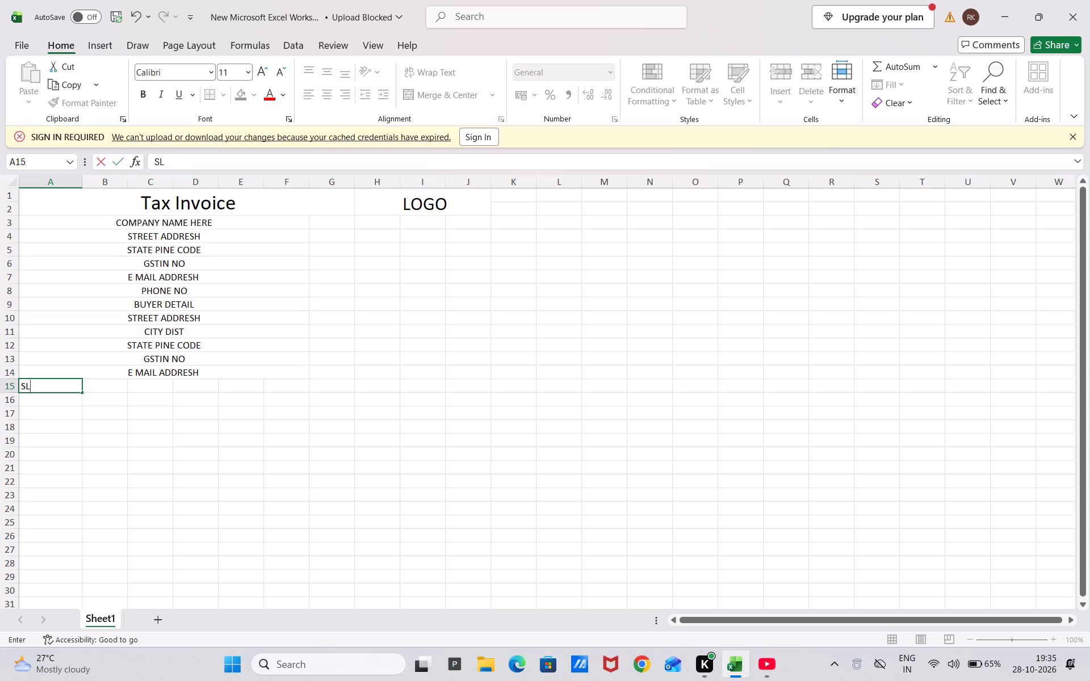
type("/ N0")
key("Delete")
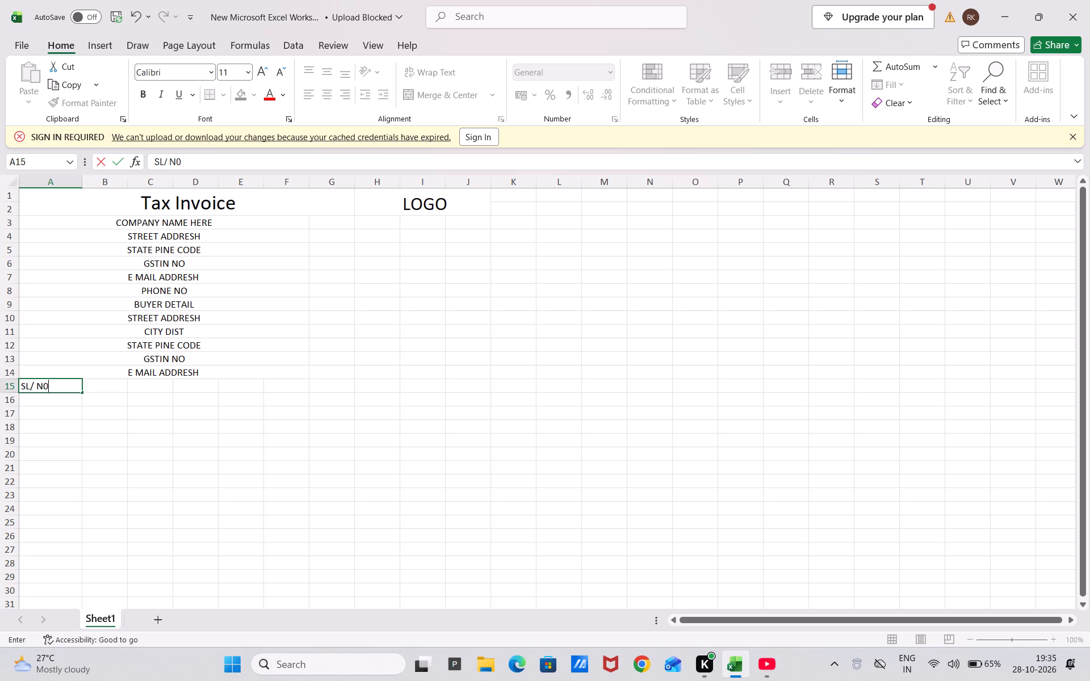
key("o")
key("BackSpace")
key("BackSpace")
key("o")
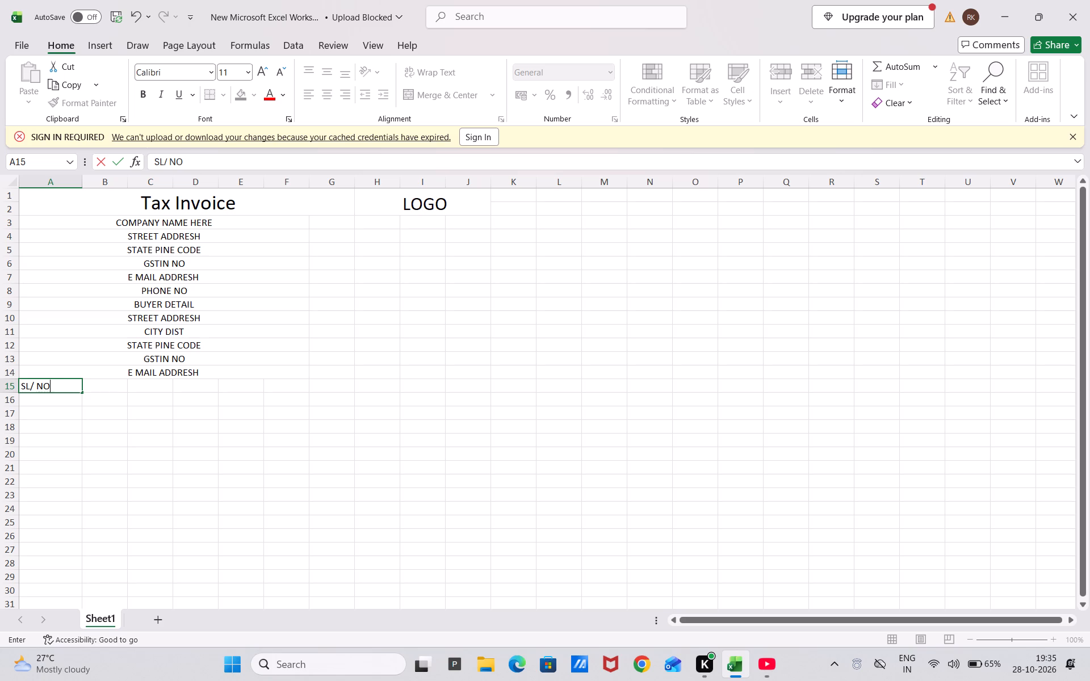
key("Return")
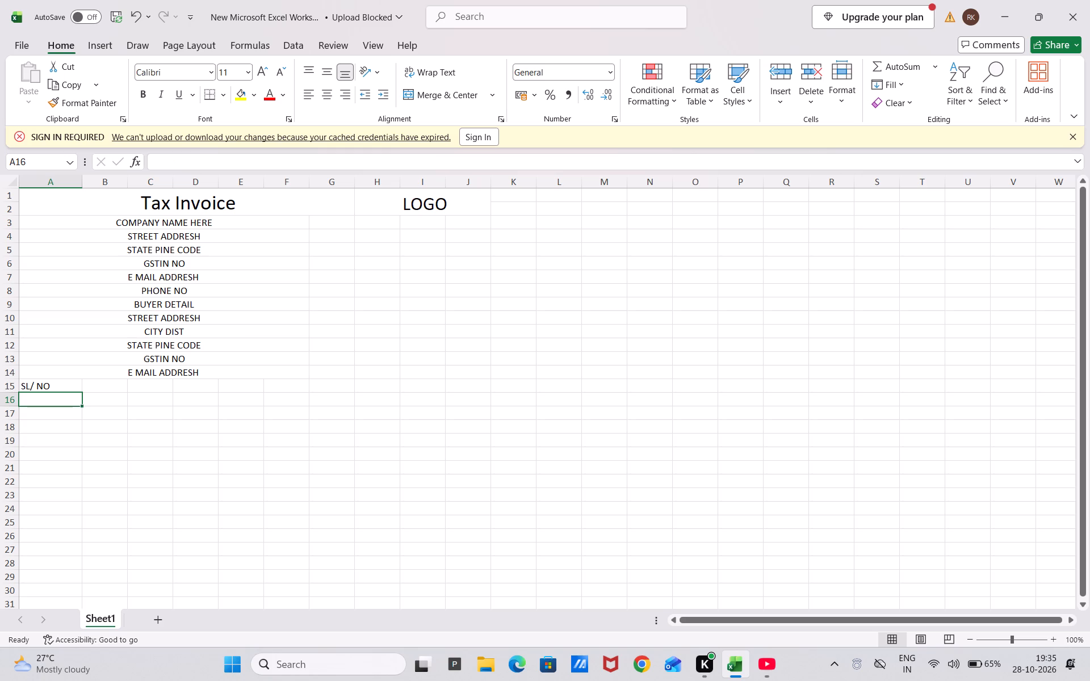
Fill A16:A23 below the serial number heading with the numbers 1 through 8.
key("1")
key("Return")
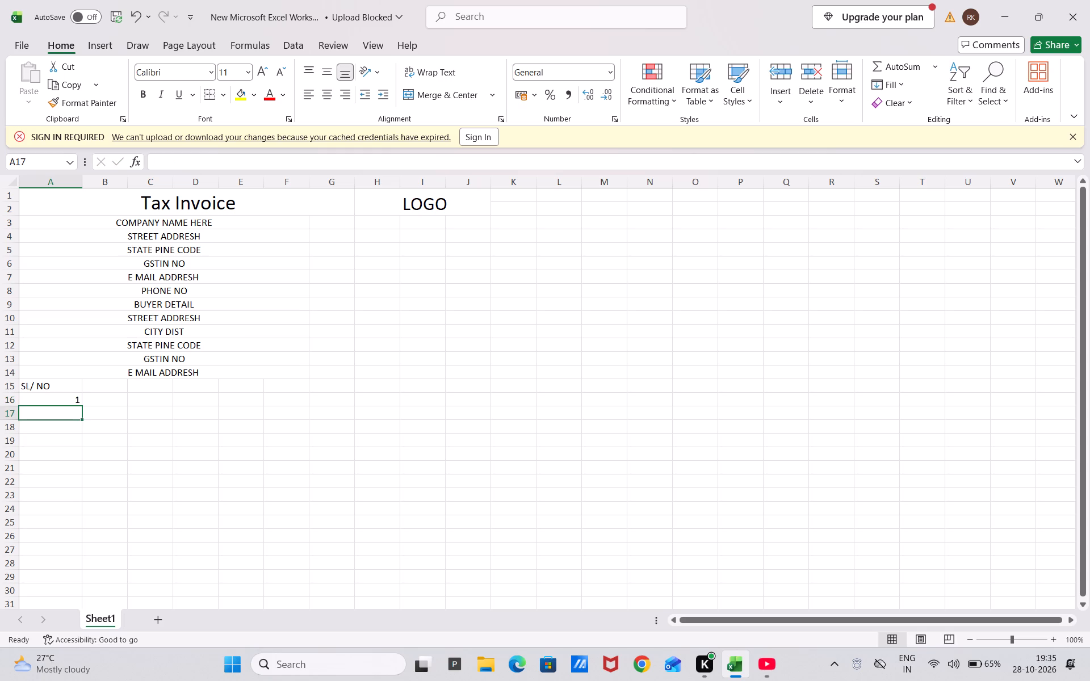
key("2")
key("Return")
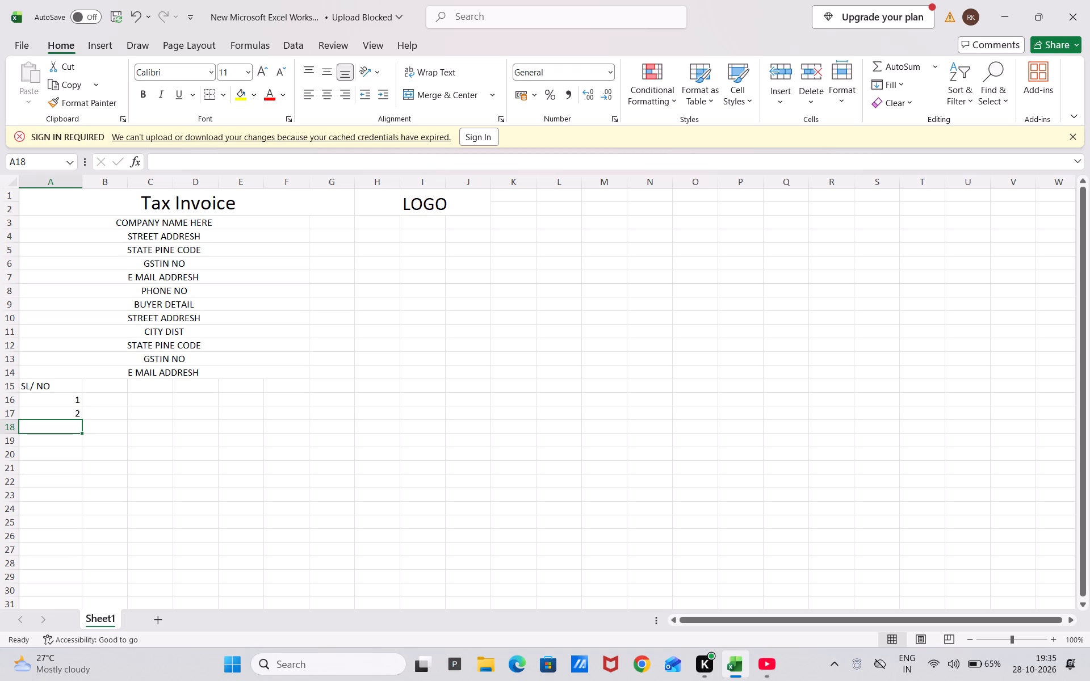
key("3")
key("Return")
key("4")
key("Return")
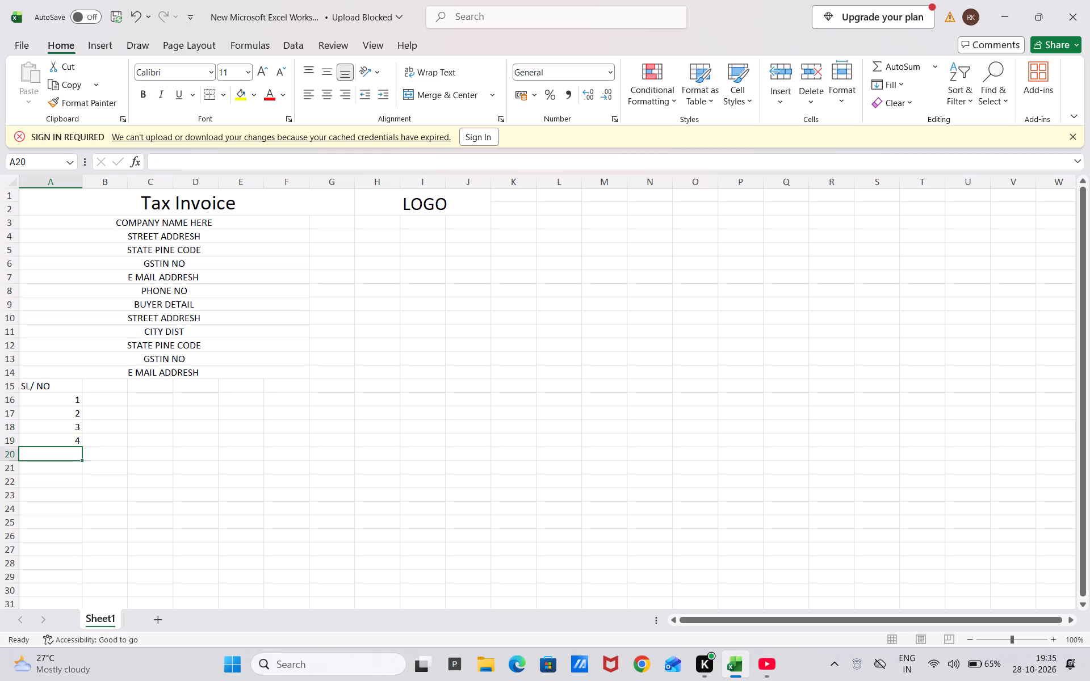
key("5")
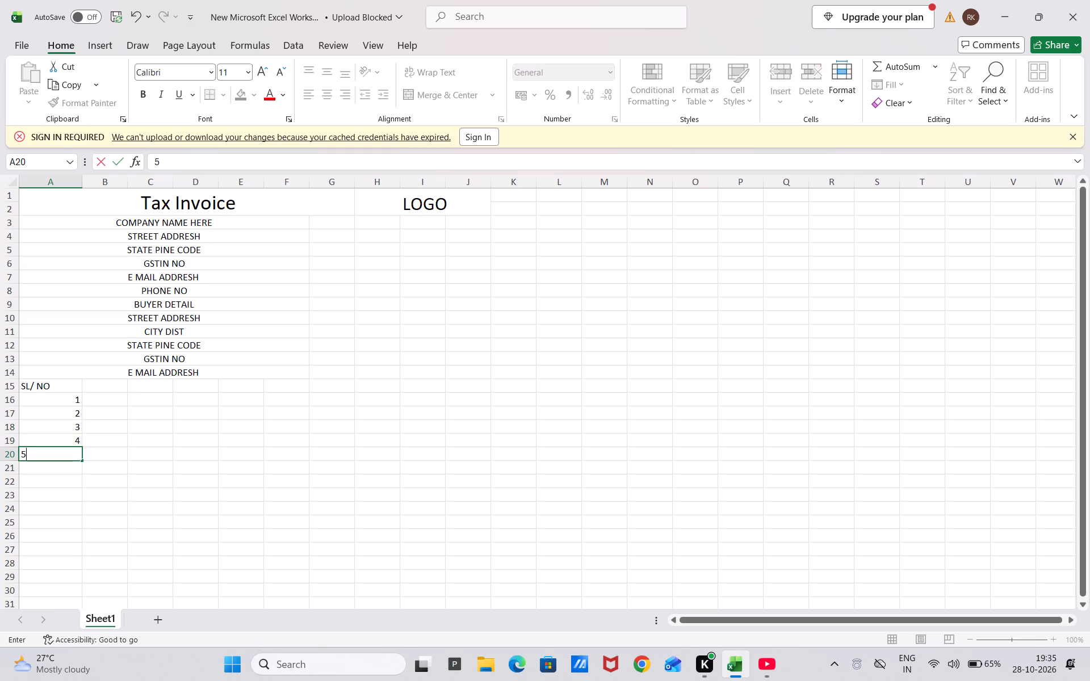
key("Return")
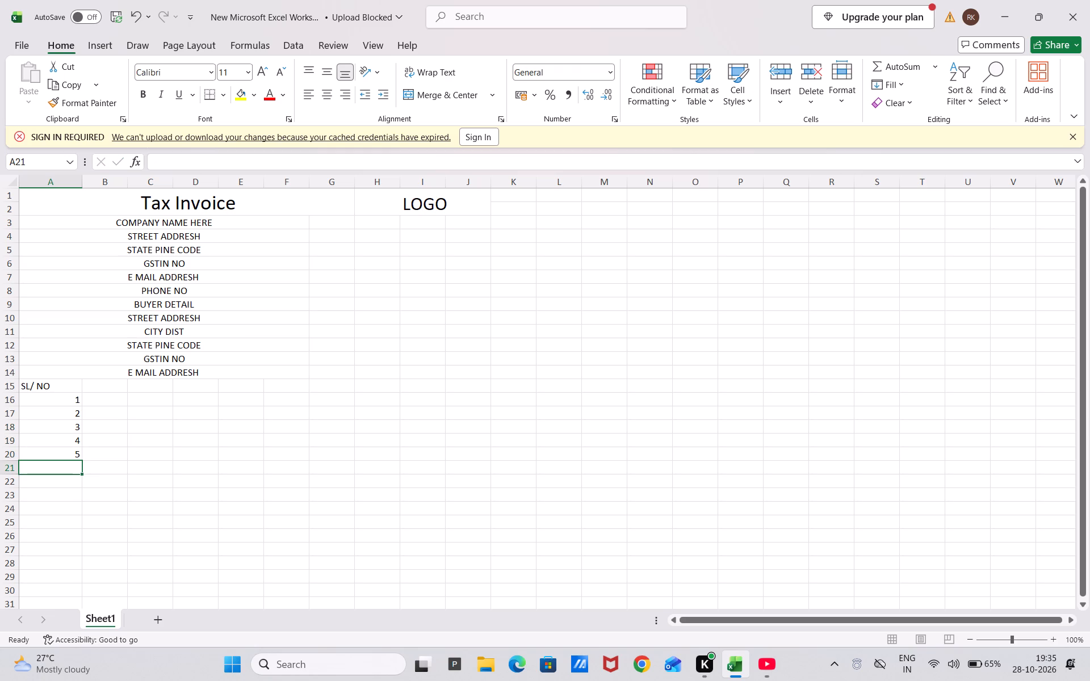
key("6")
key("Return")
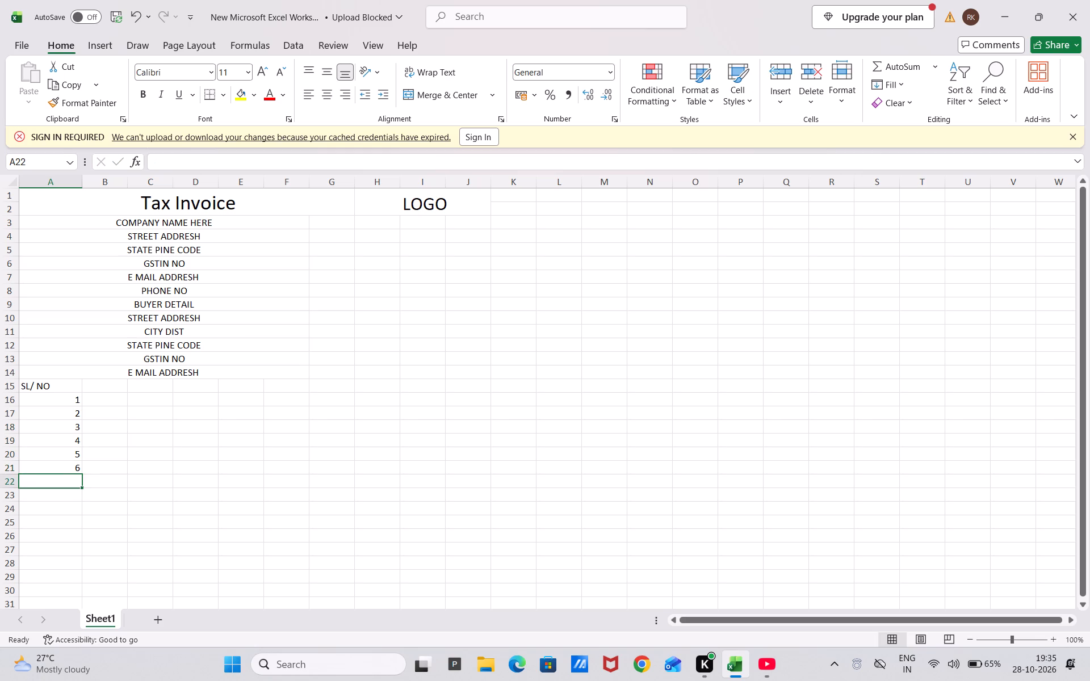
key("7")
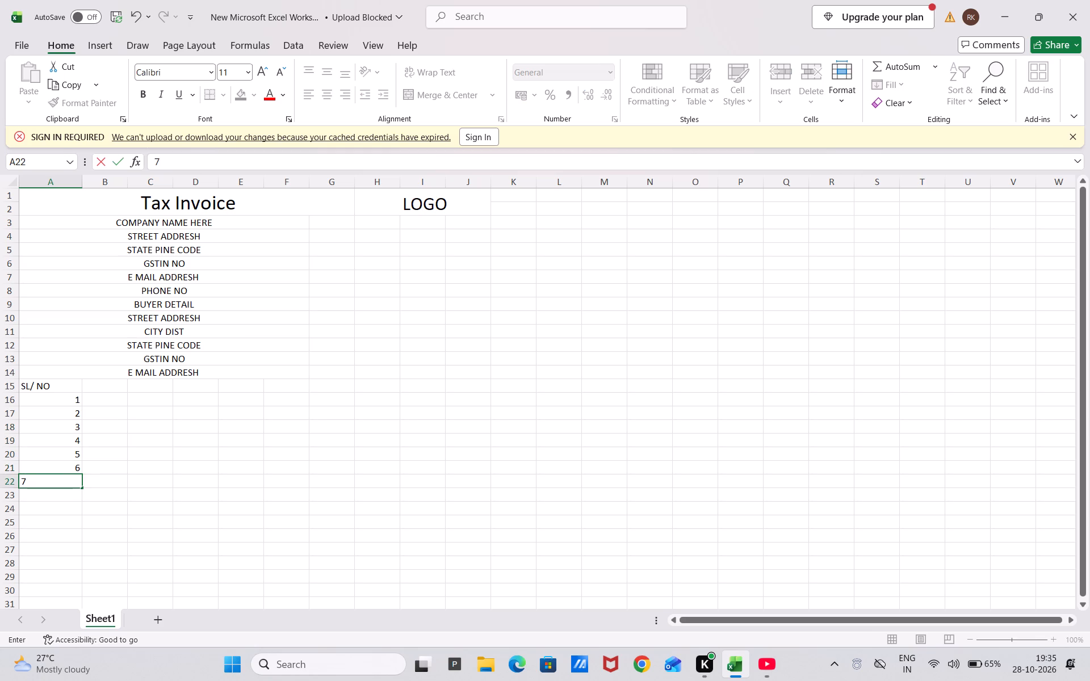
key("Return")
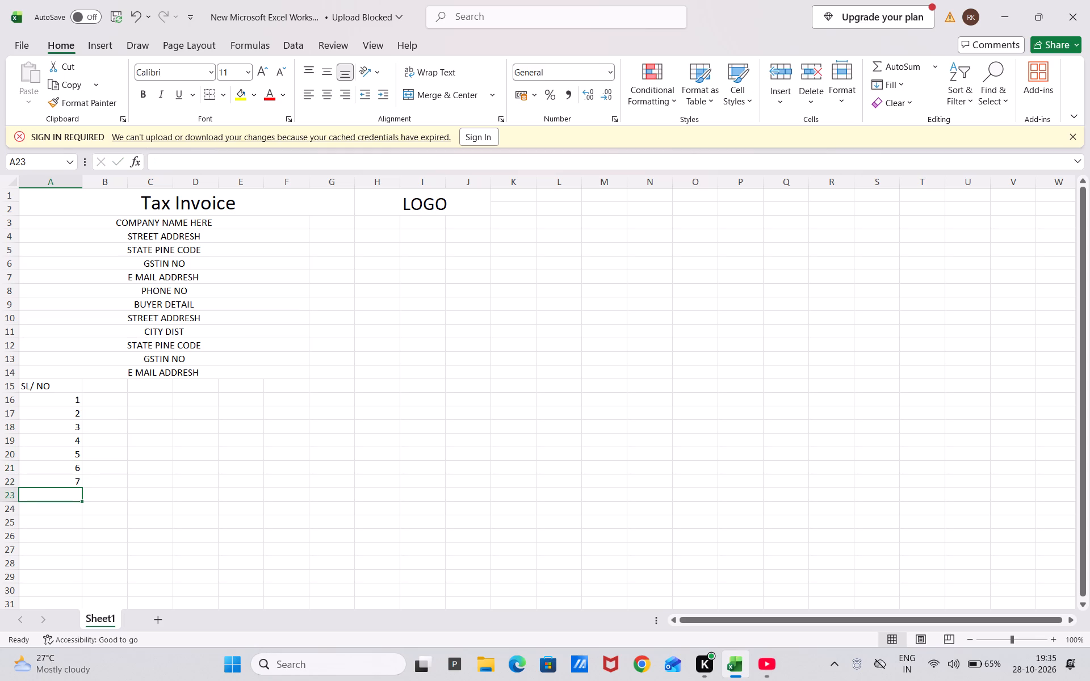
key("8")
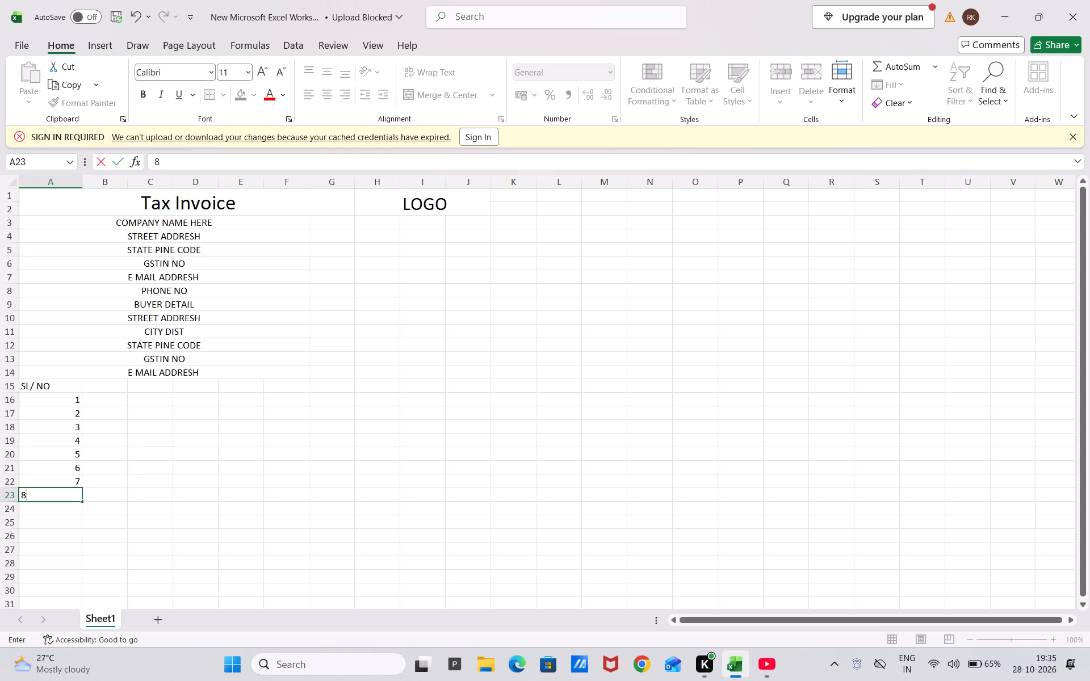
key("Return")
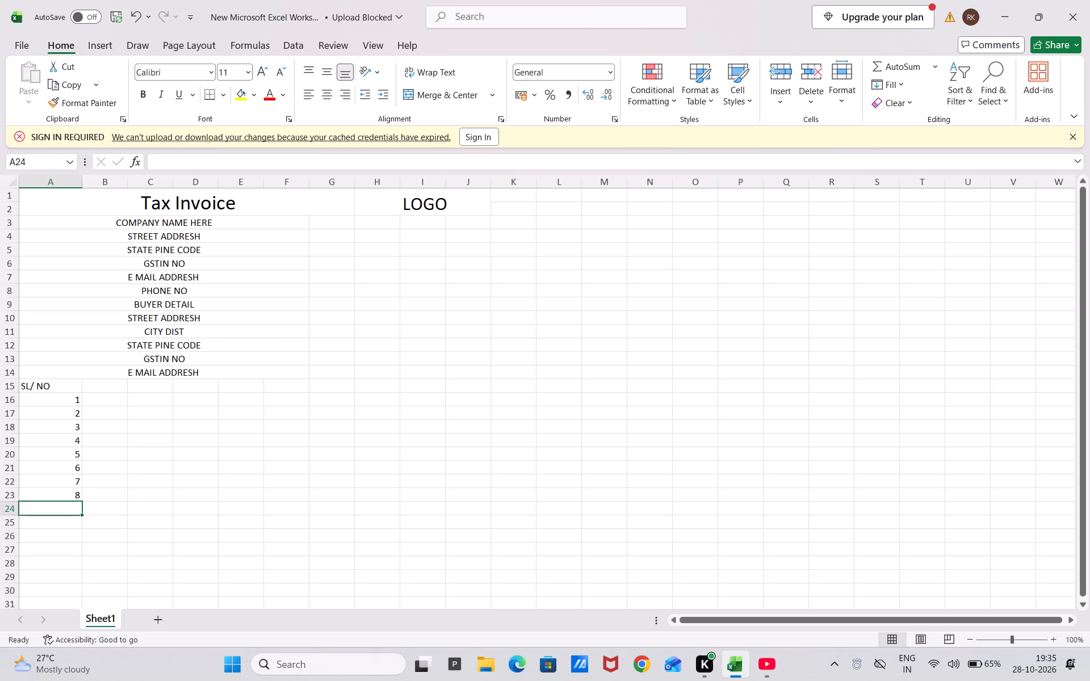
Widen column B to a little over twice its width for the item descriptions.
left_click(106, 181)
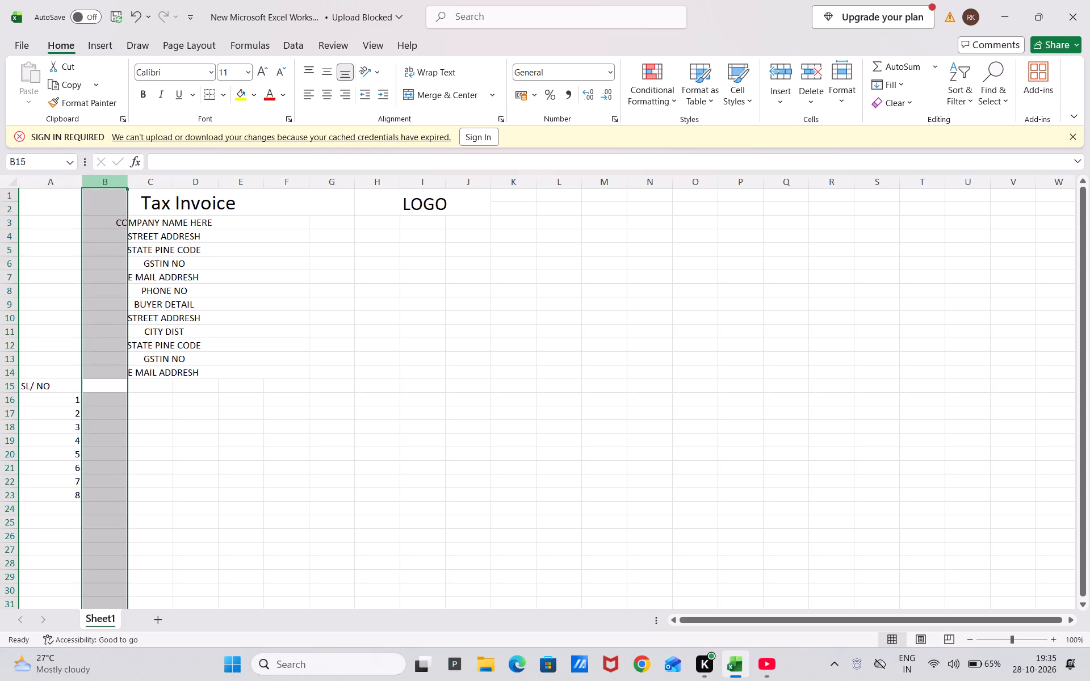
left_click_drag(127, 184, 158, 180)
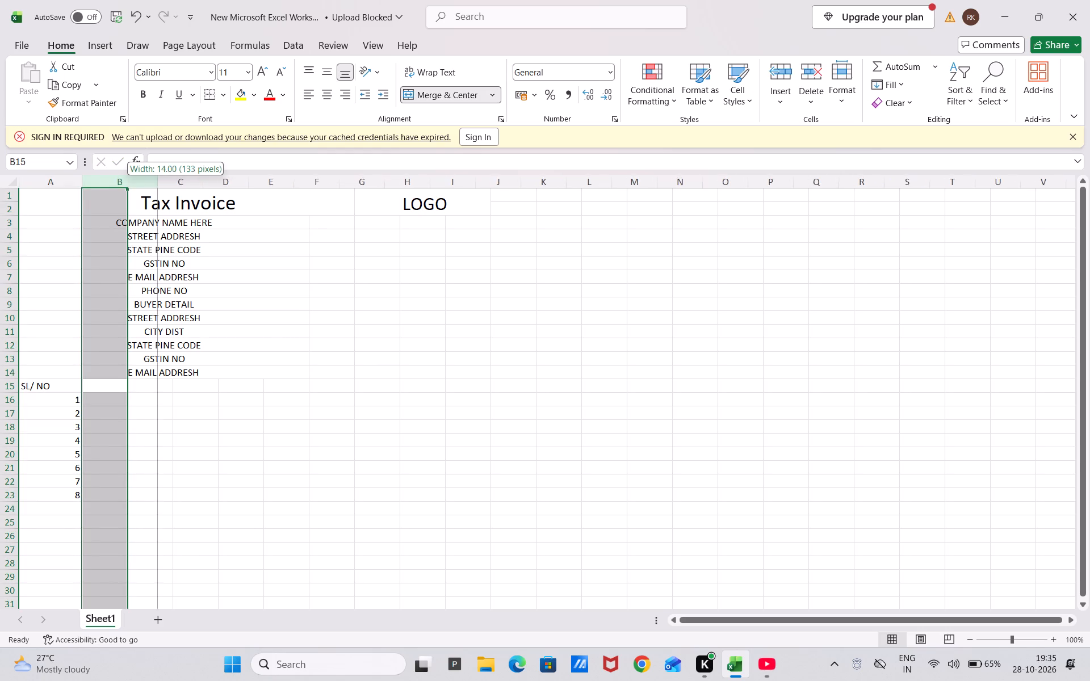
left_click_drag(158, 180, 185, 179)
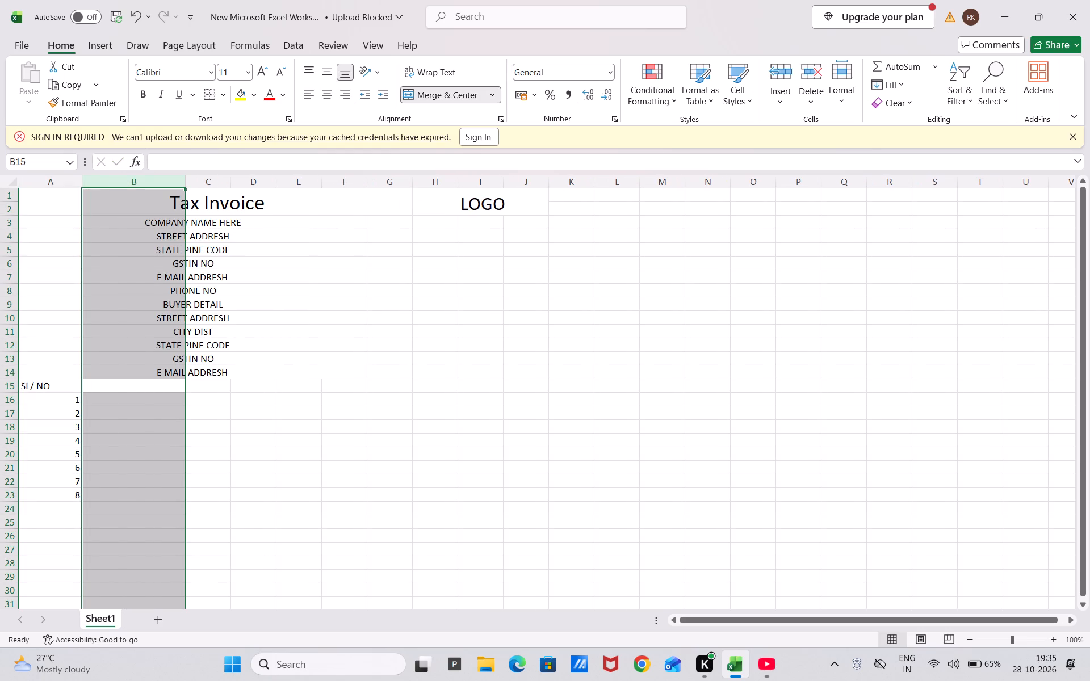
Enter the column heading "ITEM/ DESCRIPTION" in B15, beside the serial number heading.
left_click(116, 388)
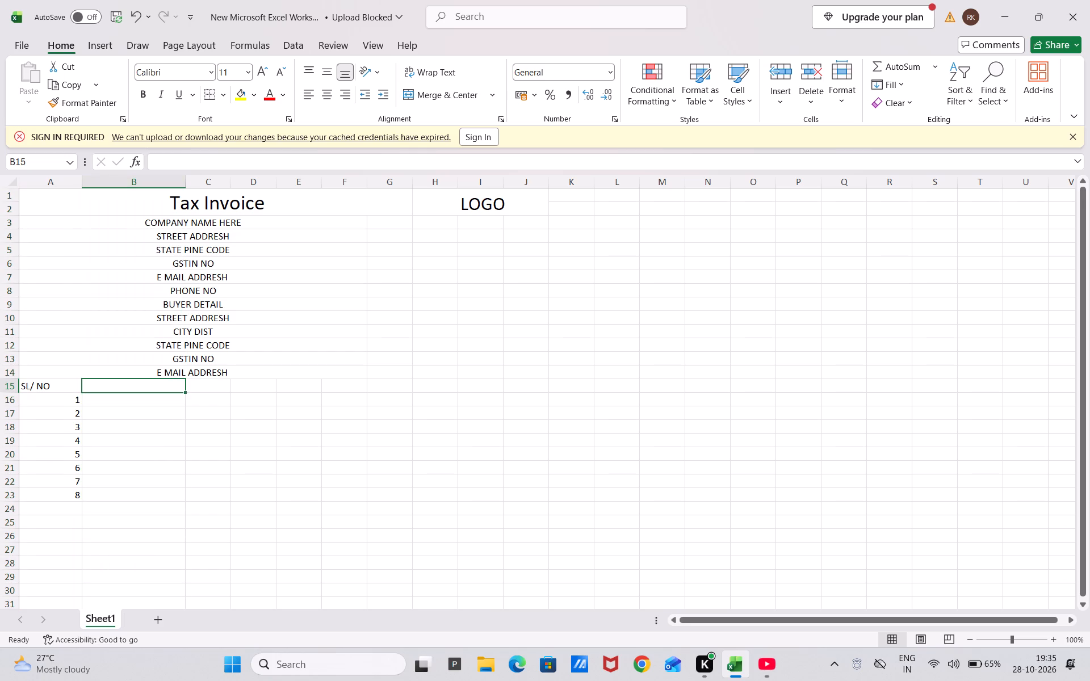
key("i")
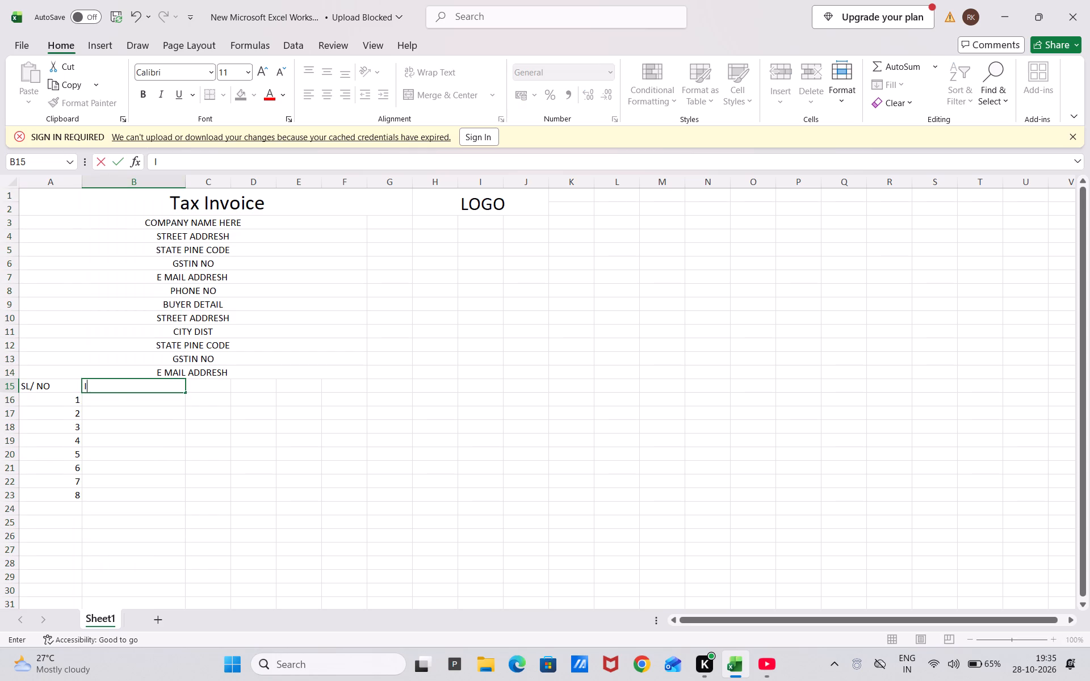
key("t")
key("e")
key("m")
key("slash")
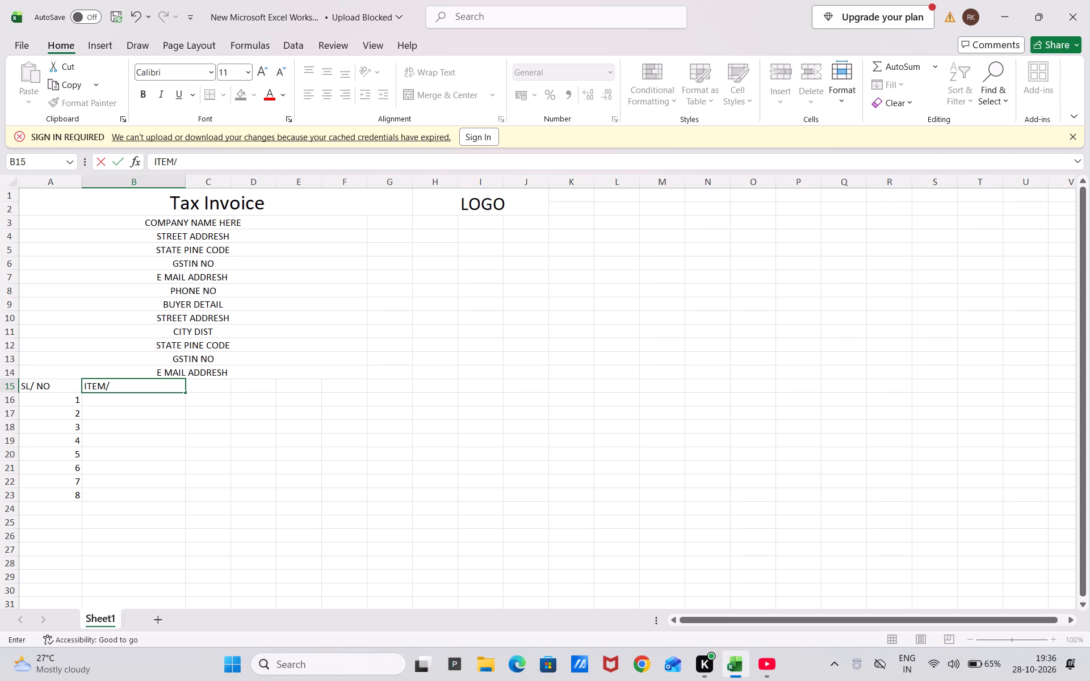
key("space")
type("DE")
key("s")
type("CRI")
key("p")
key("t")
type("IP")
key("BackSpace")
key("o")
key("n")
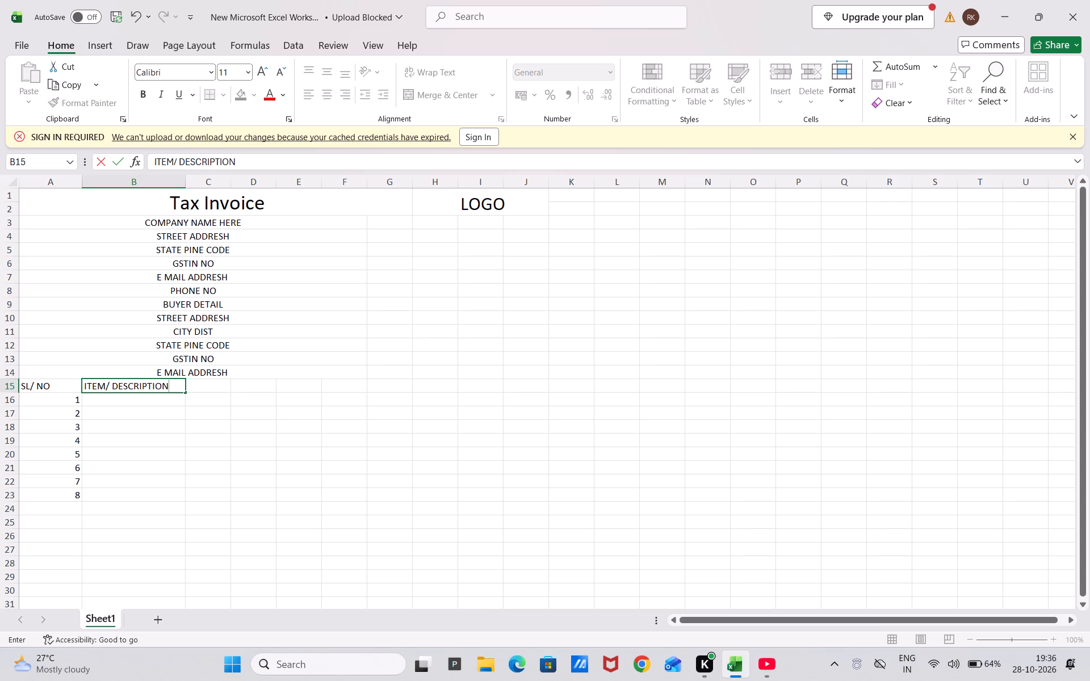
key("Return")
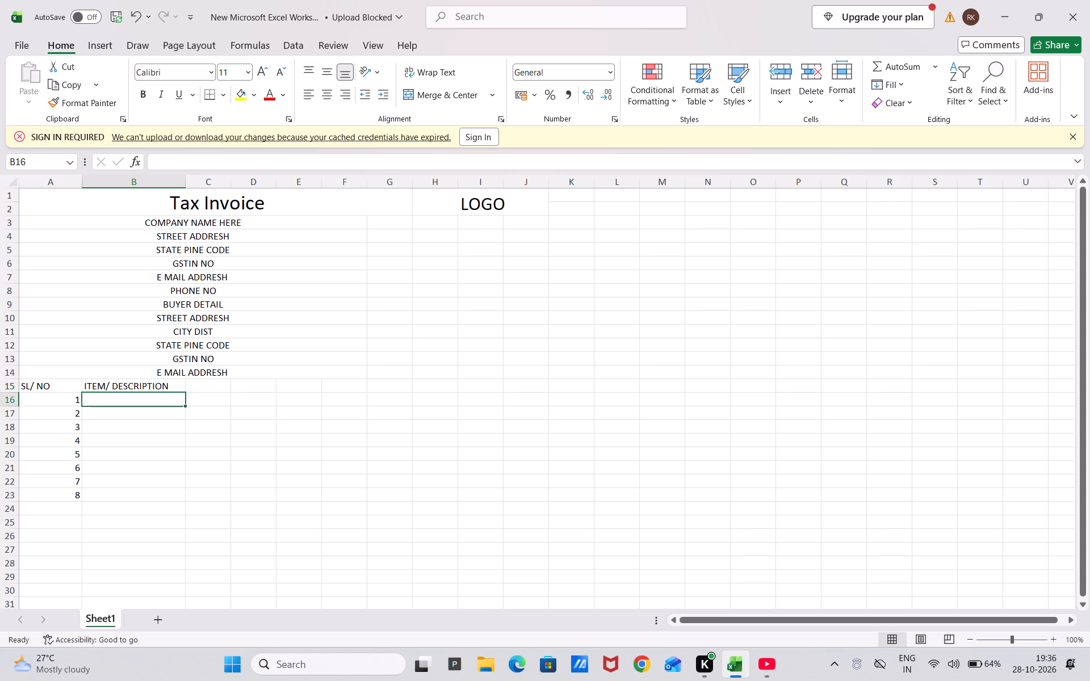
Enter the column heading "HSIN" in C15, beside the item description heading.
key("Right")
key("Up")
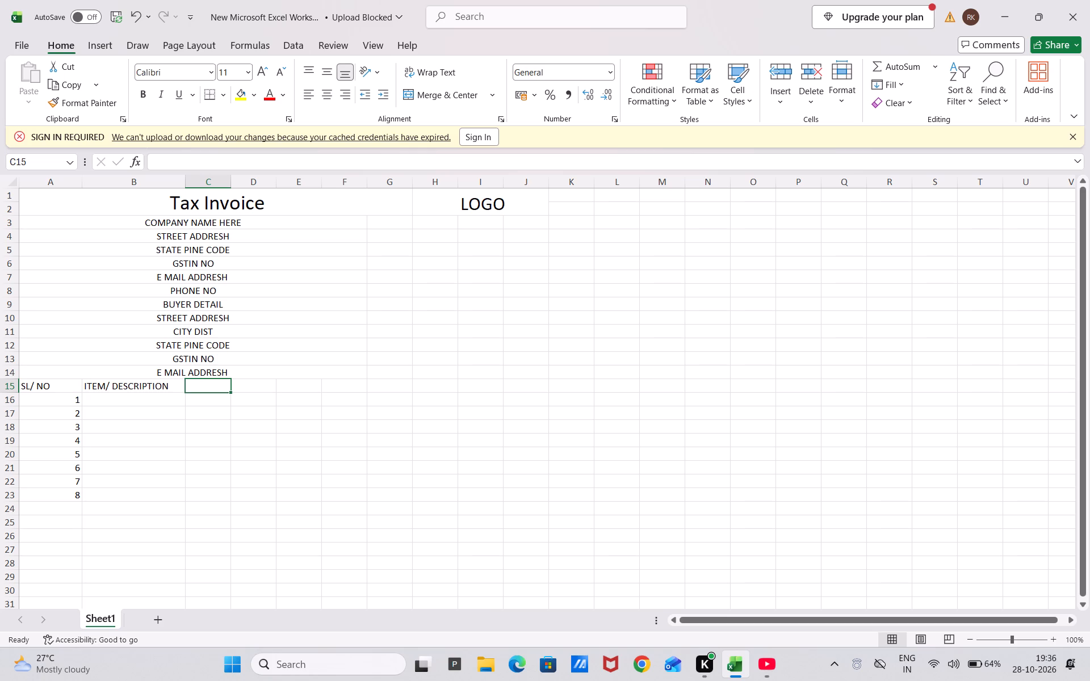
key("h")
type("SIN")
key("space")
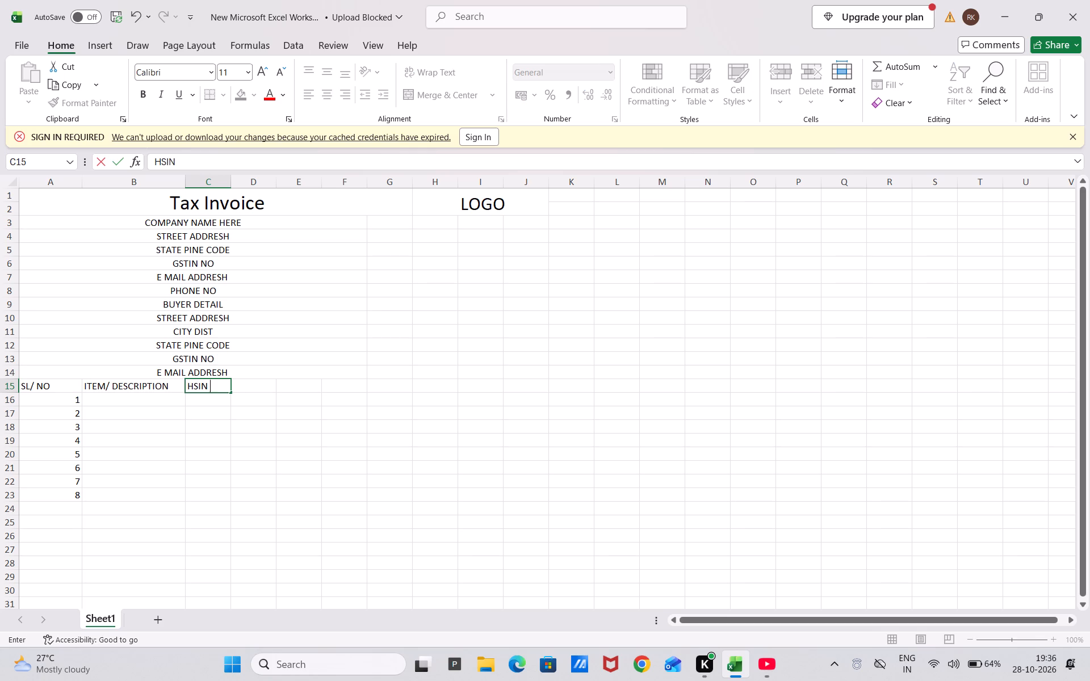
key("Right")
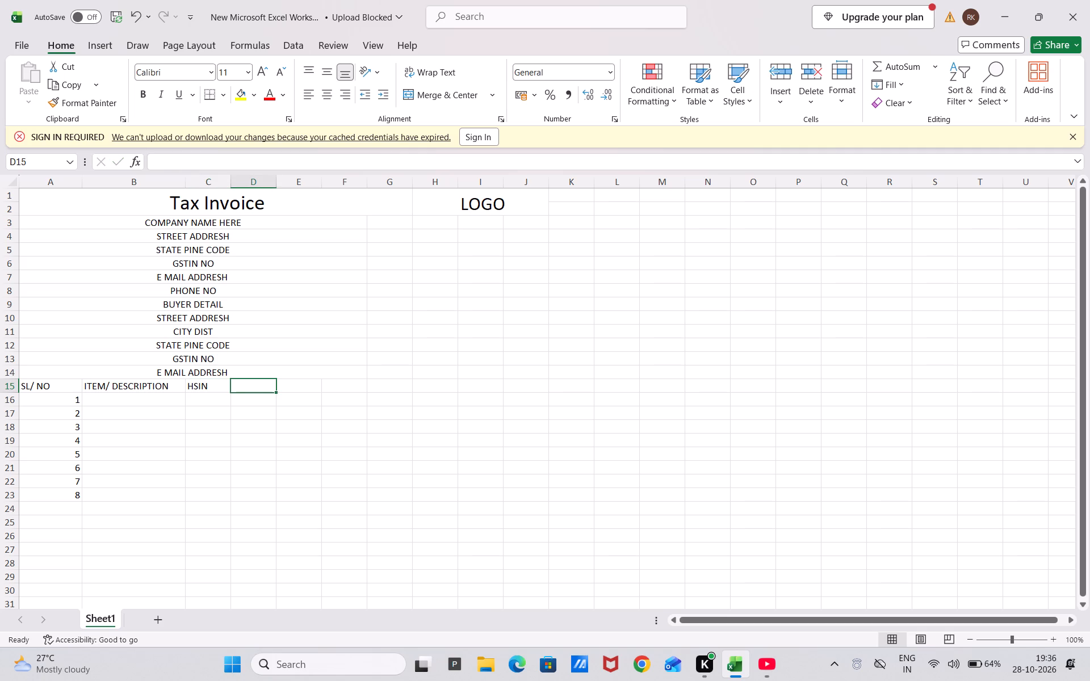
Enter the column heading "QUANTITY" in D15 and widen column D slightly to fit it.
key("q")
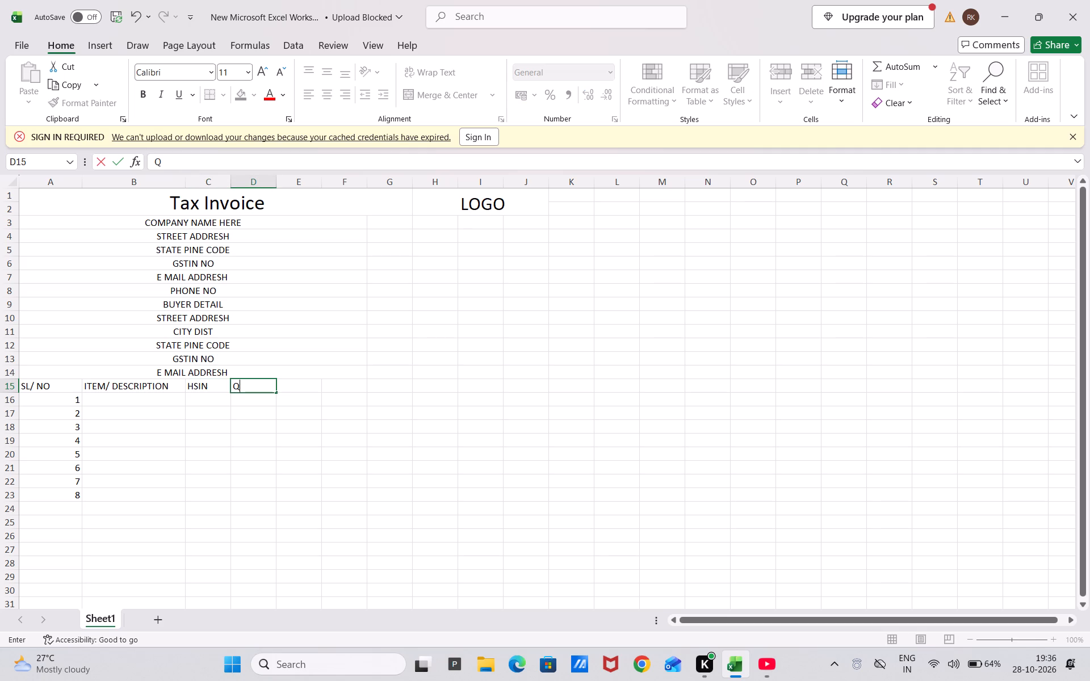
key("u")
type("AN")
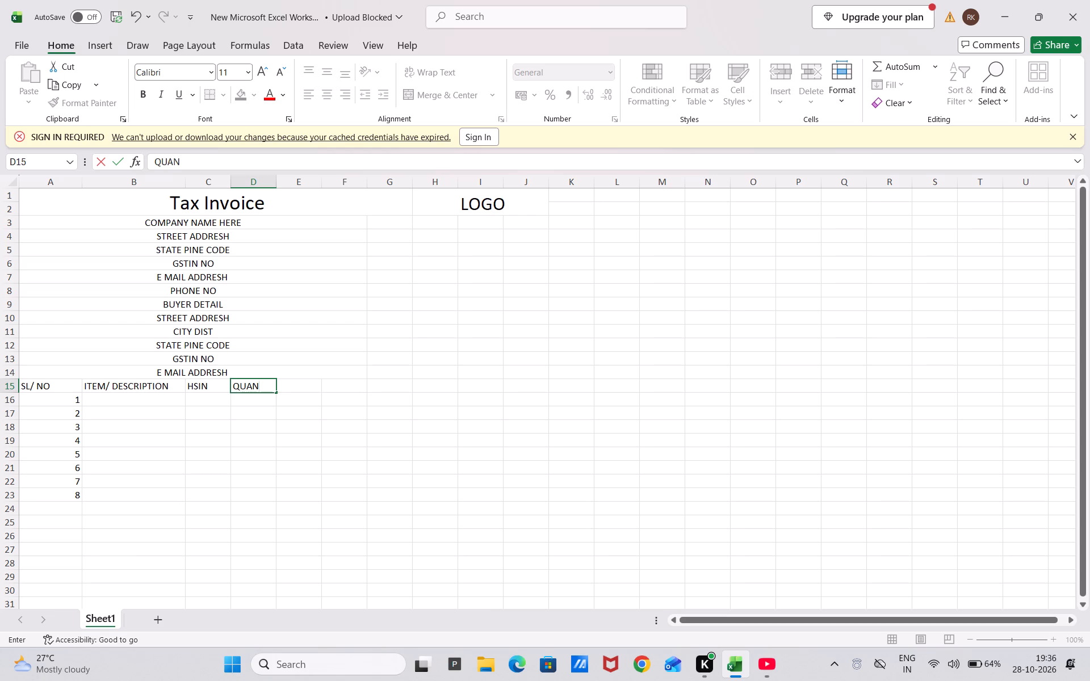
type("TITY")
left_click(275, 183)
left_click_drag(275, 183, 284, 186)
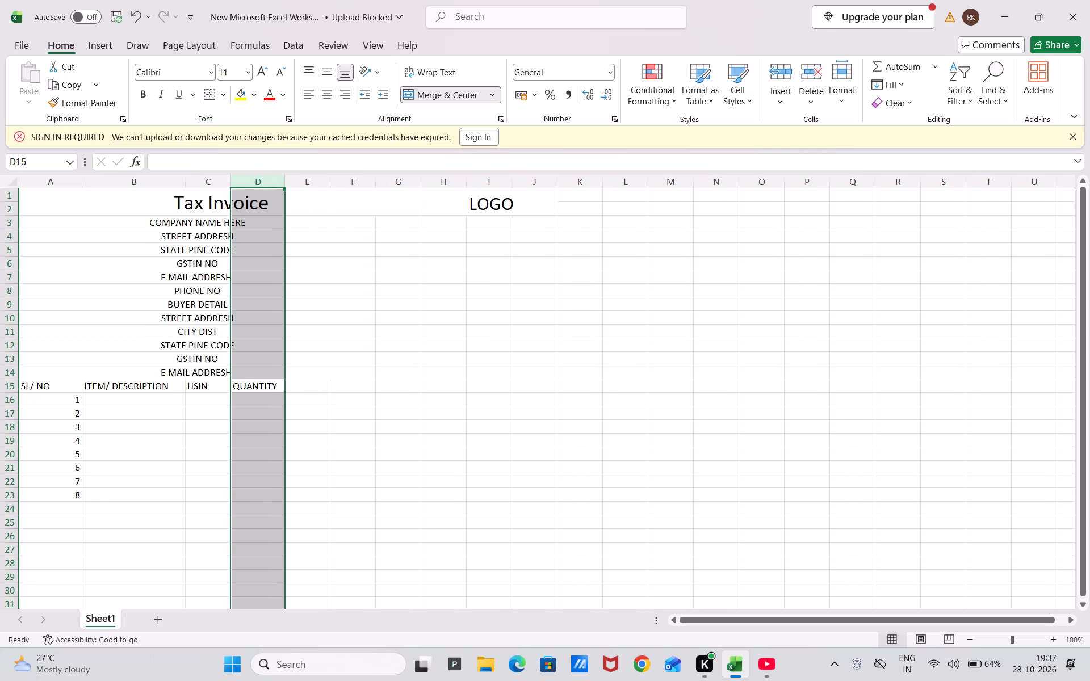
Enter the column heading "UNIT" in E15, beside the quantity heading.
left_click(310, 178)
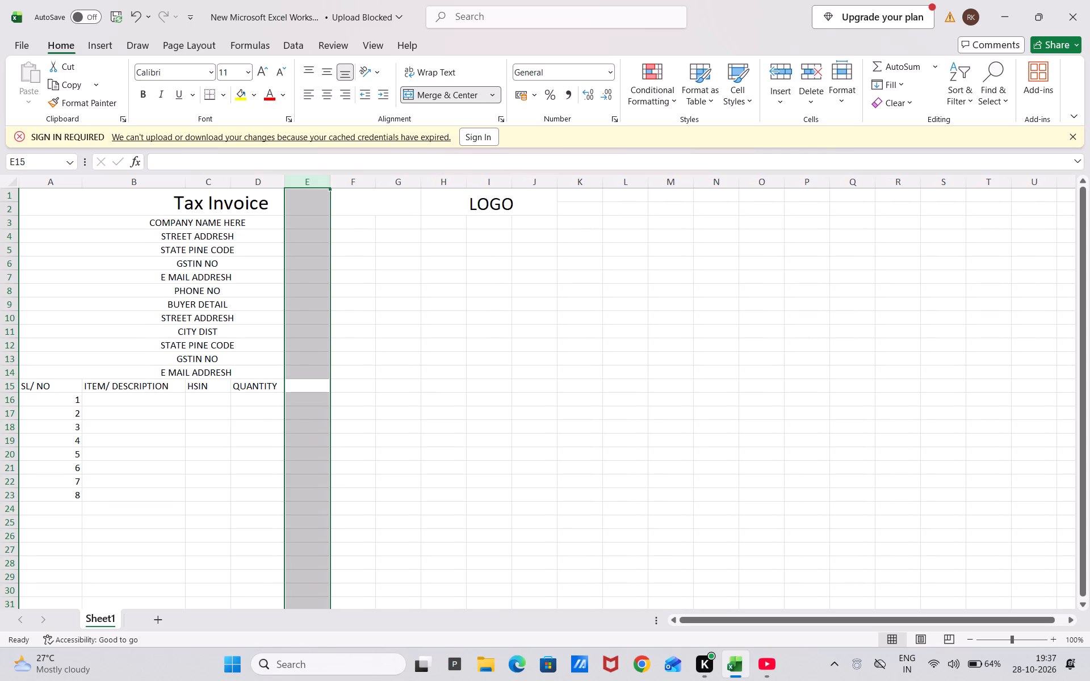
key("space")
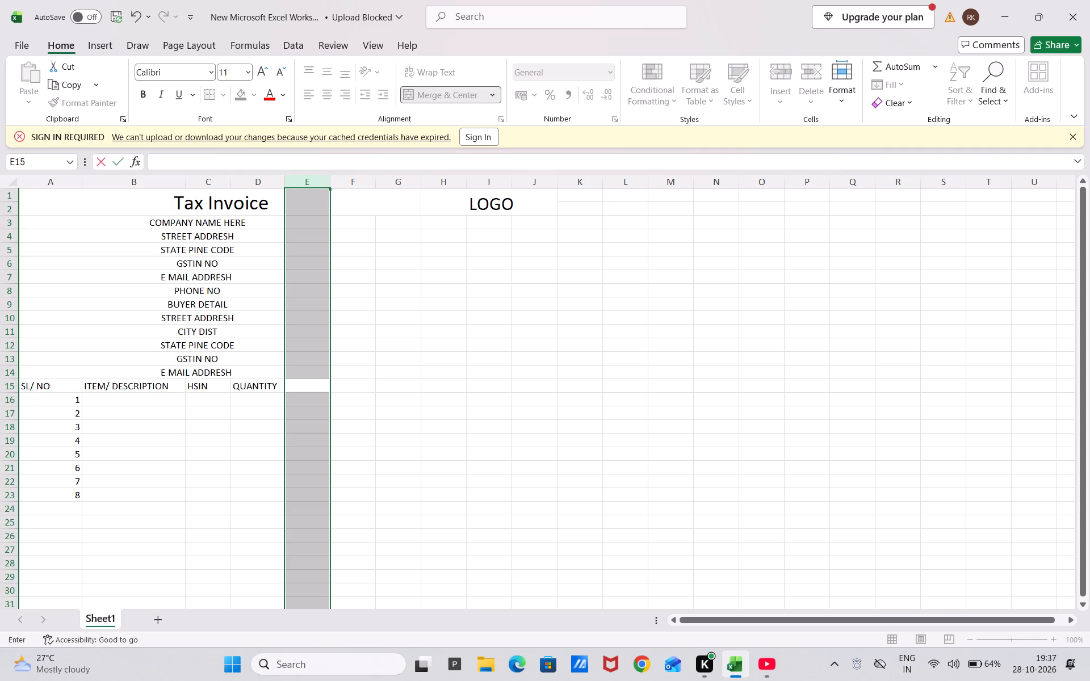
key("u")
type("NIT")
key("Right")
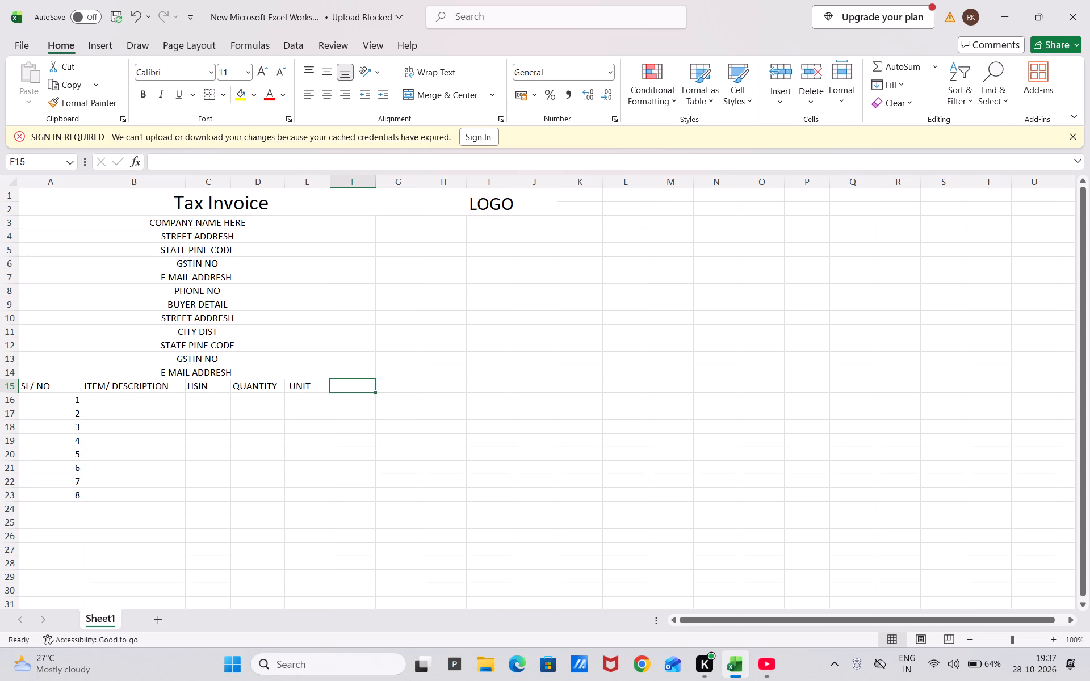
Enter "PRICE/" in F15 and widen column F to about one and a half times its width.
type("PRICE")
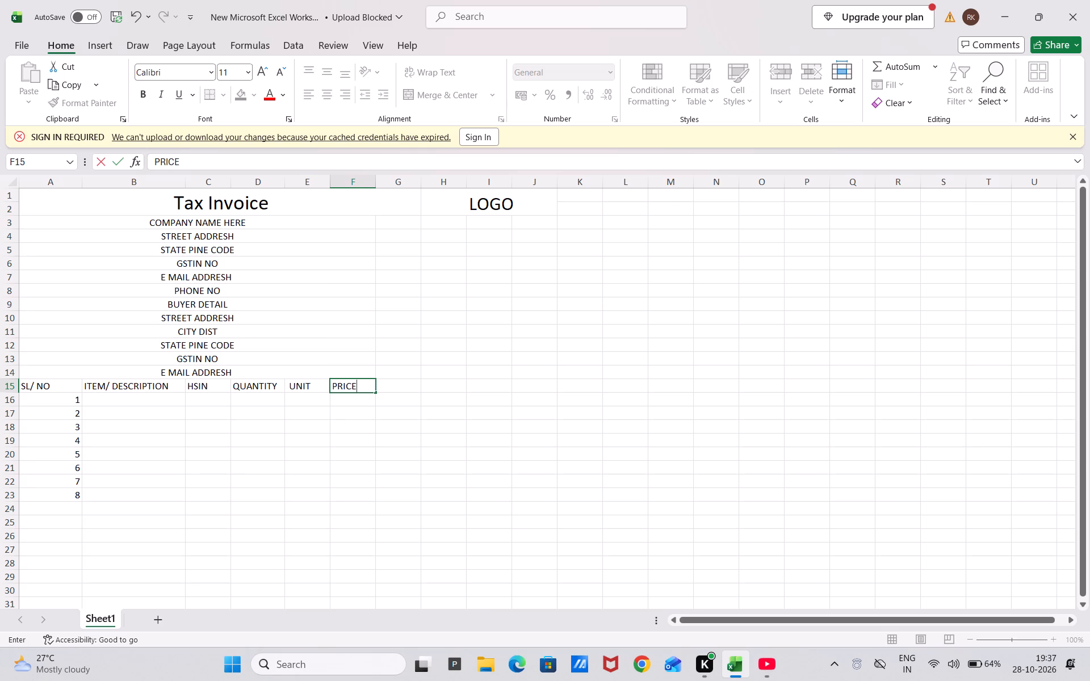
key("slash")
left_click(373, 184)
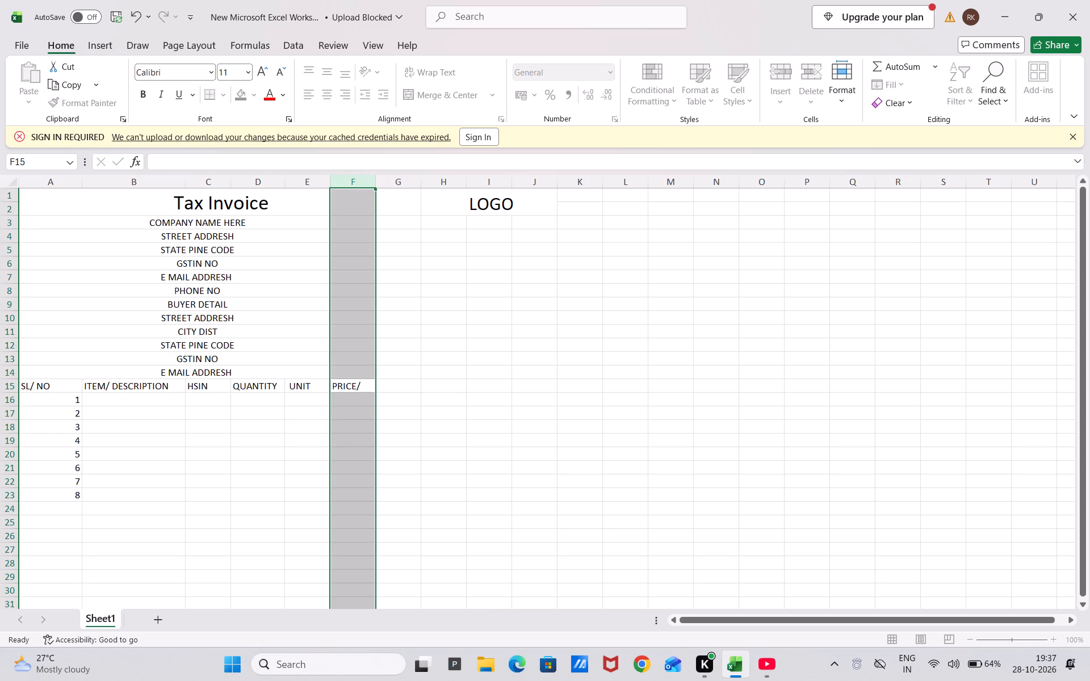
left_click_drag(376, 182, 398, 184)
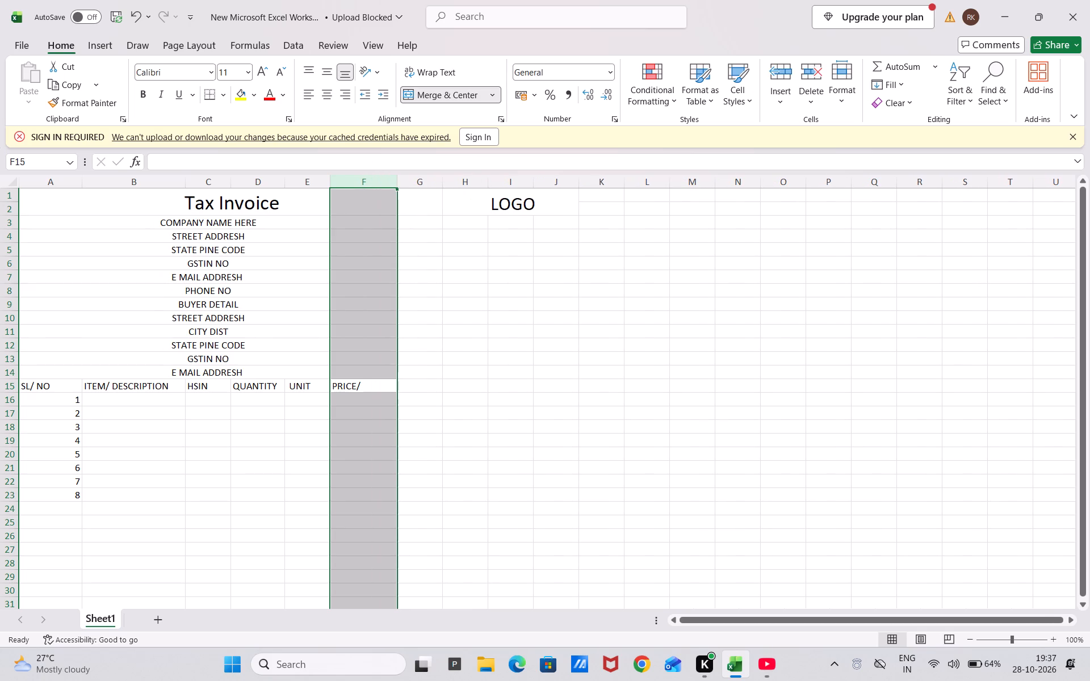
Replace the heading in F15 with "PRICE/ UNIT", keeping a leading space.
left_click(369, 386)
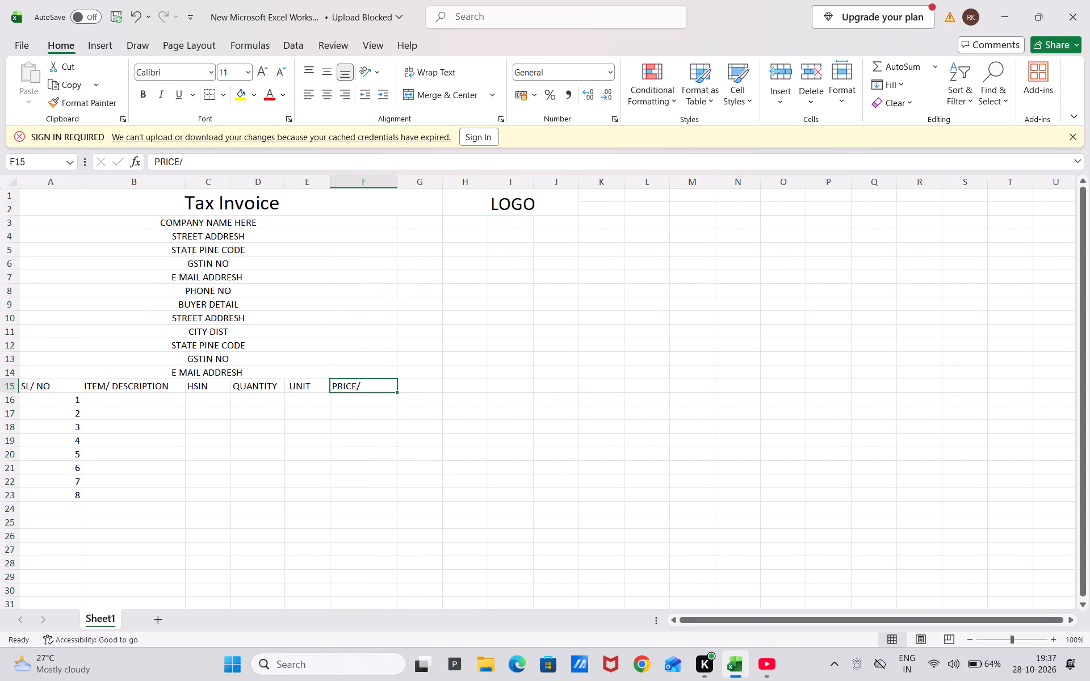
key("space")
key("p")
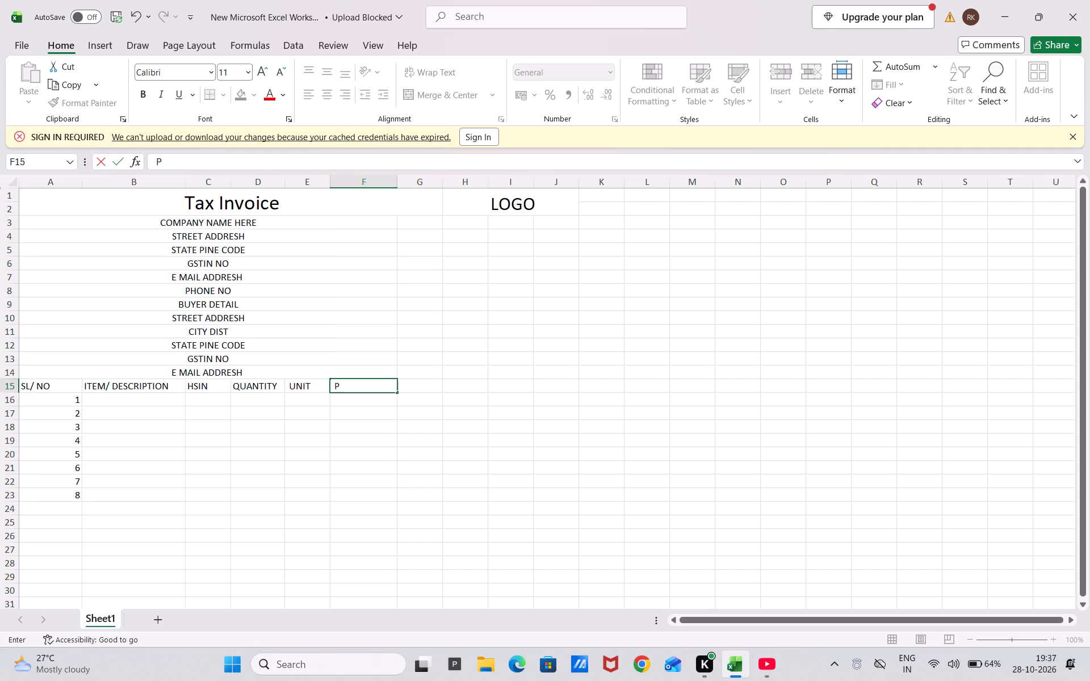
type("RI")
type("CE")
key("slash")
key("space")
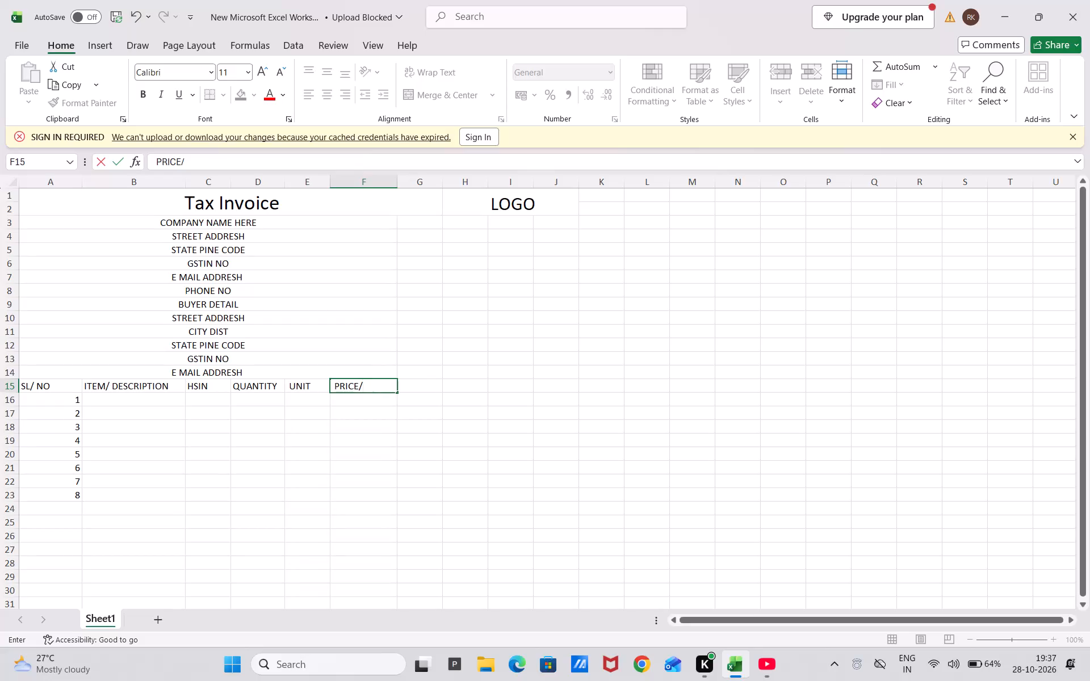
key("u")
type("NIT")
Enter the column heading "AMOUNT" in G15, beside the price per unit heading.
left_click(420, 184)
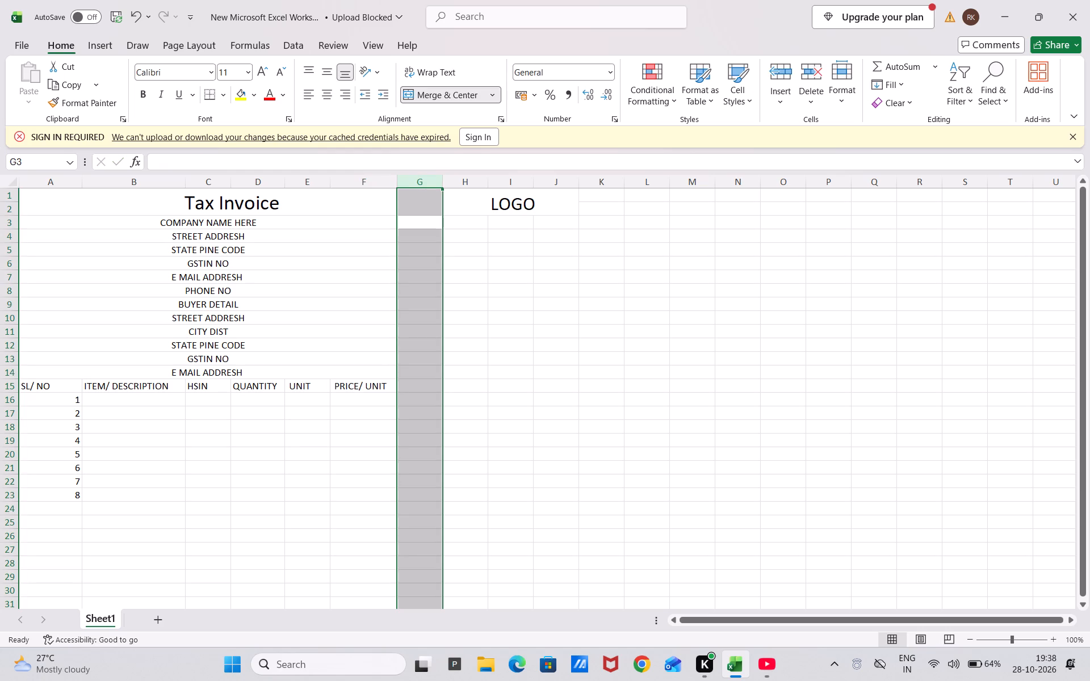
left_click(405, 382)
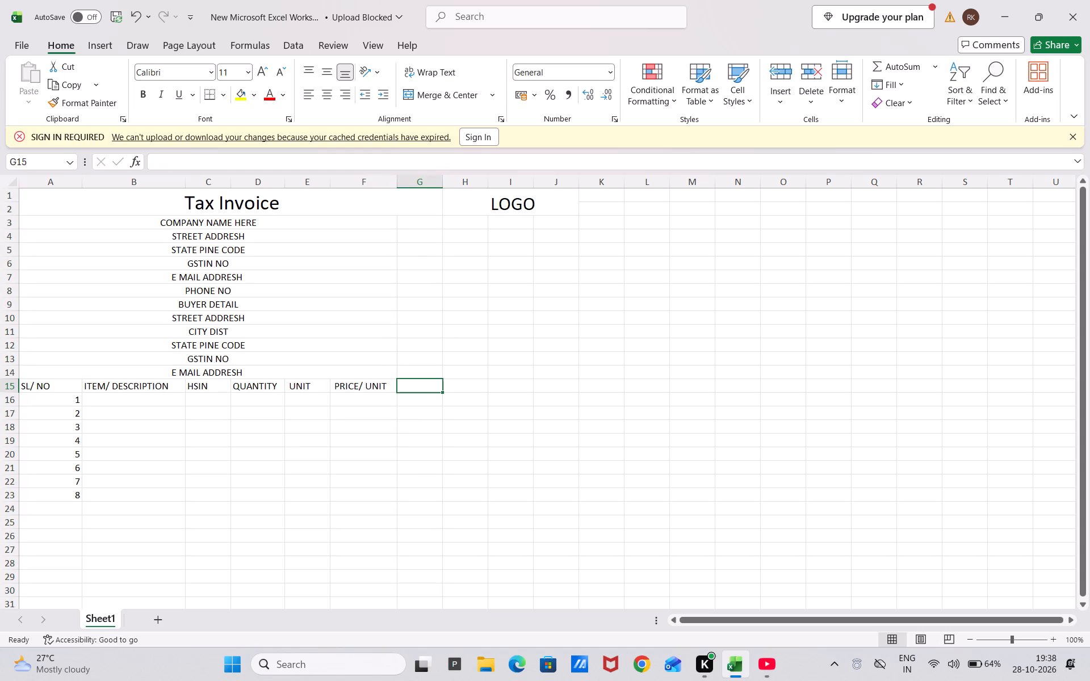
type("AMOUNT")
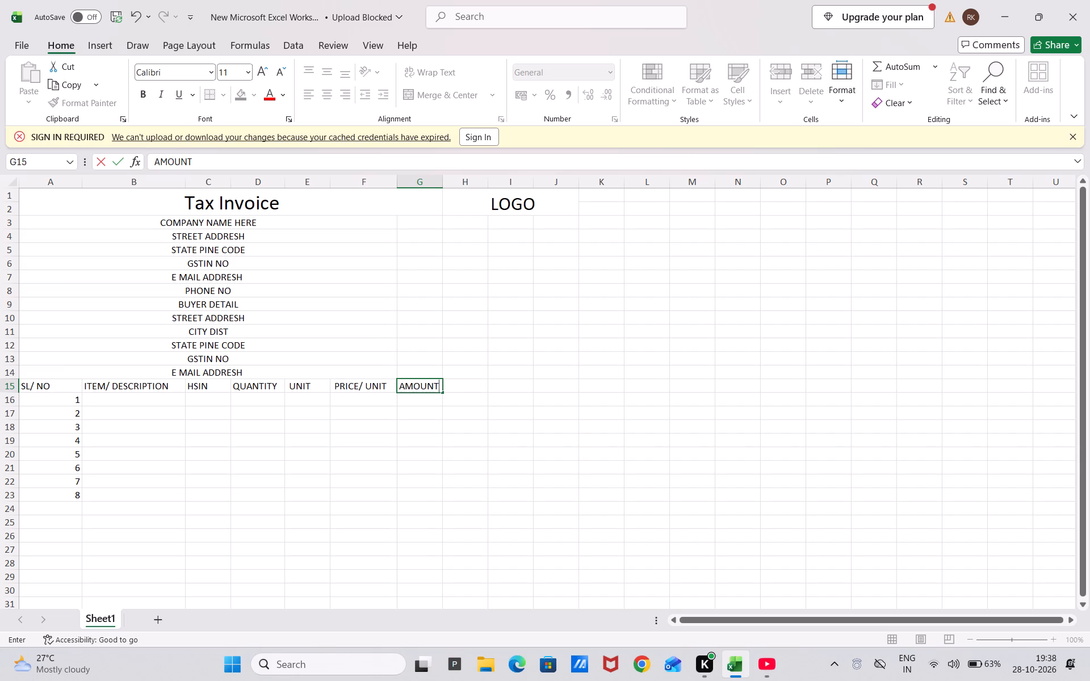
Unmerge the company detail rows from the company name to the e-mail line, A3:F7.
left_click(165, 222)
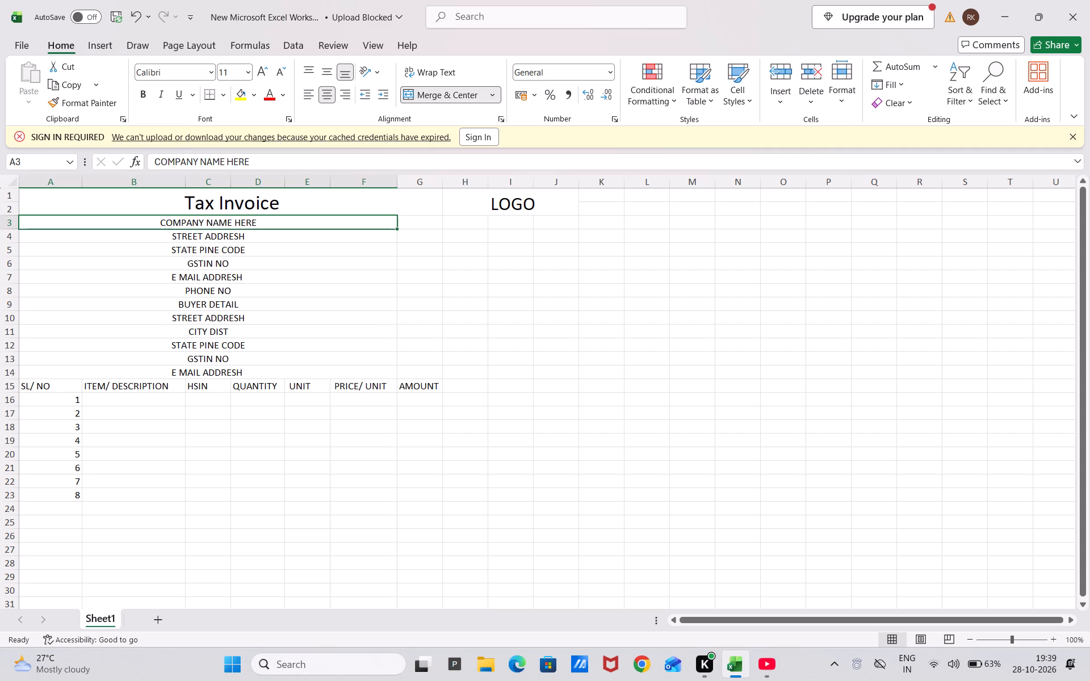
key("shift+Down")
key("shift+Down")
key("shift+Down")
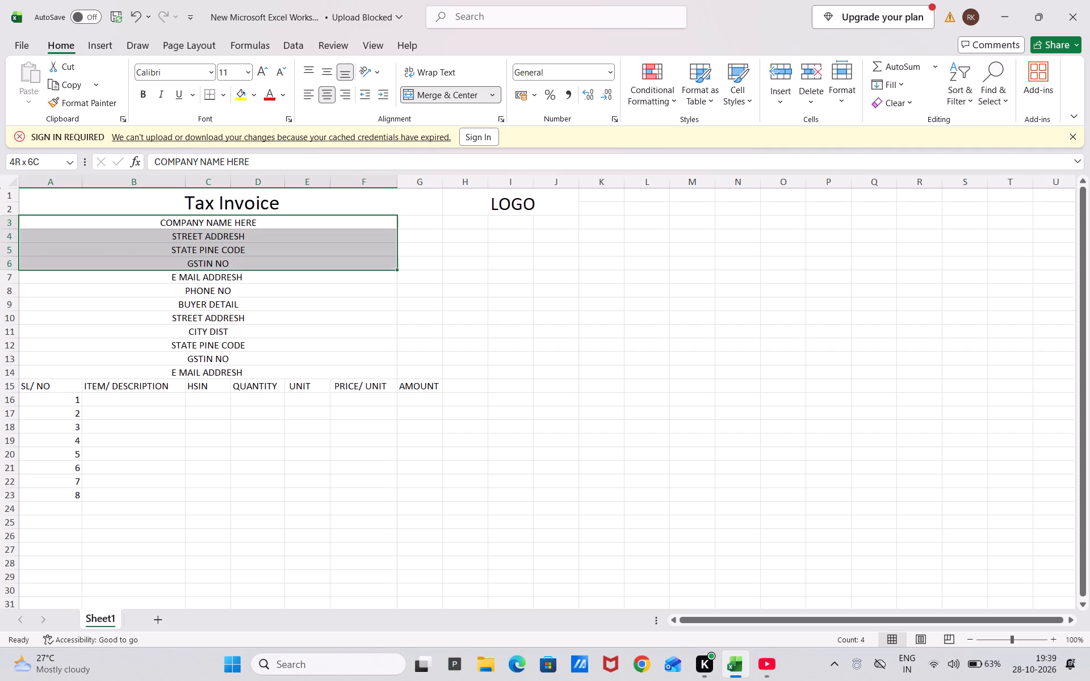
key("shift+Down")
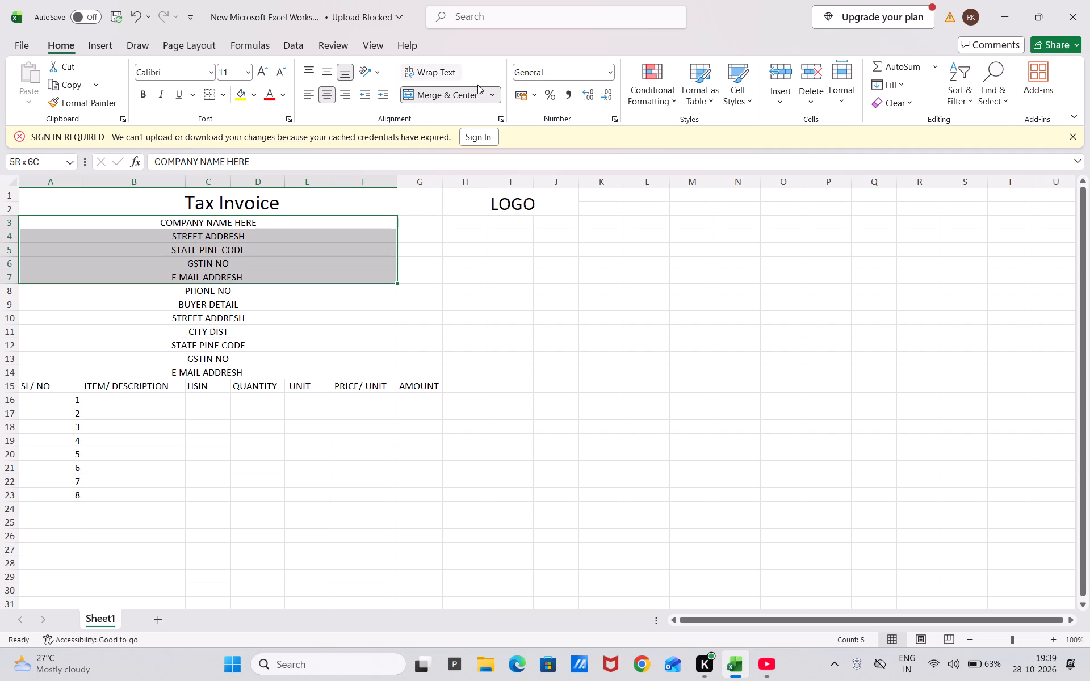
left_click(457, 90)
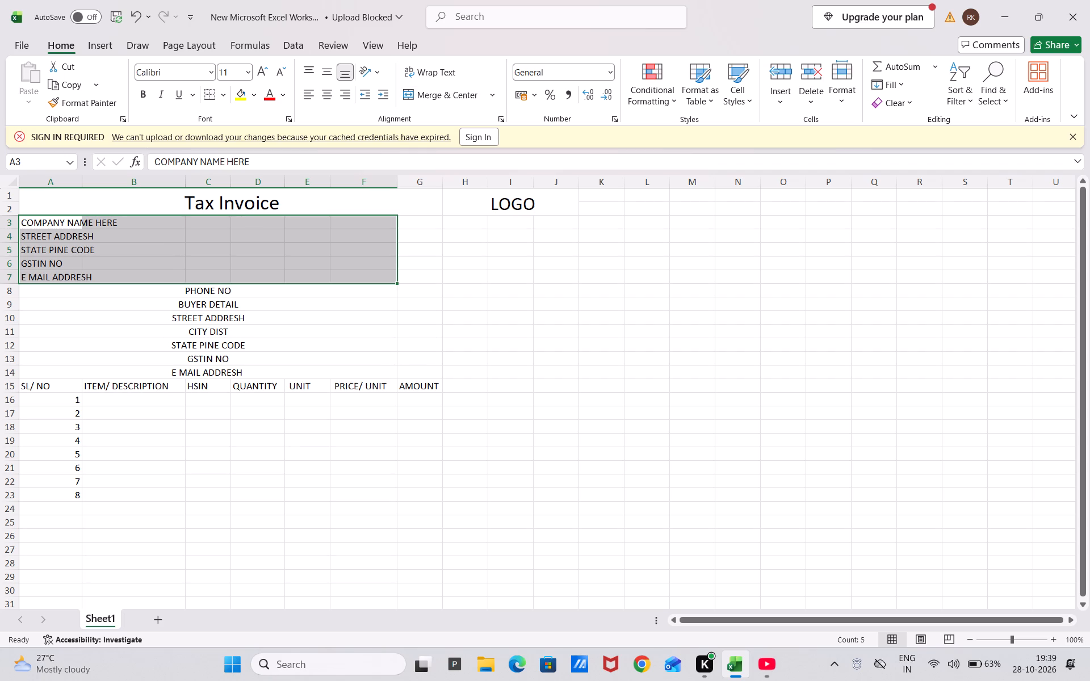
left_click(446, 262)
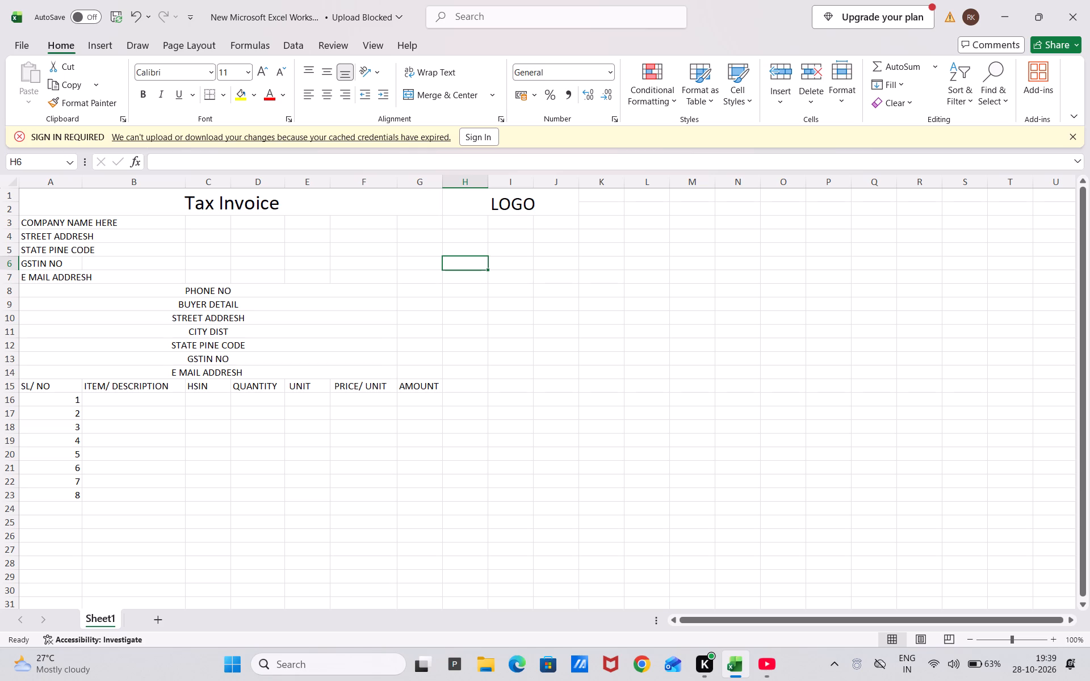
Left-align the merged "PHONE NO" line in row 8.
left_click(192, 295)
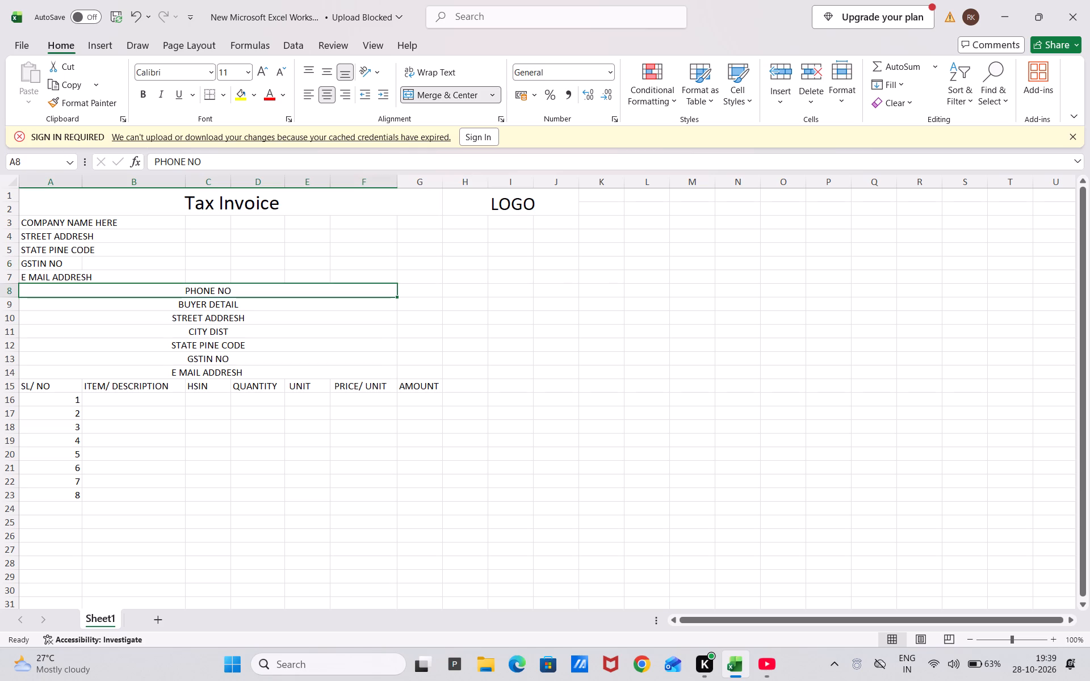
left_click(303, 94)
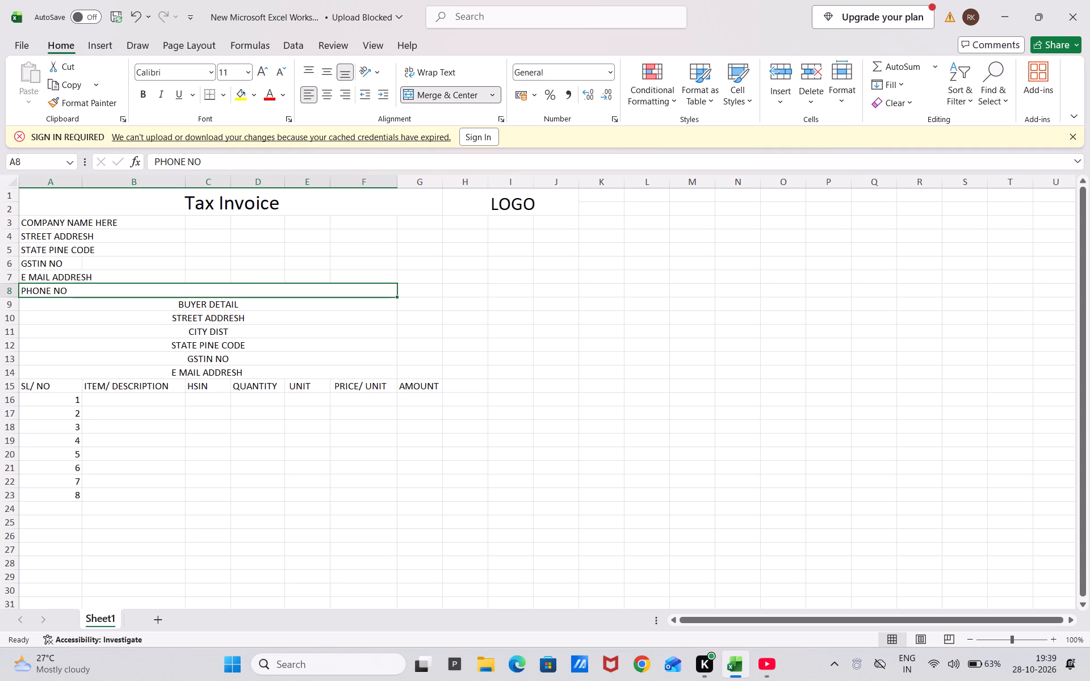
Left-align and unmerge the buyer detail rows from "BUYER DETAIL" to the e-mail line, A9:F14.
left_click(179, 308)
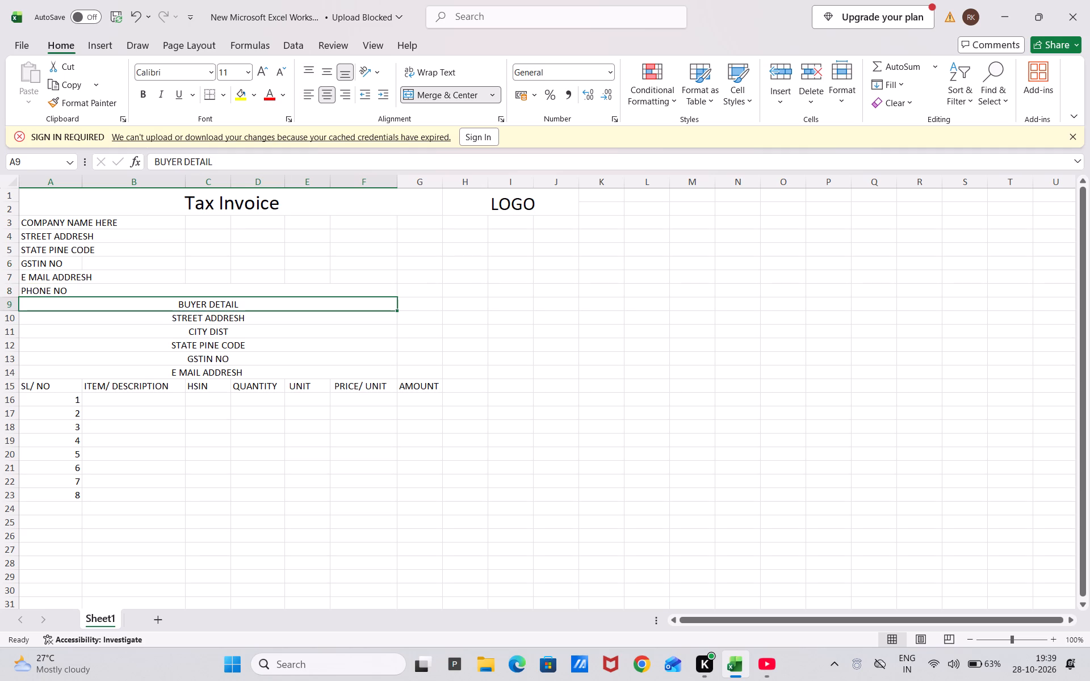
key("shift+Down")
key("shift+Down")
key("shift+Down")
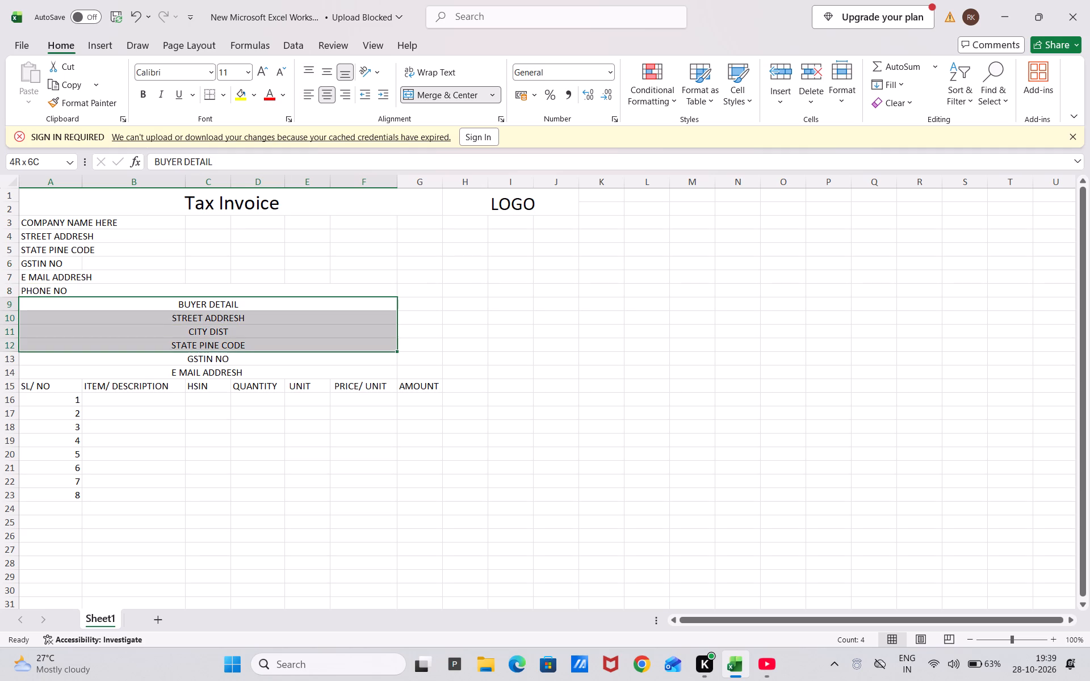
key("shift+Down")
key("shift+Down")
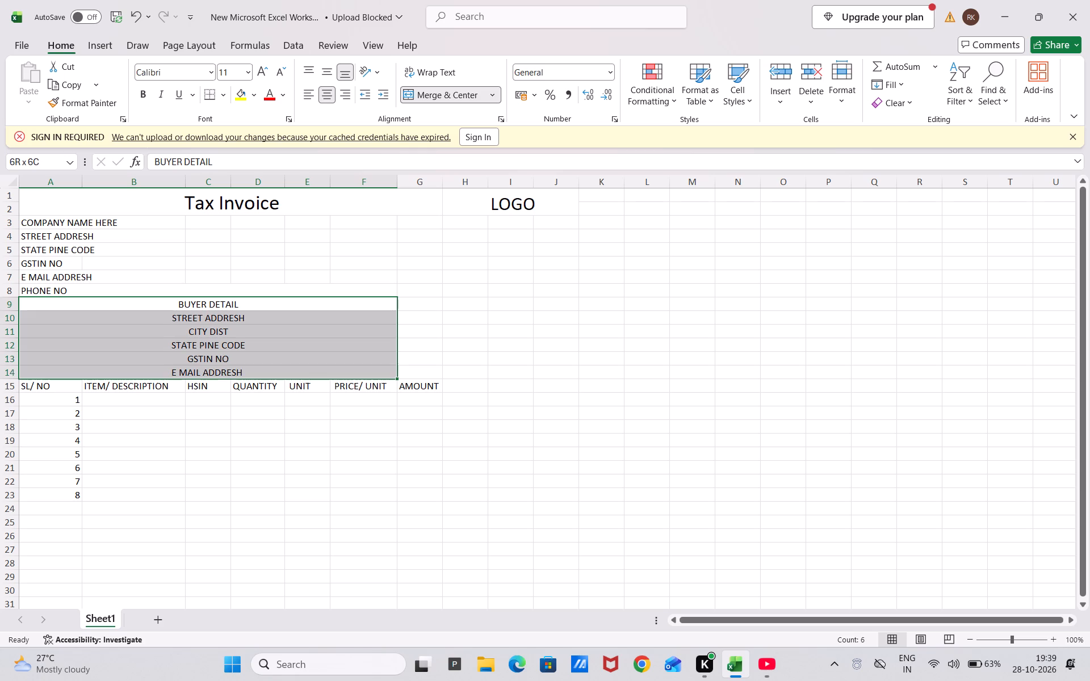
left_click(311, 90)
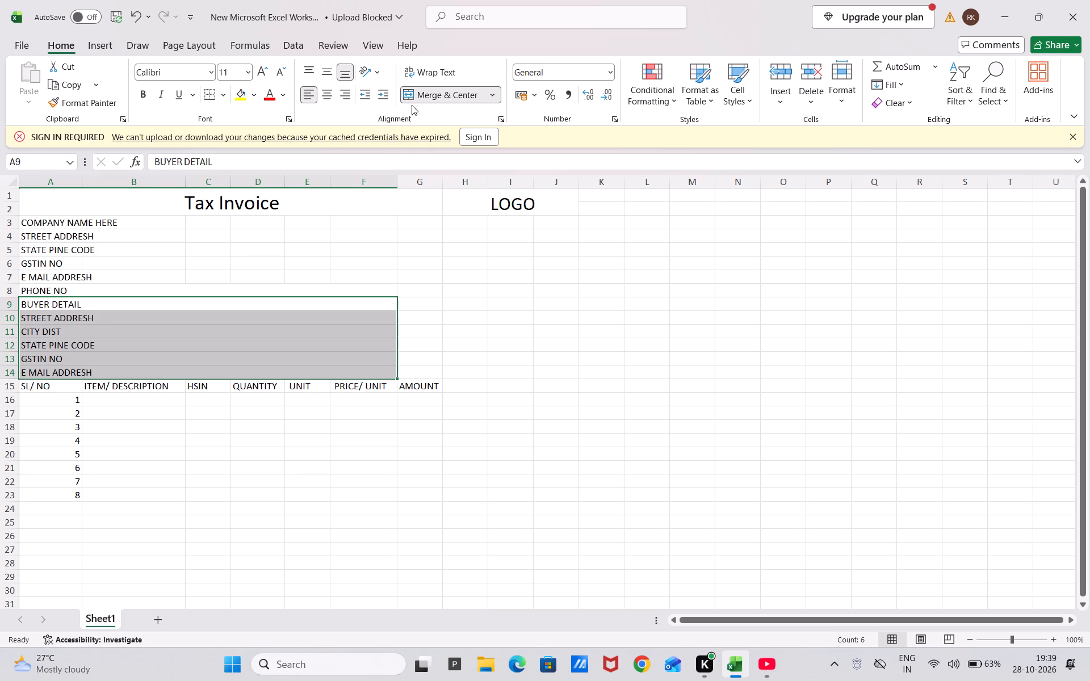
left_click(440, 96)
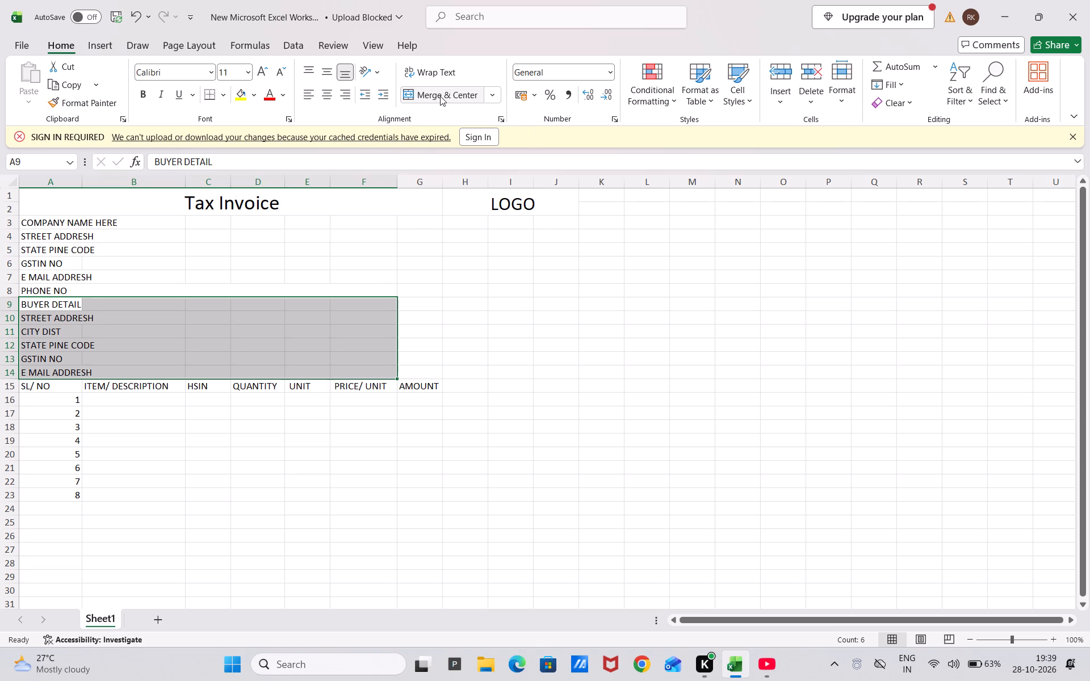
left_click(544, 349)
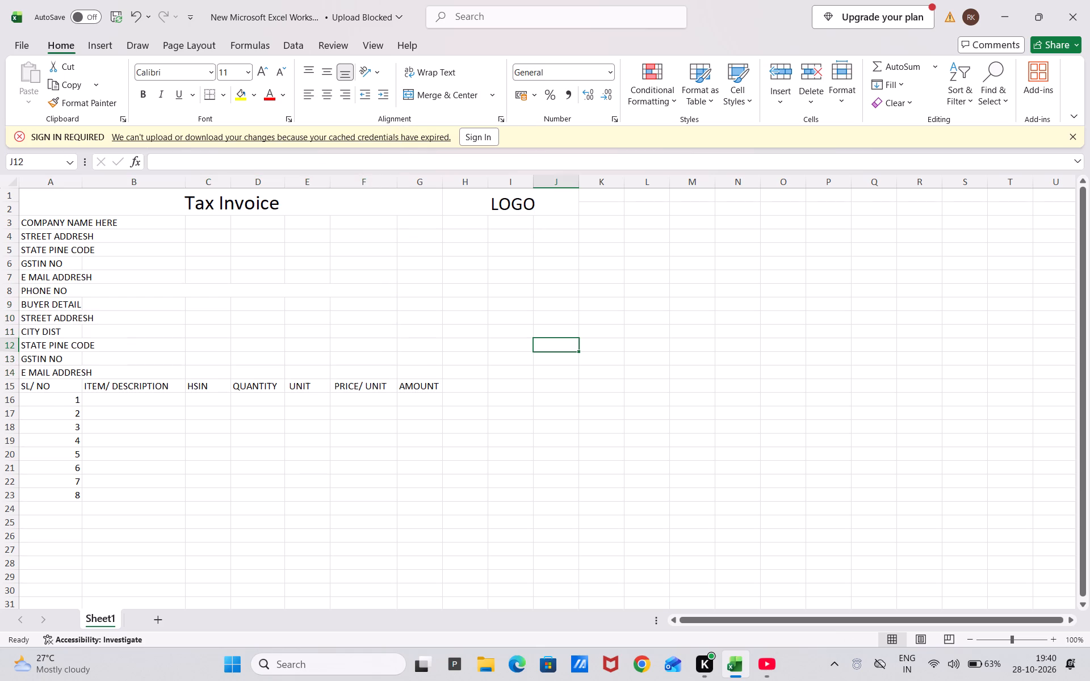
Unmerge the "PHONE NO" line across A8:F8.
left_click(186, 289)
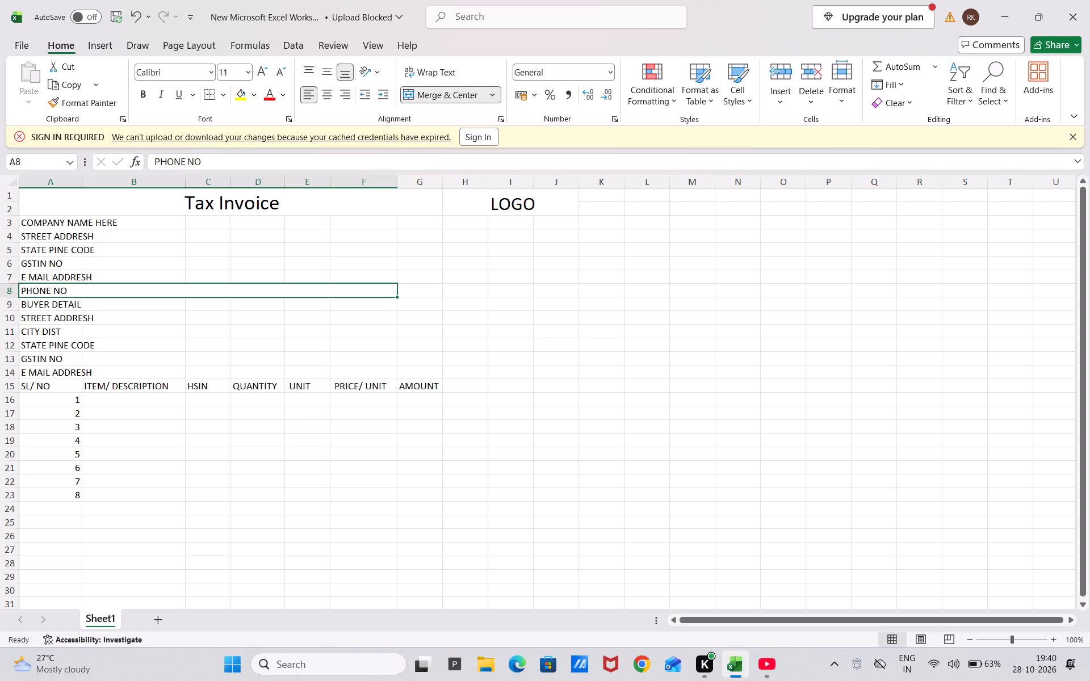
left_click(437, 92)
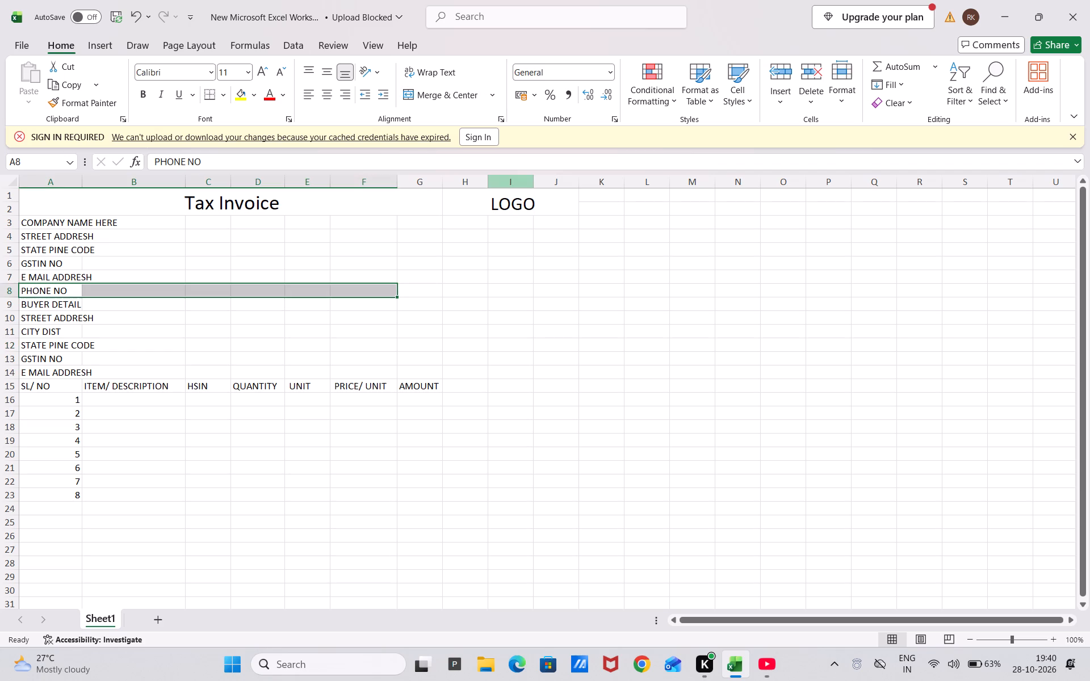
left_click(503, 279)
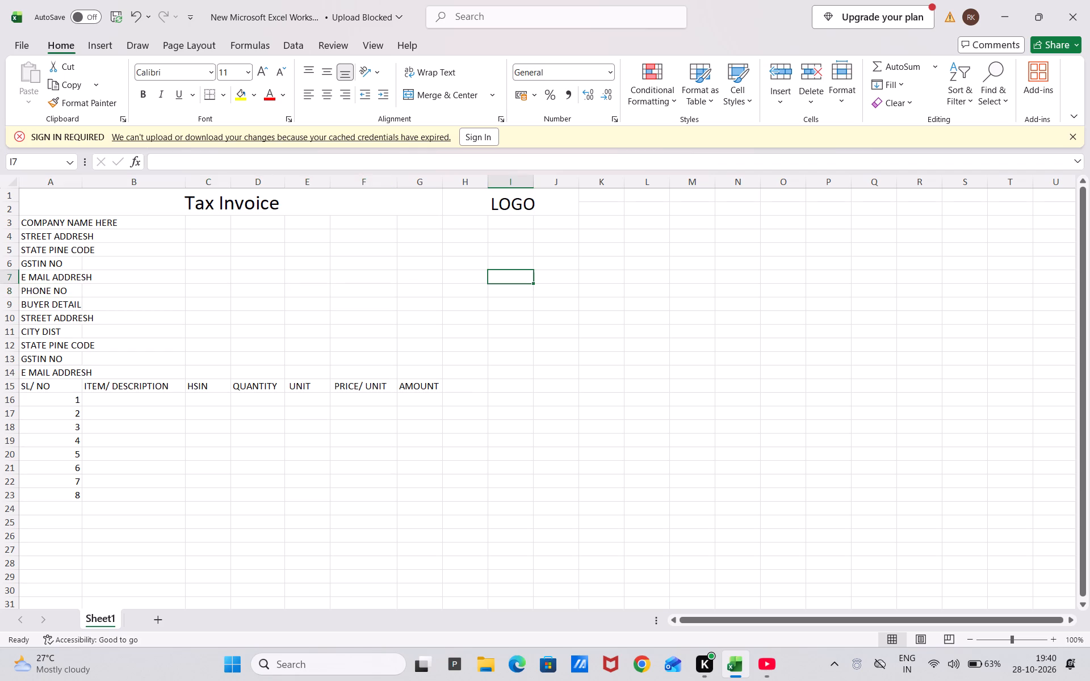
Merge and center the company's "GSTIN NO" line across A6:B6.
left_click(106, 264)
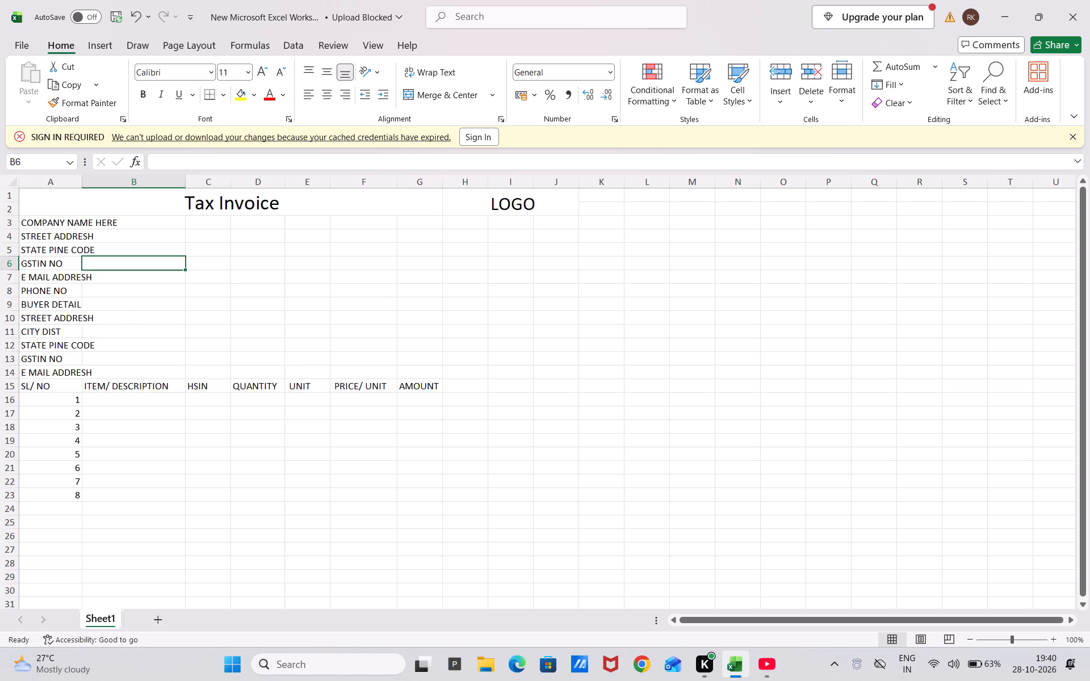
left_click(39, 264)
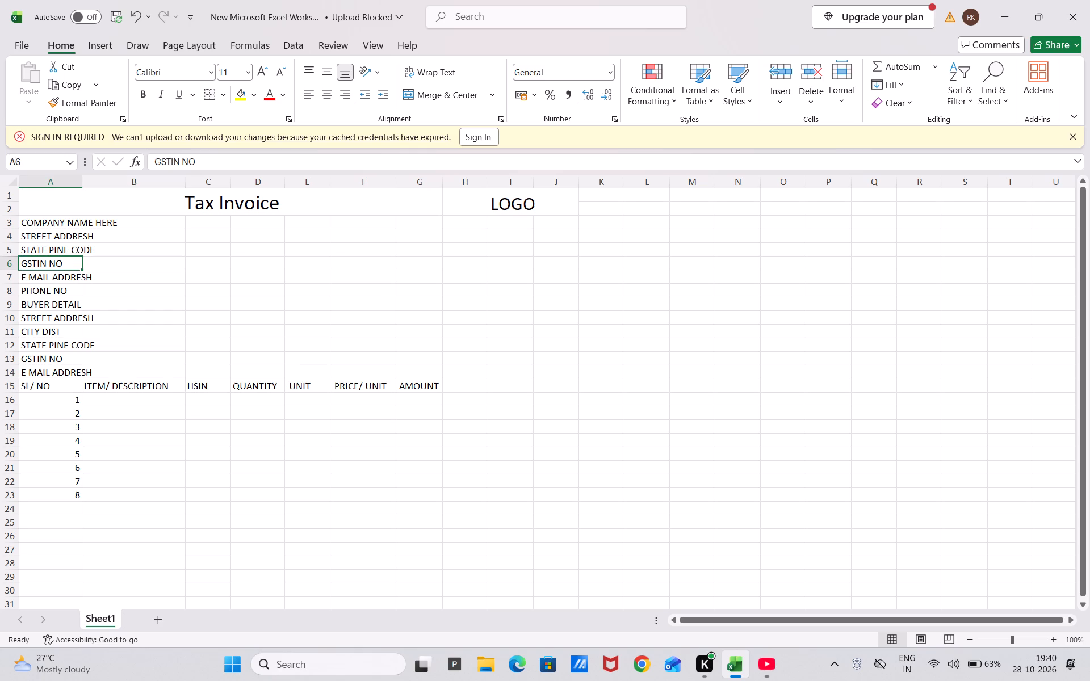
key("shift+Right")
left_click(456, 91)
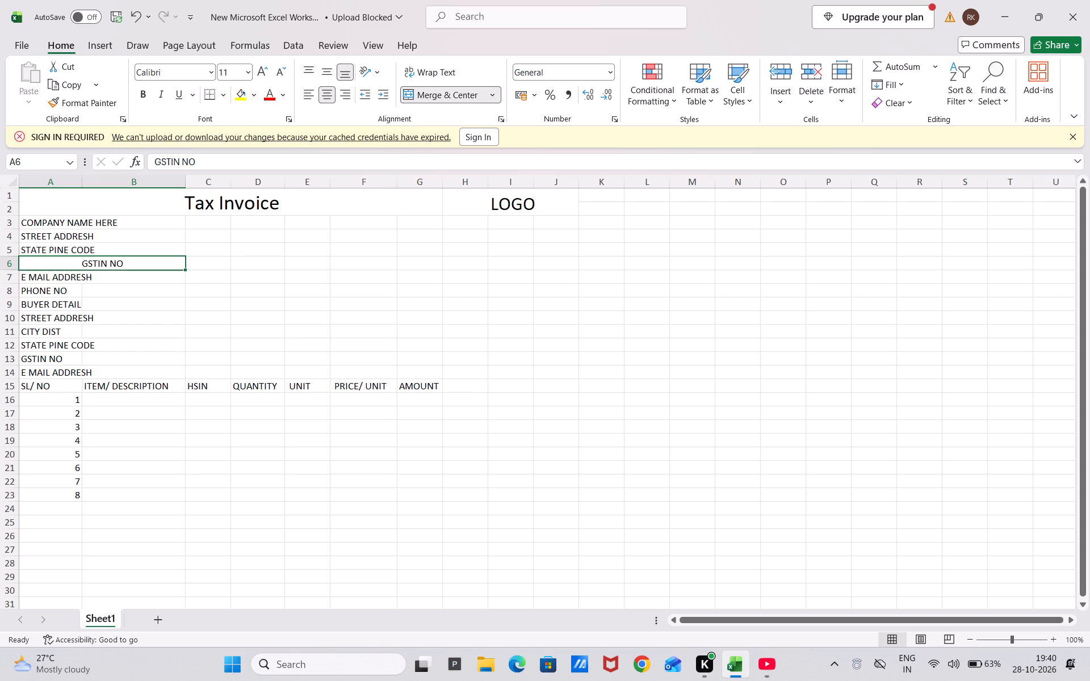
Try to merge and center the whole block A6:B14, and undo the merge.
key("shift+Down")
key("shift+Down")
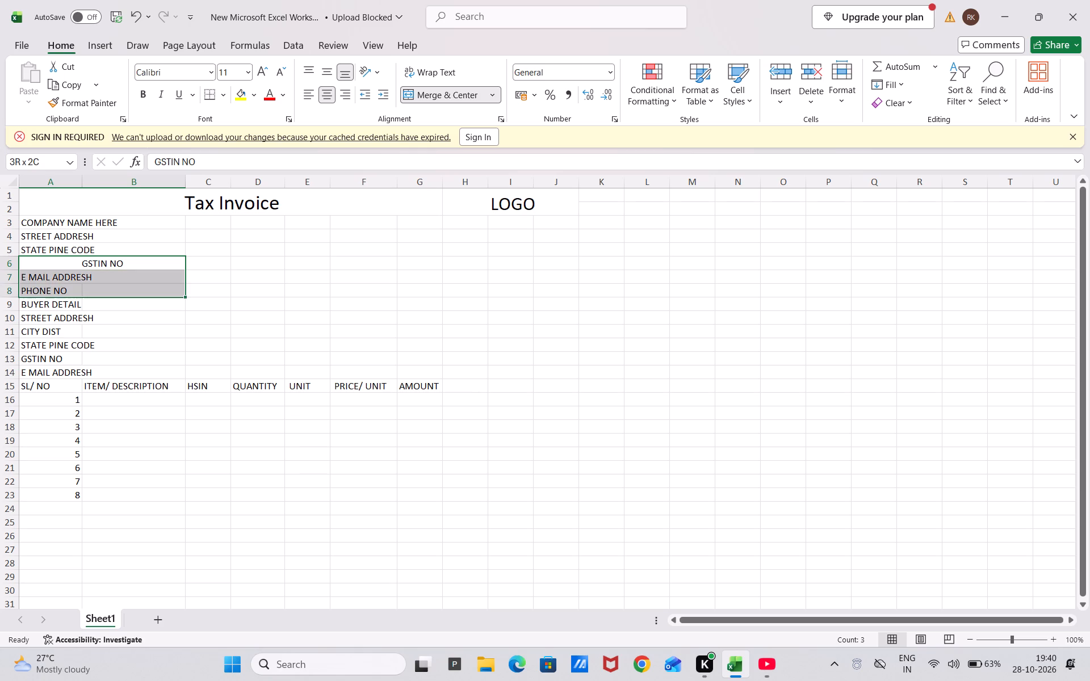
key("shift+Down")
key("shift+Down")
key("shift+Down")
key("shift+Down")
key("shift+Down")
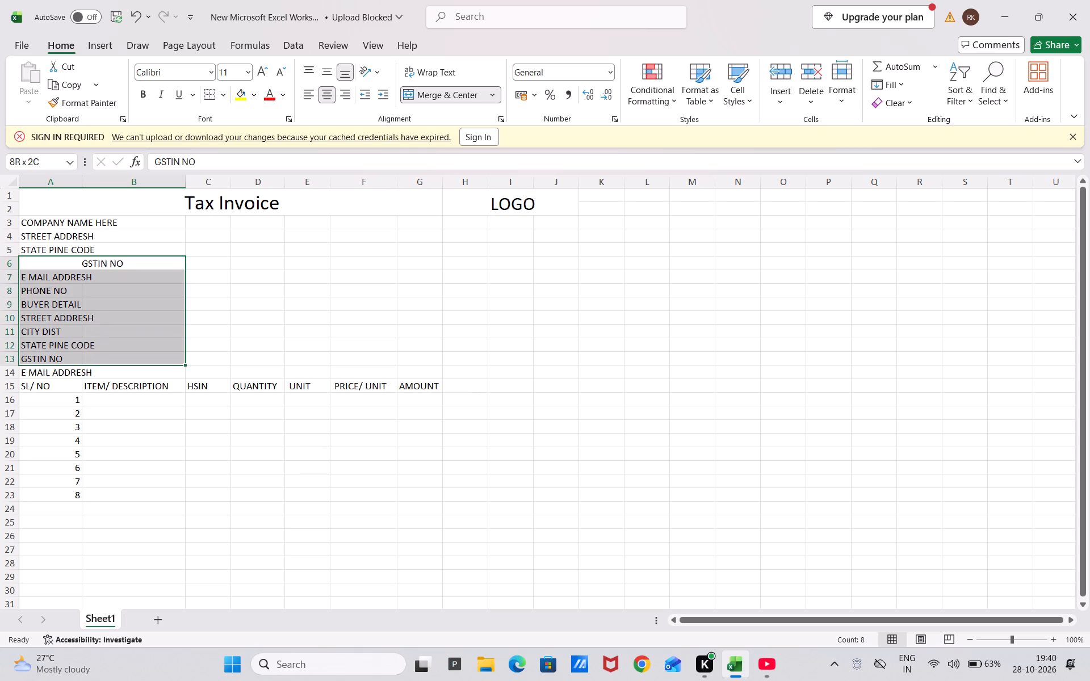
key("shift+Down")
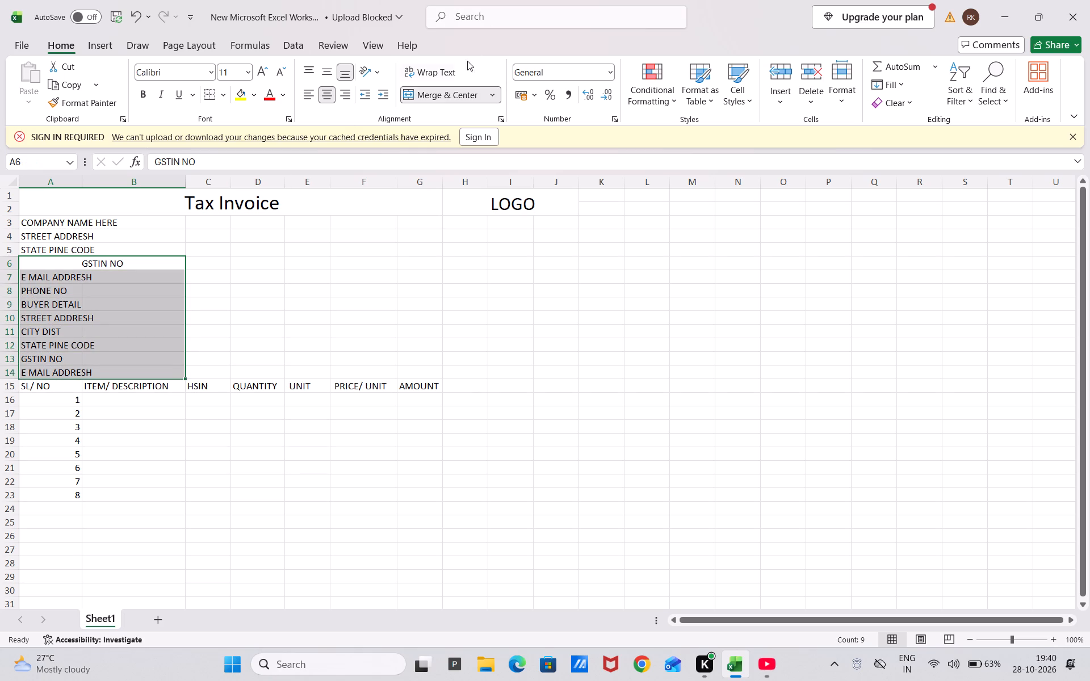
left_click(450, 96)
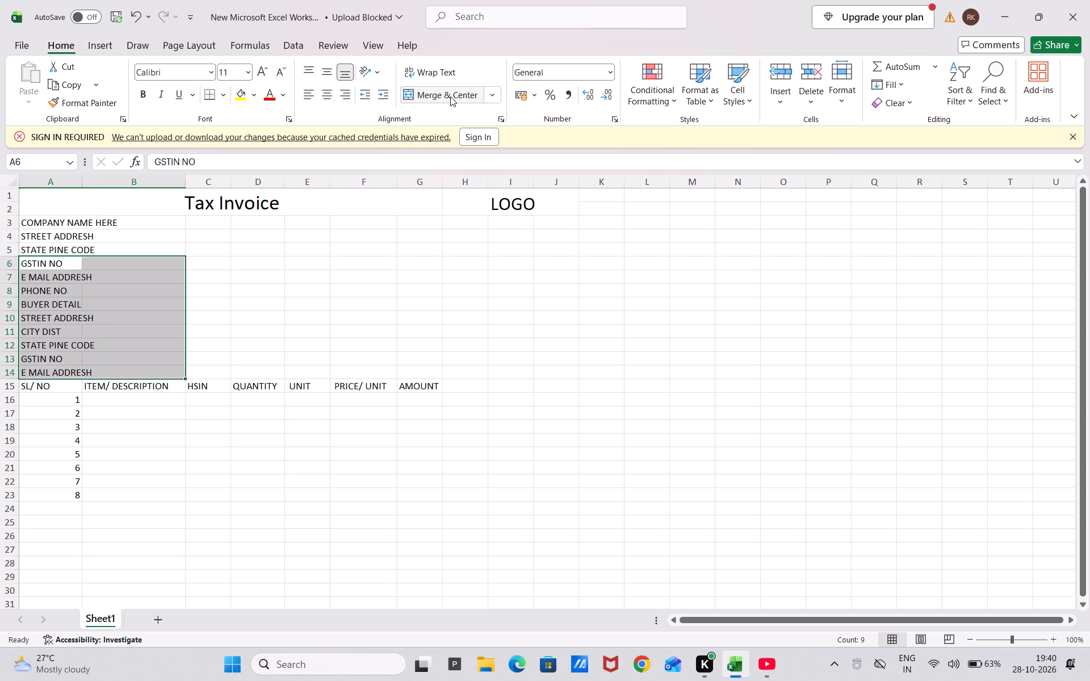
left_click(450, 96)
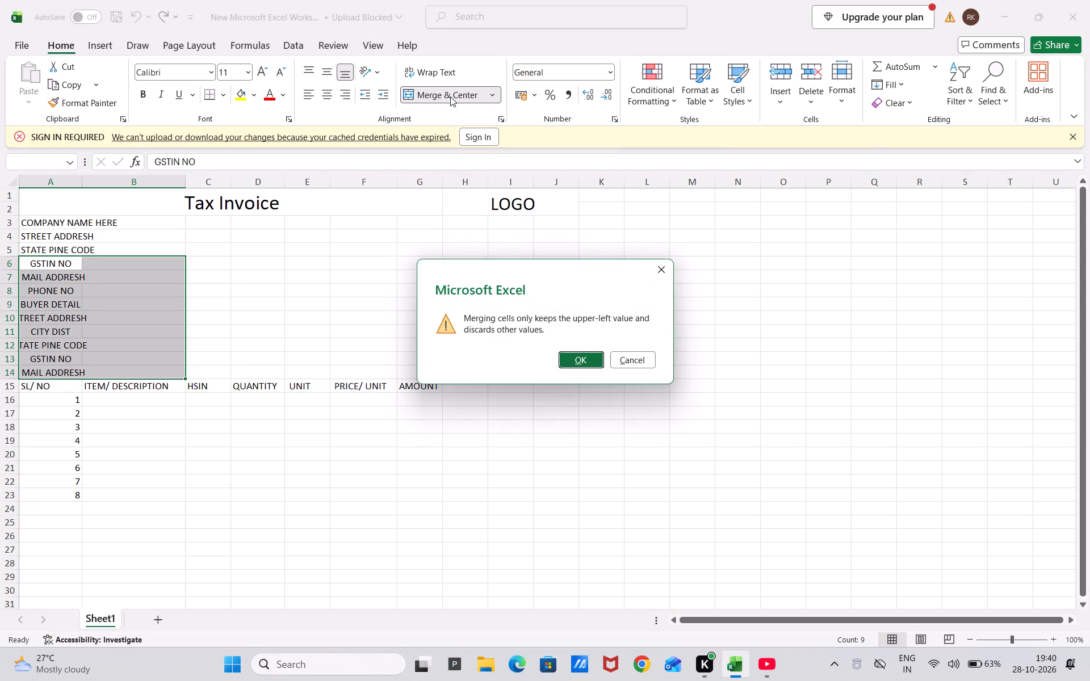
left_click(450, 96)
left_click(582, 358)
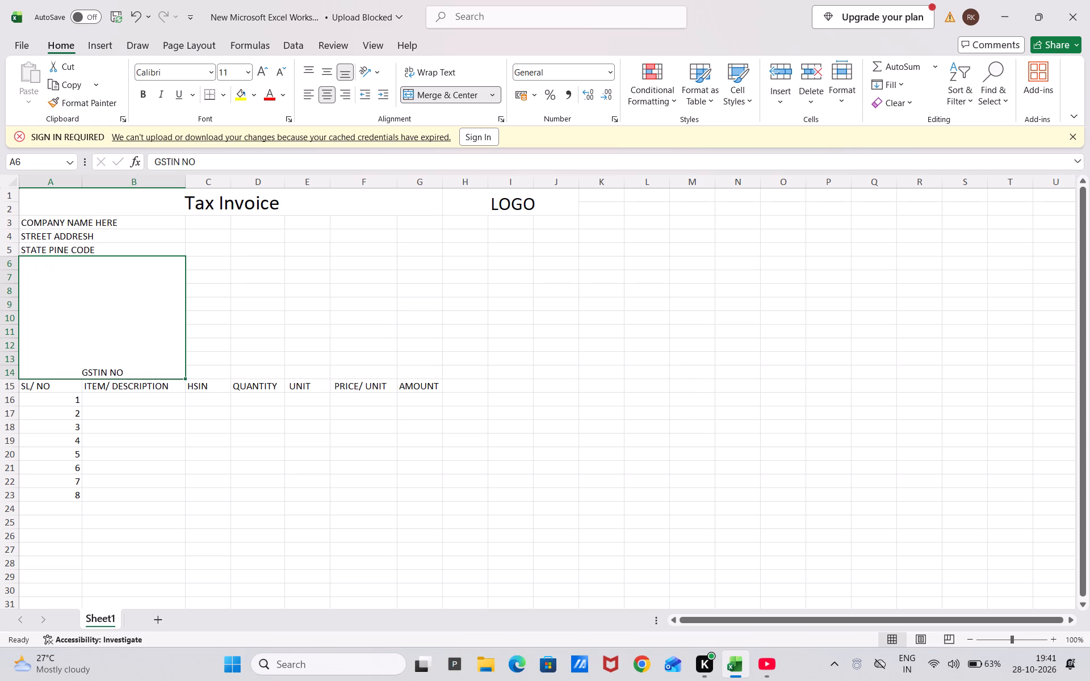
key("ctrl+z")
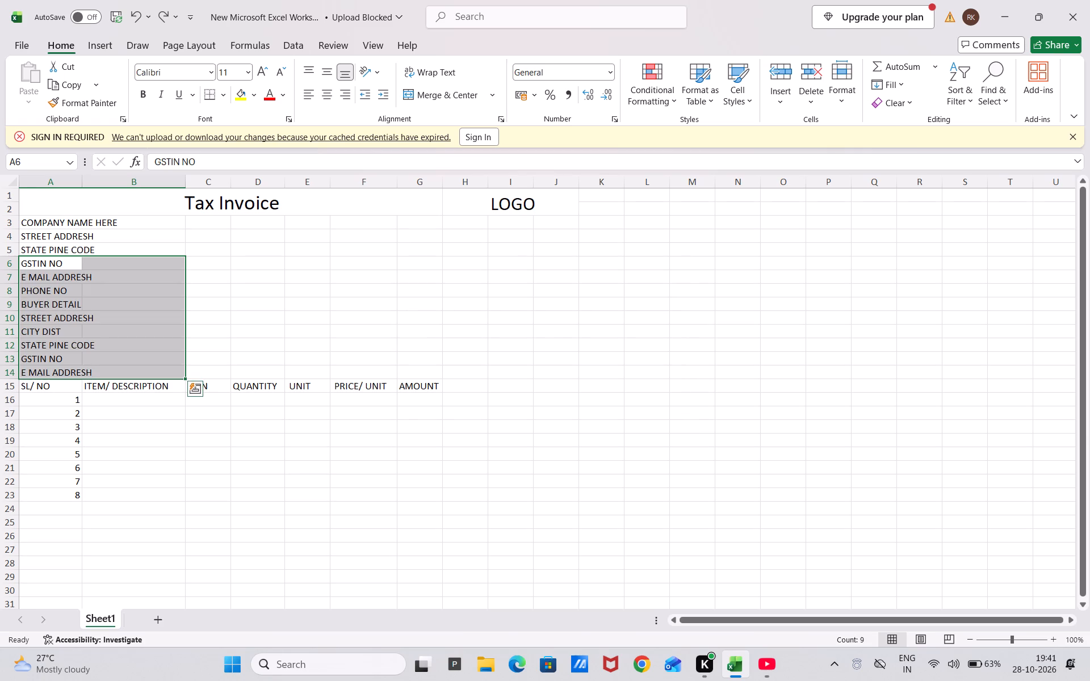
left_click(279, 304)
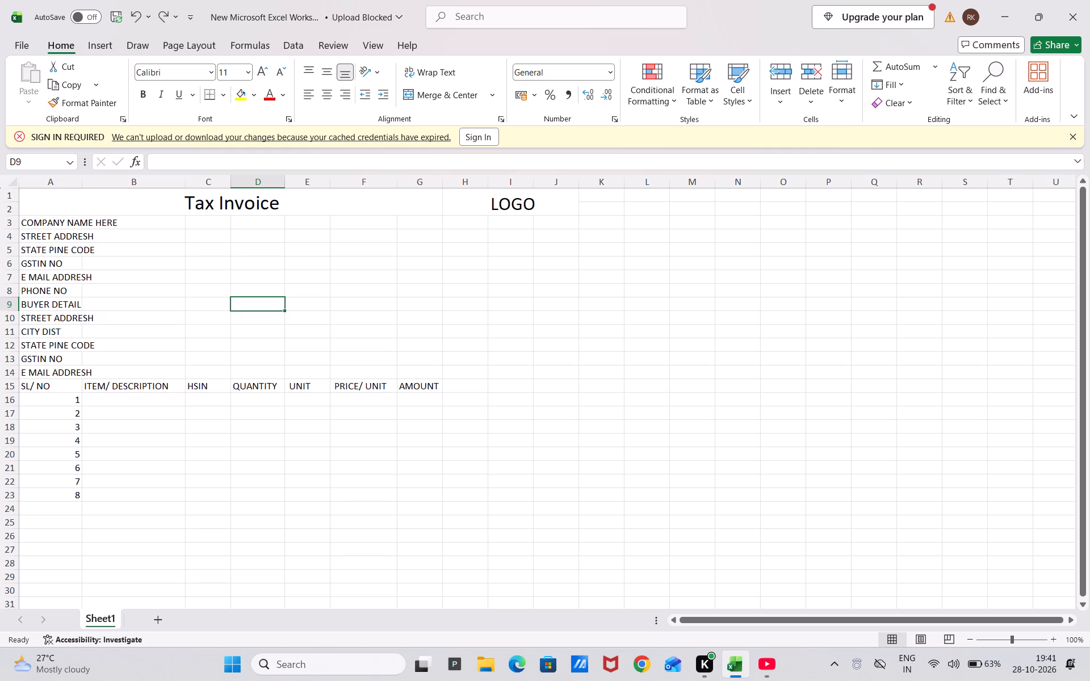
Merge and center the company's "GSTIN NO" line across A6:B6 and the "PHONE NO" line across A8:B8.
left_click(65, 262)
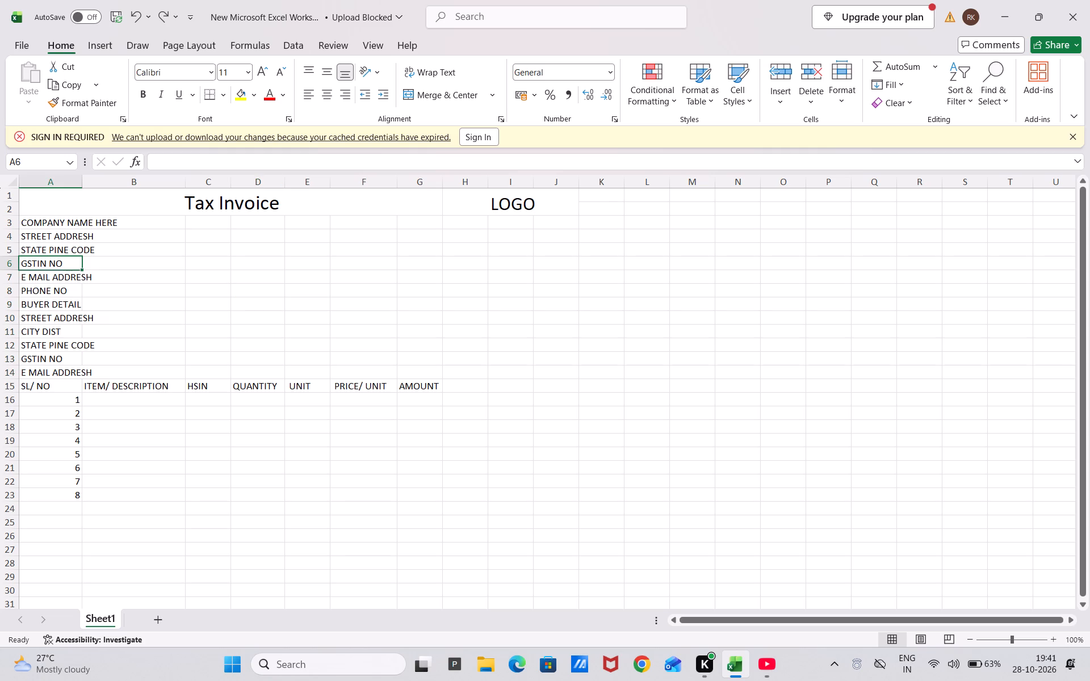
key("shift+Right")
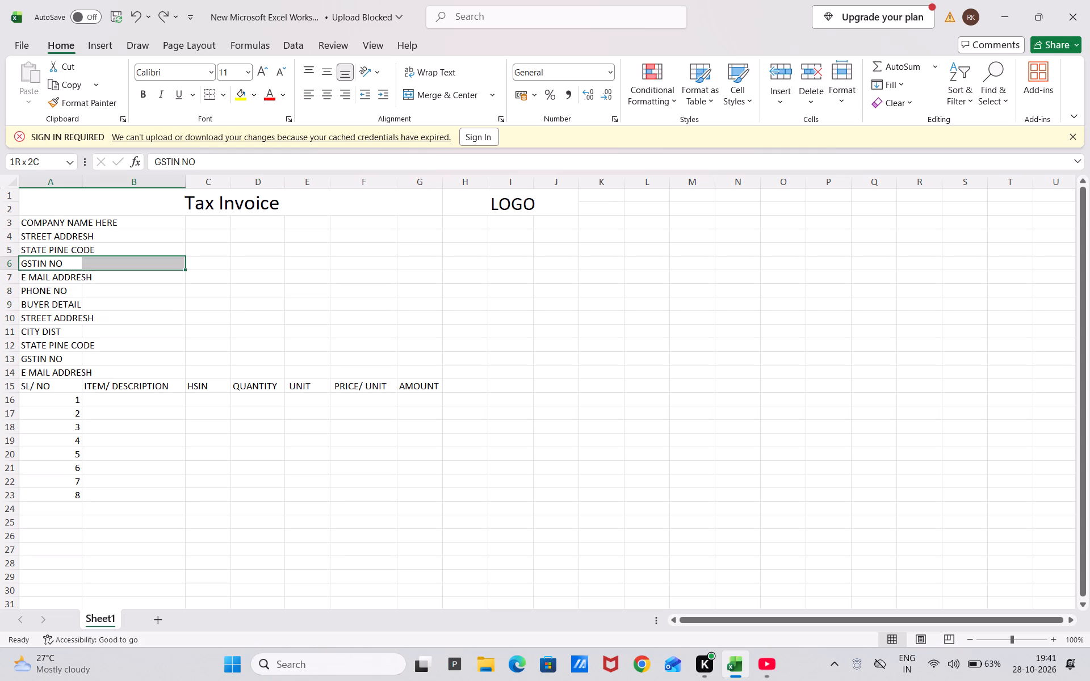
left_click(444, 98)
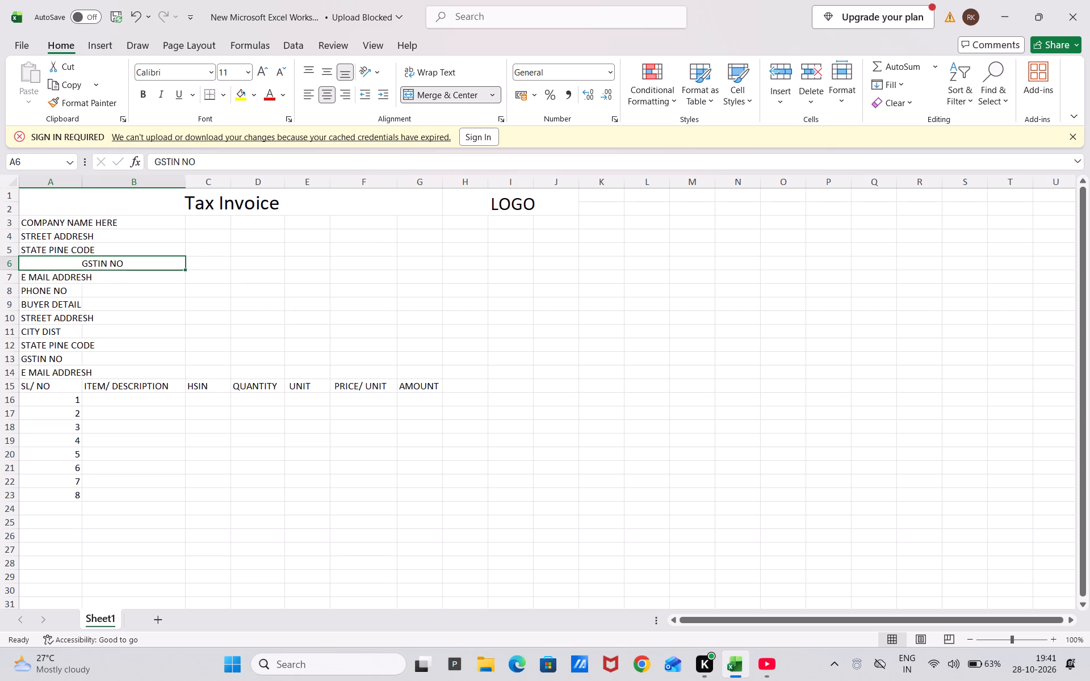
left_click(65, 288)
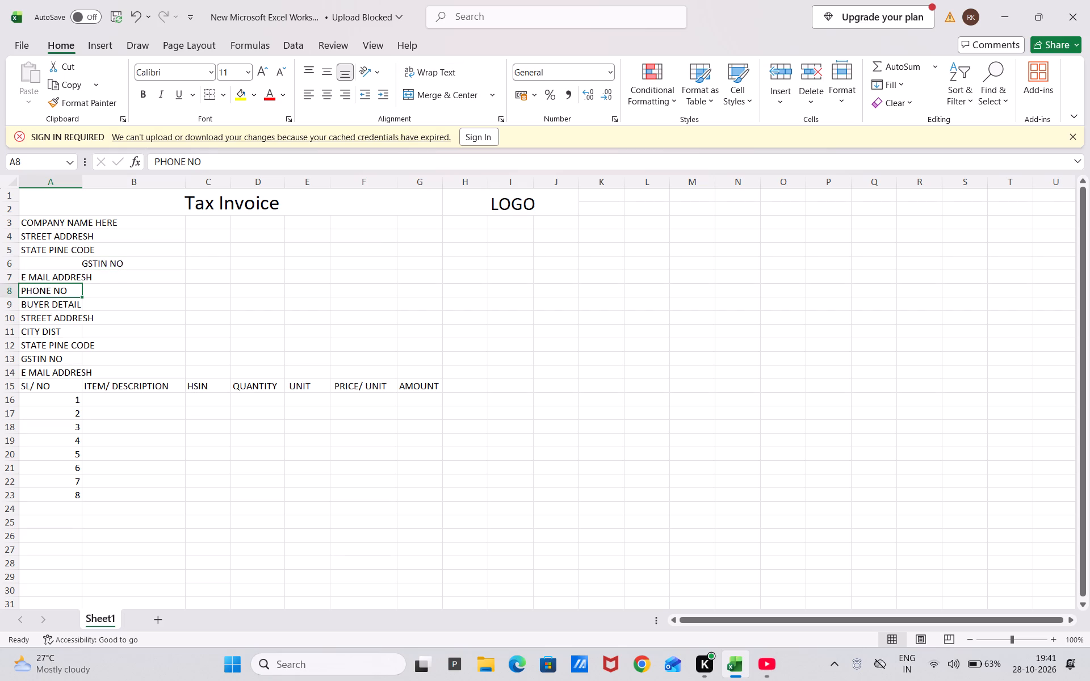
left_click(65, 288)
key("shift+Right")
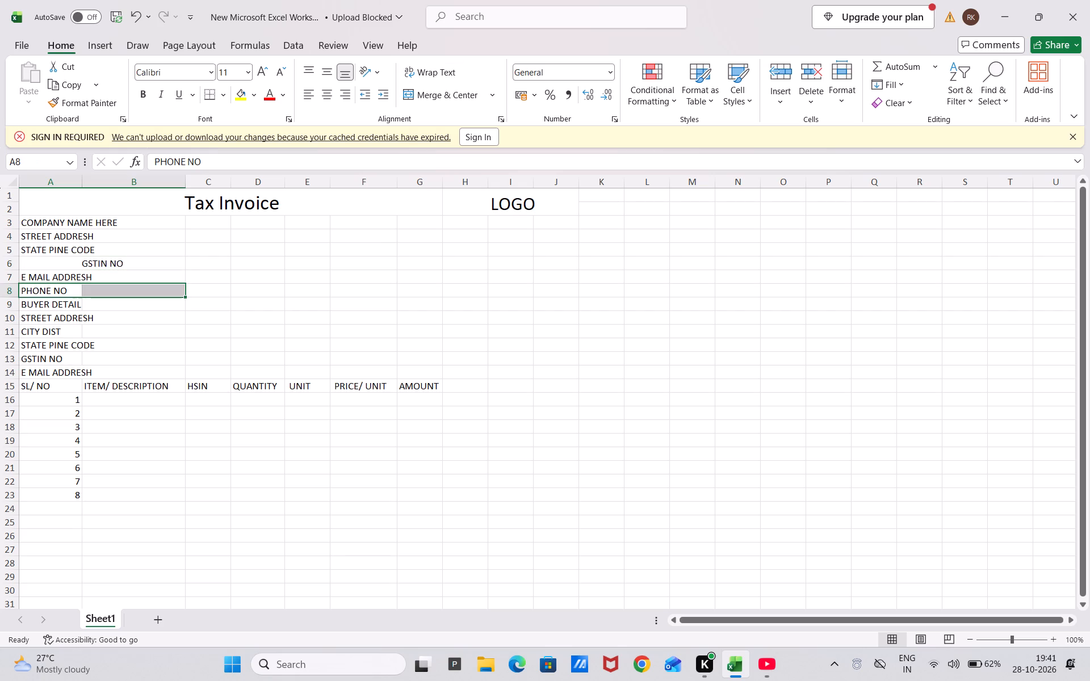
left_click(439, 99)
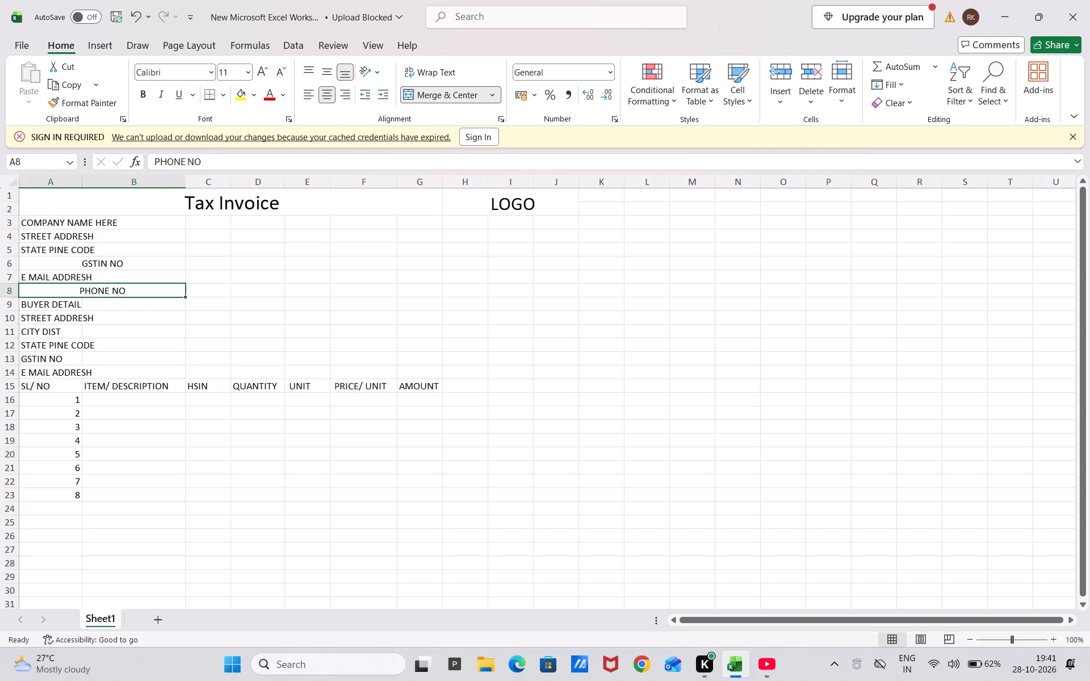
Merge and center the "BUYER DETAIL", "CITY DIST" and buyer "GSTIN NO" lines separately across columns A–B in rows 9, 11 and 13.
left_click(71, 305)
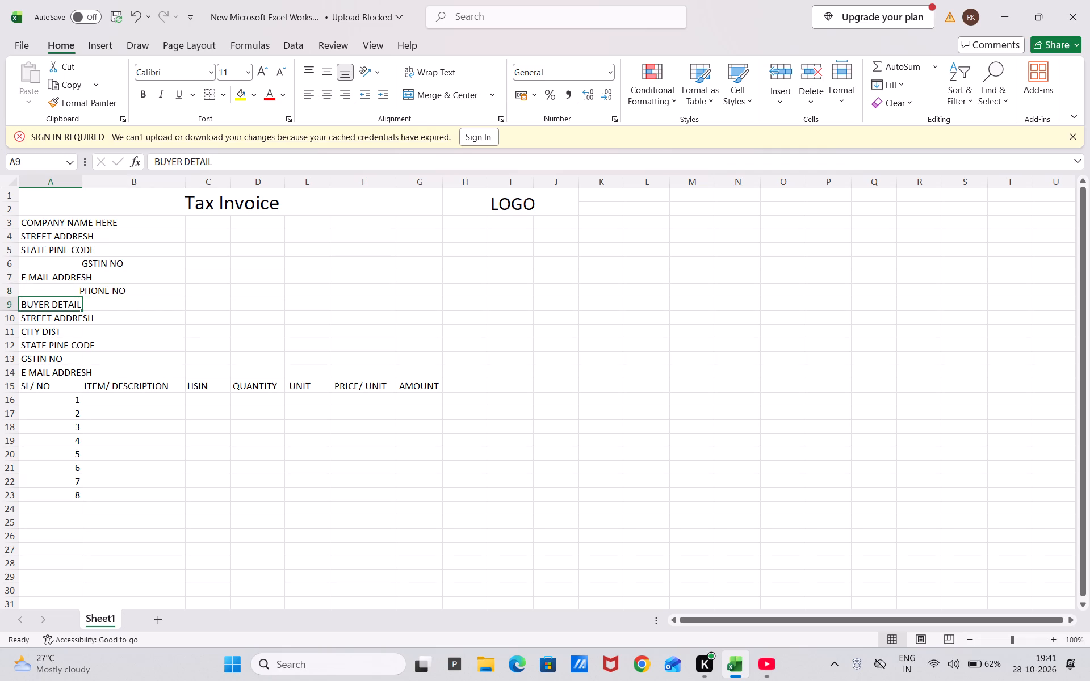
key("shift+Right")
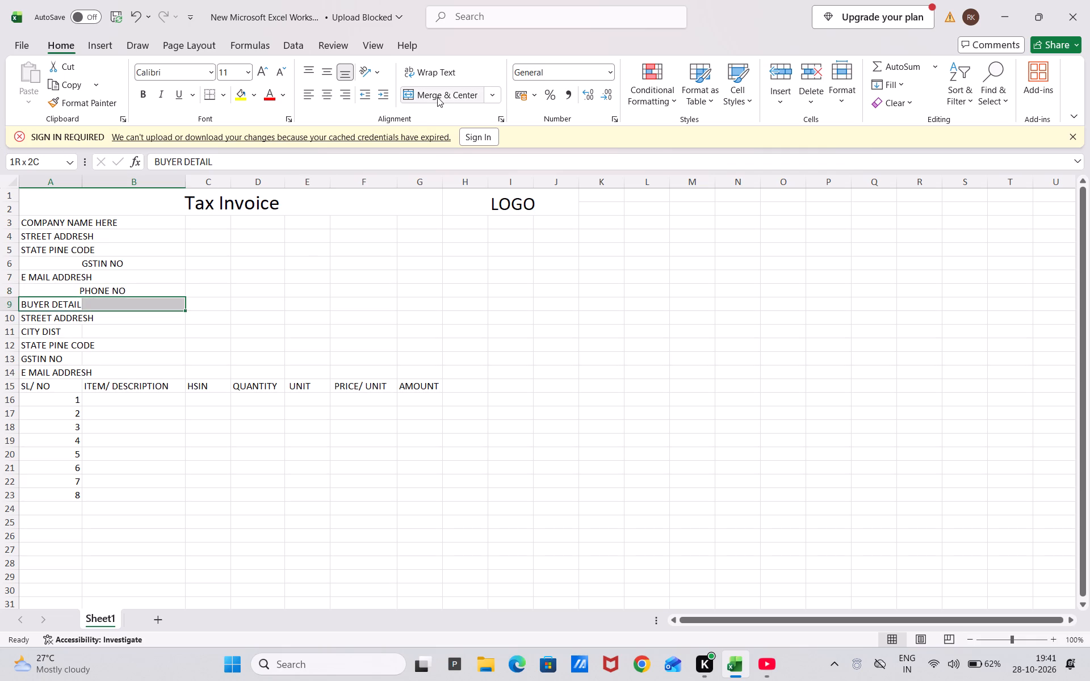
left_click(439, 96)
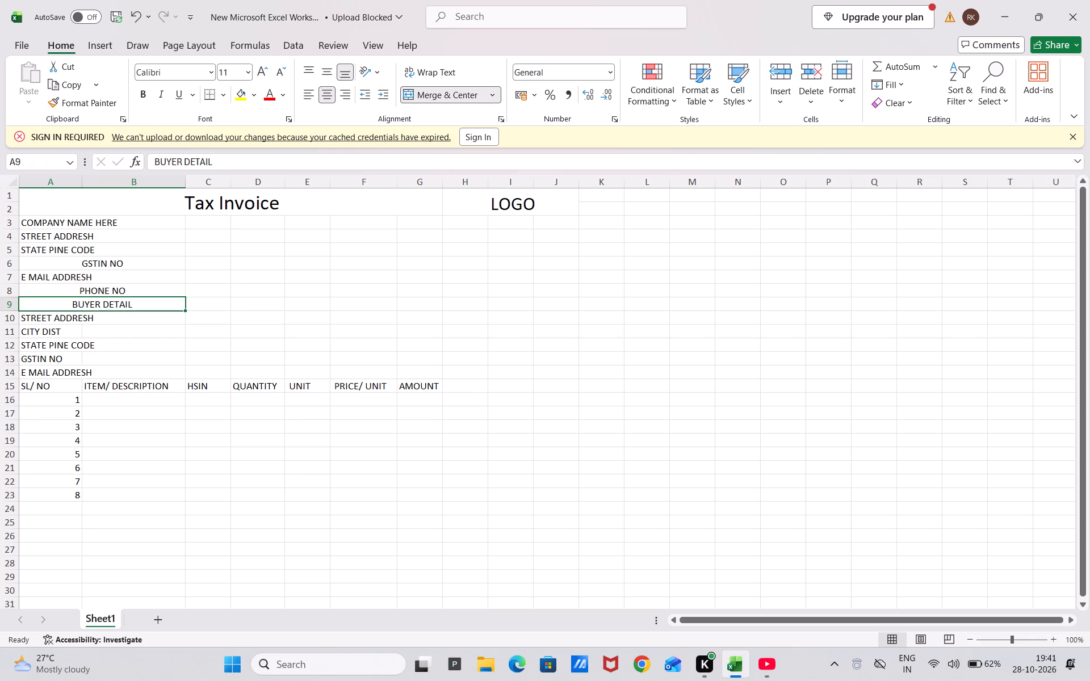
left_click(80, 338)
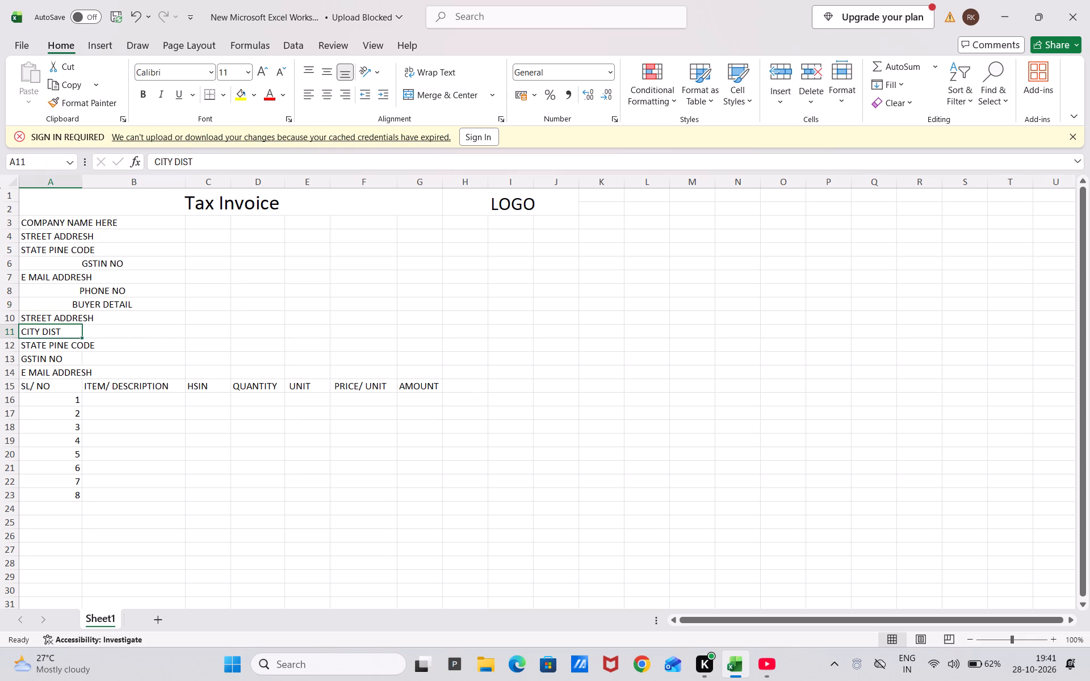
key("shift+Right")
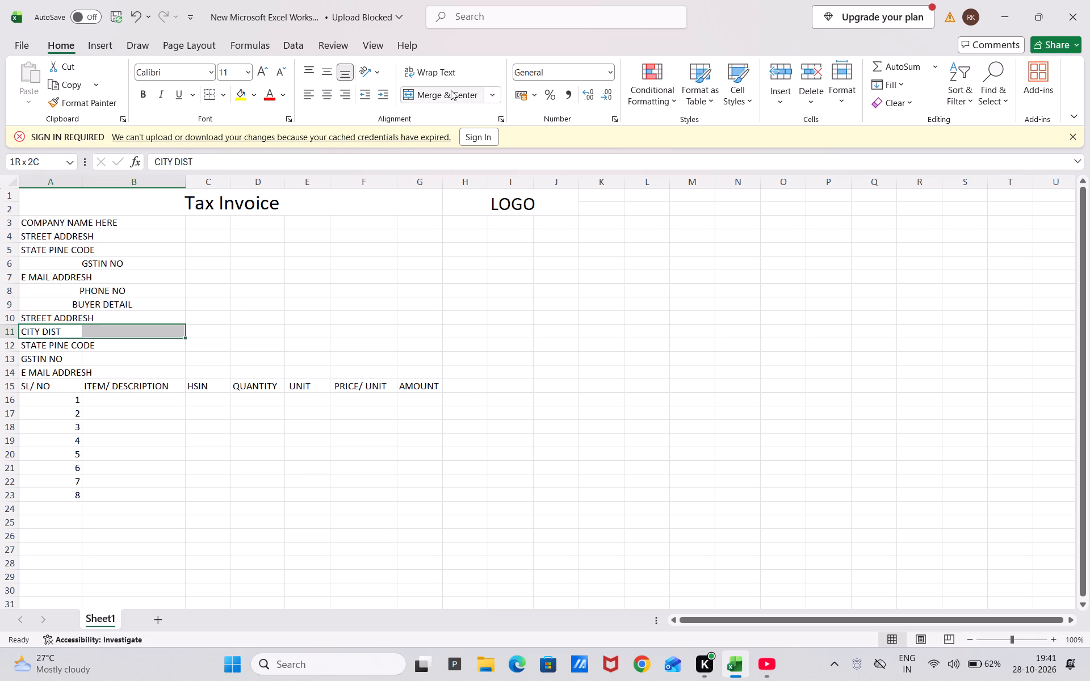
left_click(451, 90)
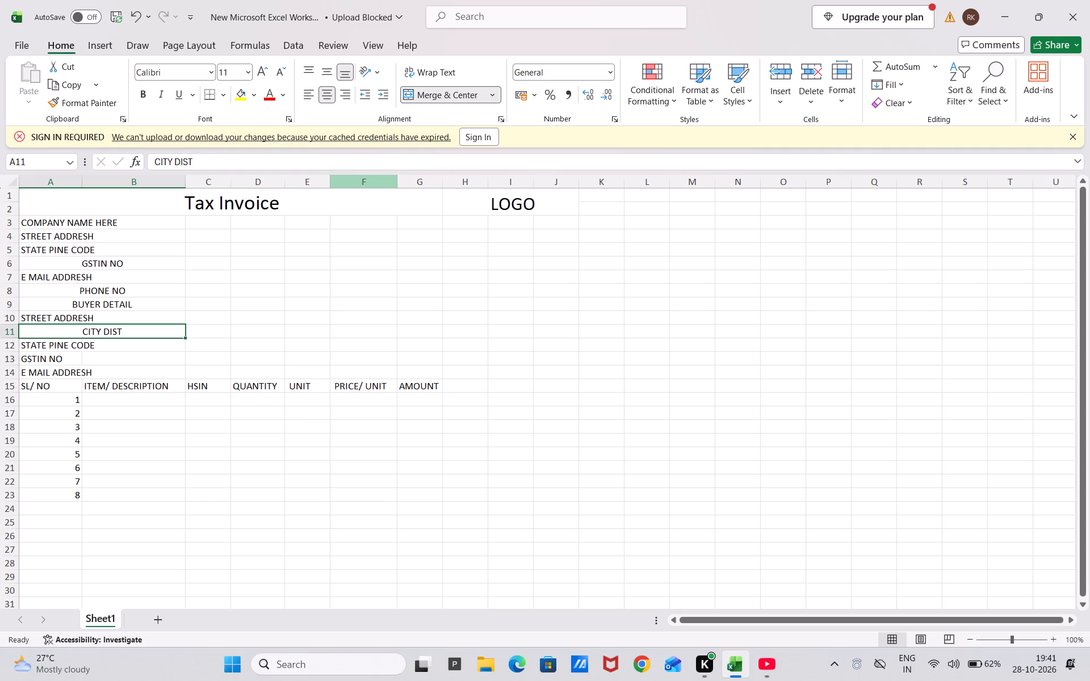
left_click(74, 356)
key("shift+Right")
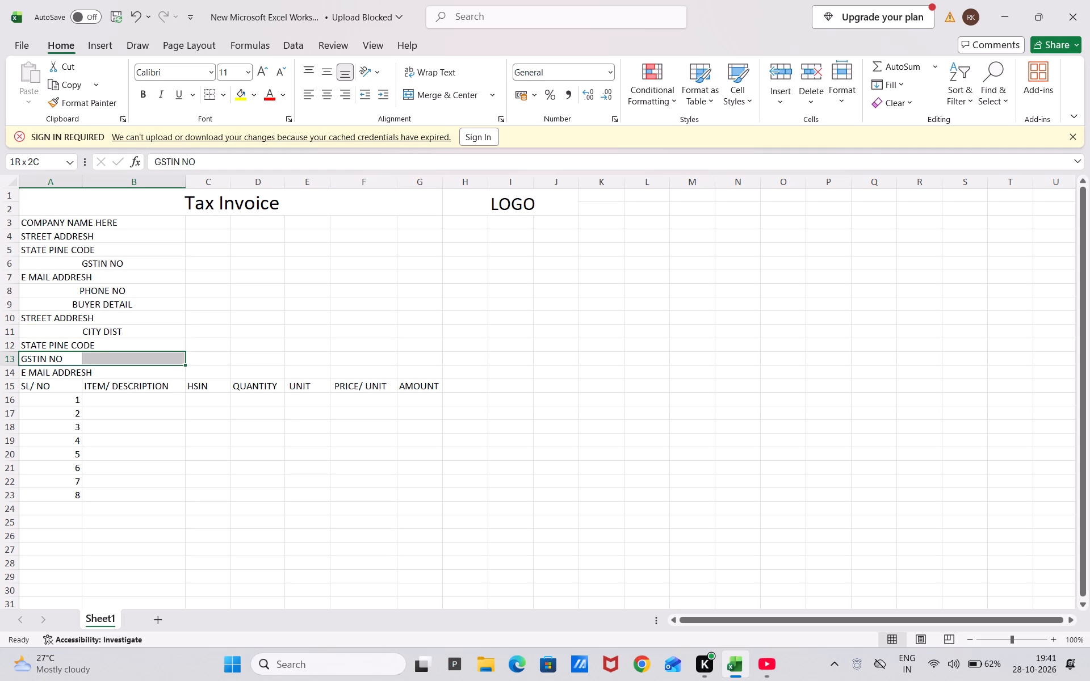
left_click(424, 99)
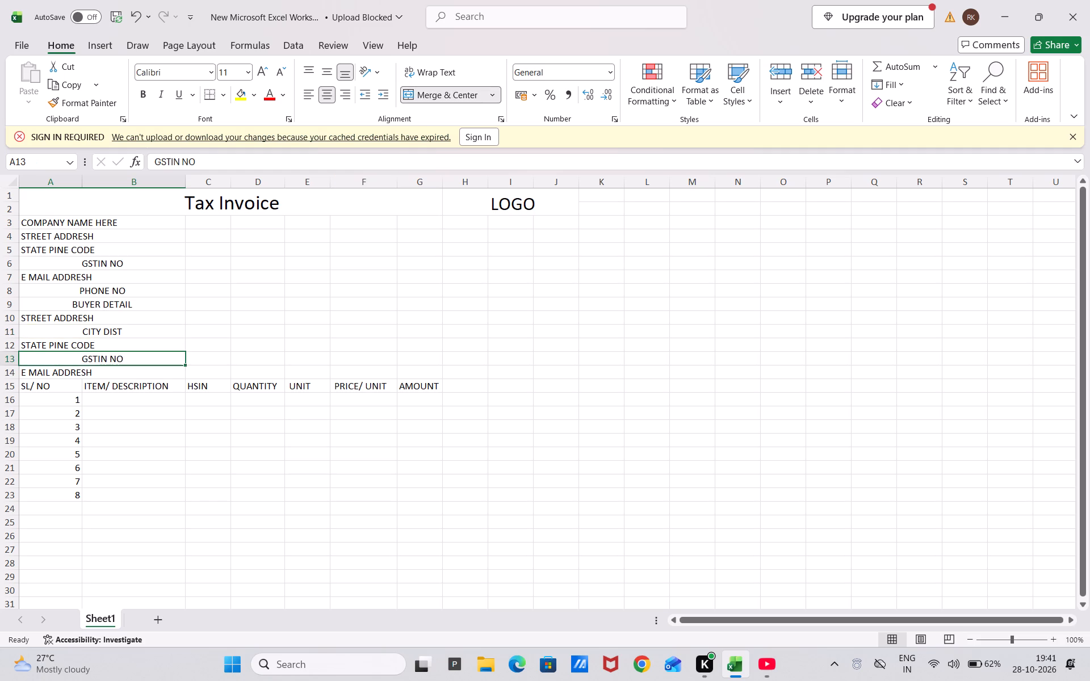
Left-align all company and buyer detail lines in A3:B14.
left_click(56, 225)
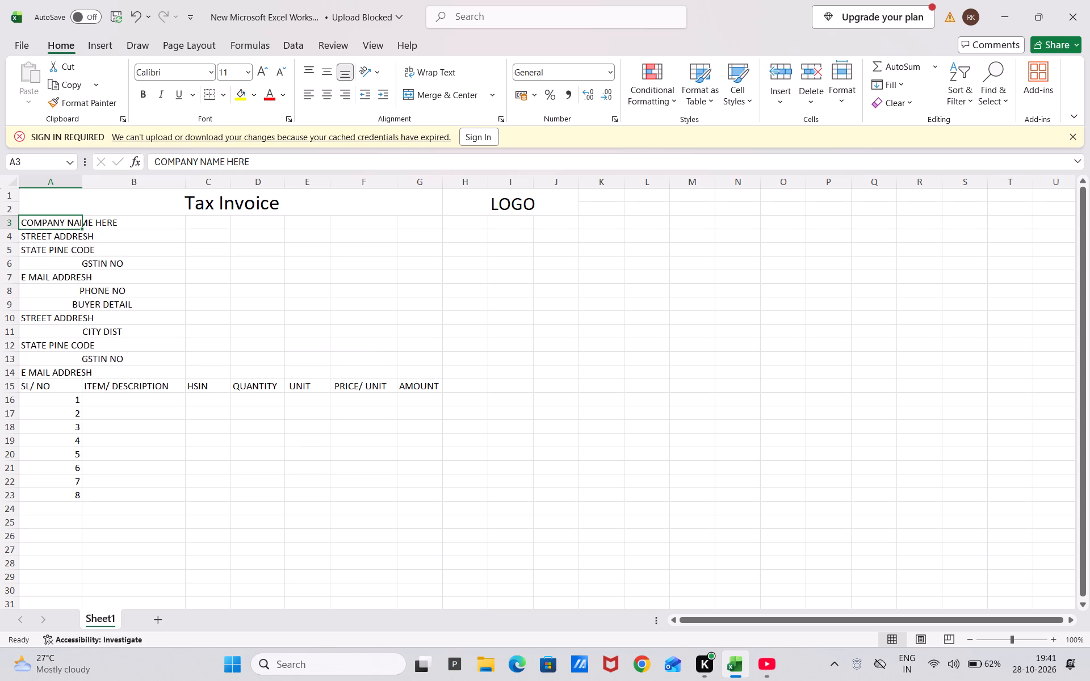
left_click(70, 219)
left_click_drag(72, 220, 112, 267)
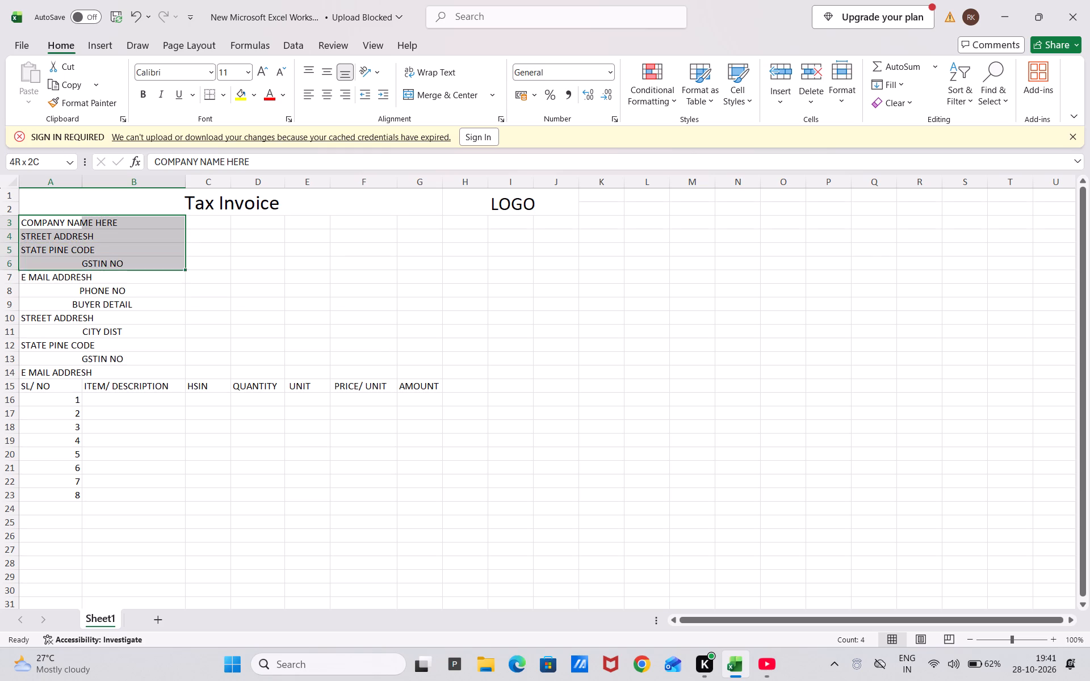
left_click_drag(112, 267, 121, 410)
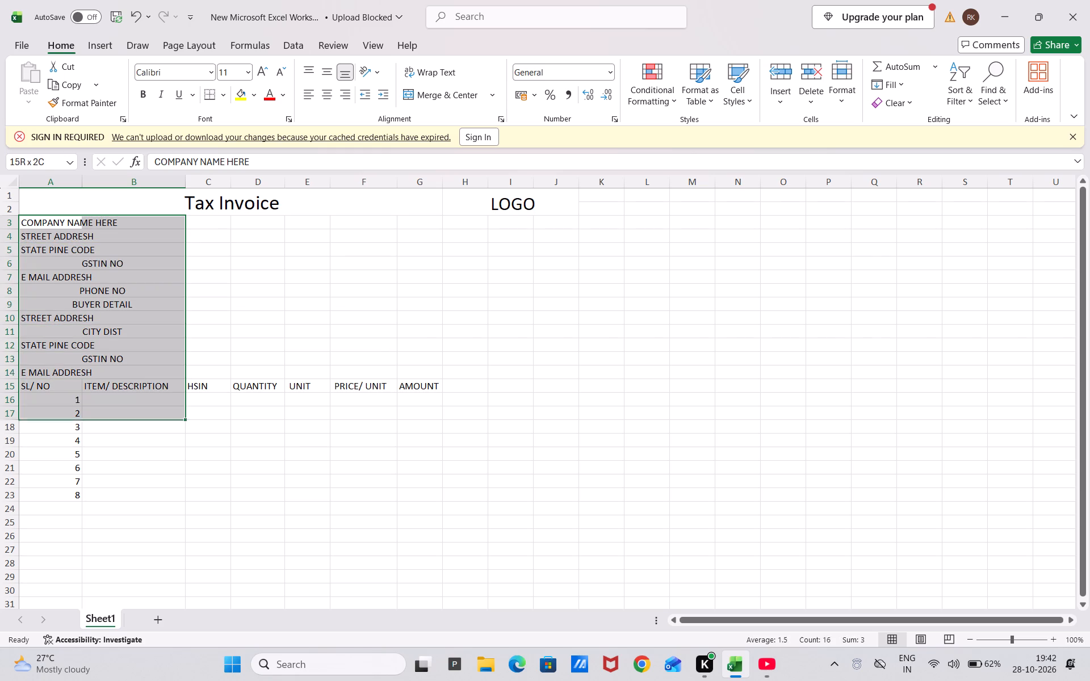
left_click_drag(121, 410, 120, 371)
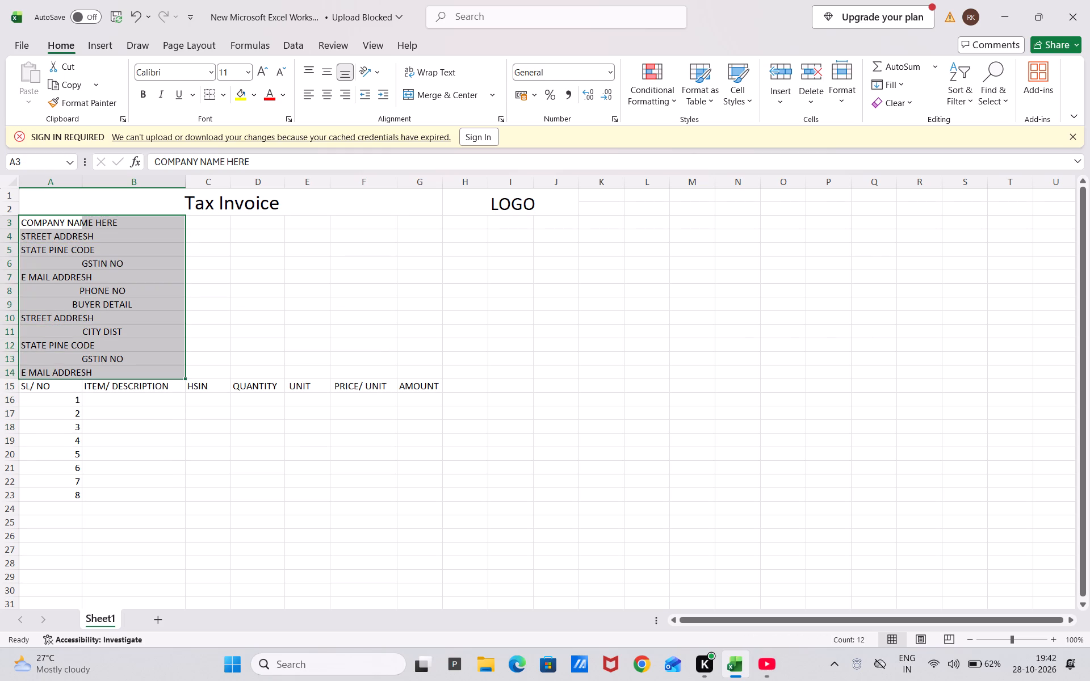
left_click(310, 87)
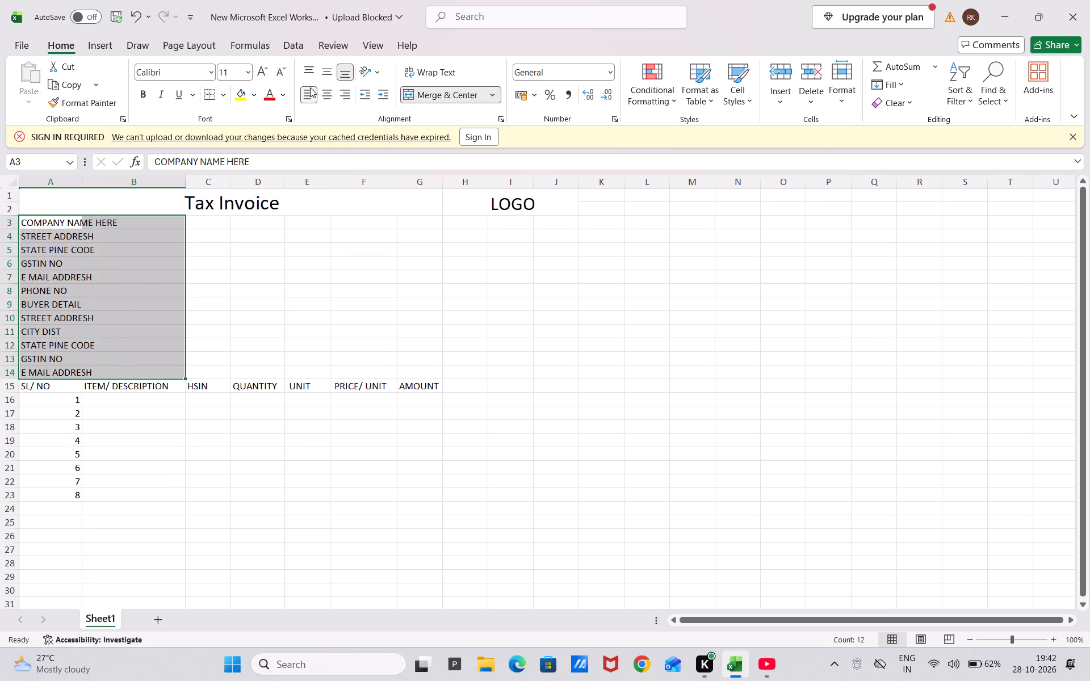
left_click(392, 347)
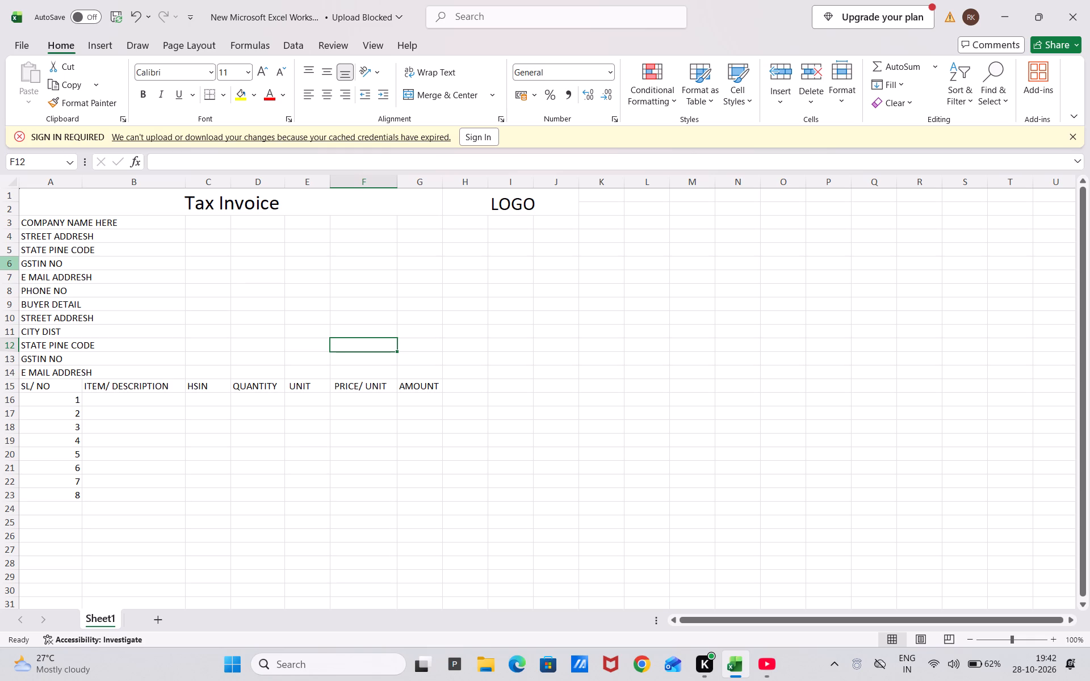
Set the merged "Tax Invoice" title's vertical alignment to middle.
left_click(232, 204)
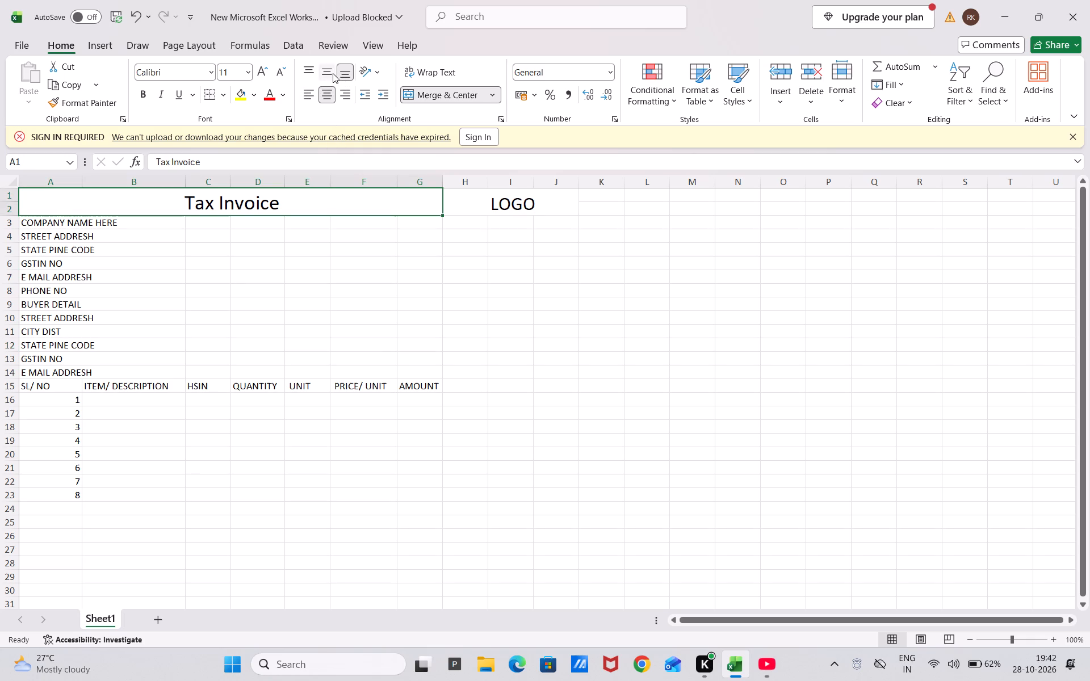
left_click(311, 68)
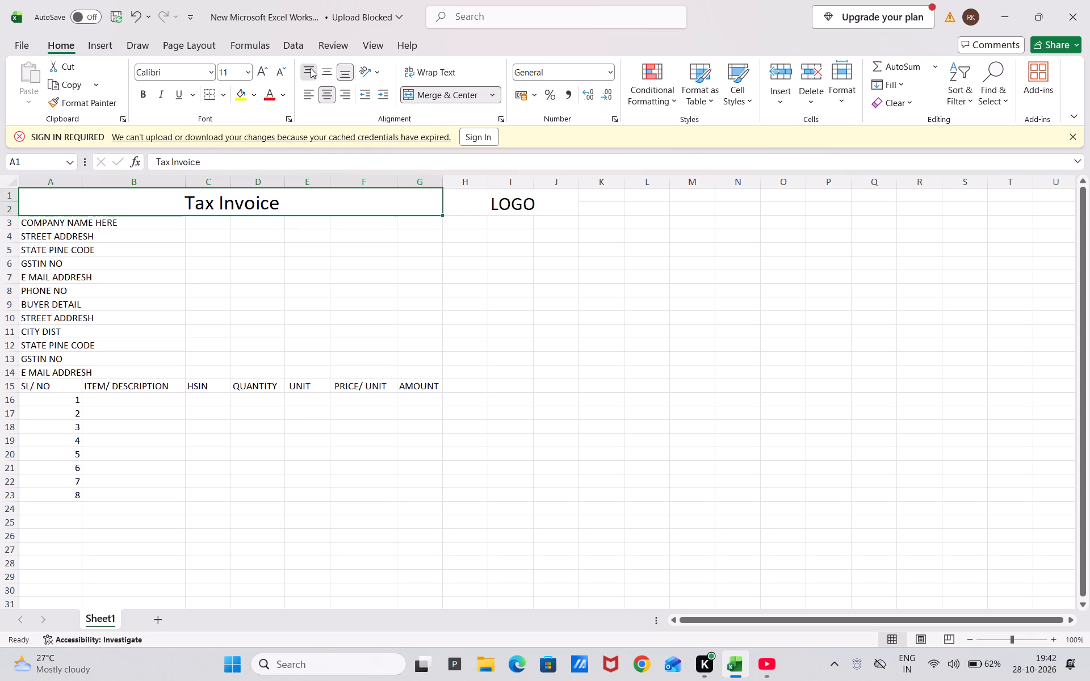
left_click(320, 69)
left_click(185, 203)
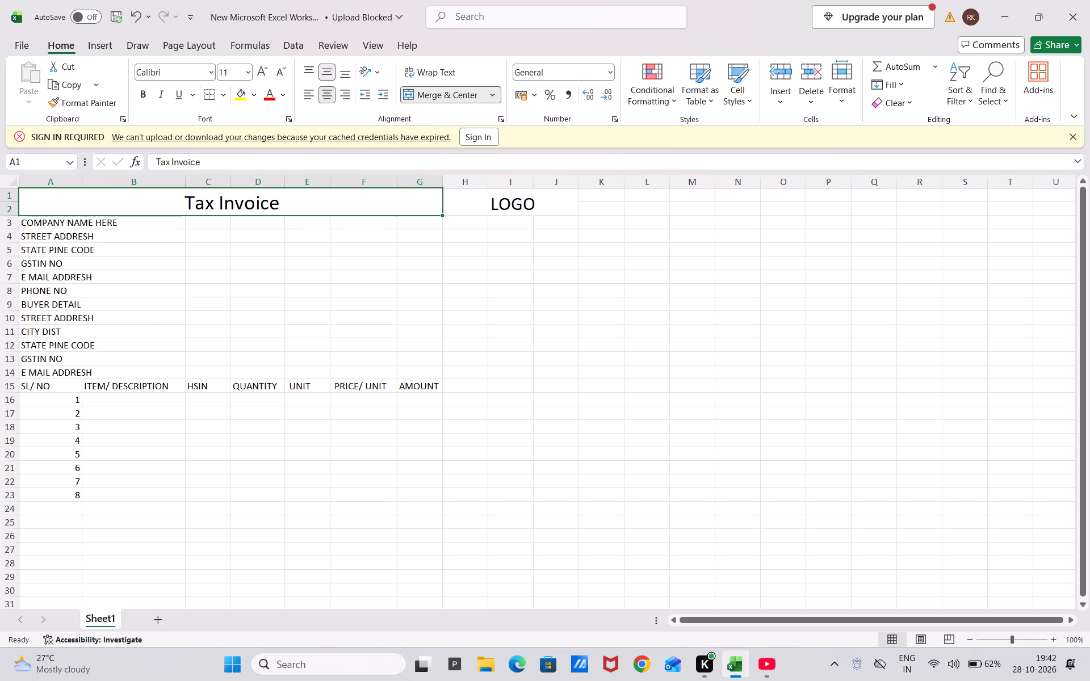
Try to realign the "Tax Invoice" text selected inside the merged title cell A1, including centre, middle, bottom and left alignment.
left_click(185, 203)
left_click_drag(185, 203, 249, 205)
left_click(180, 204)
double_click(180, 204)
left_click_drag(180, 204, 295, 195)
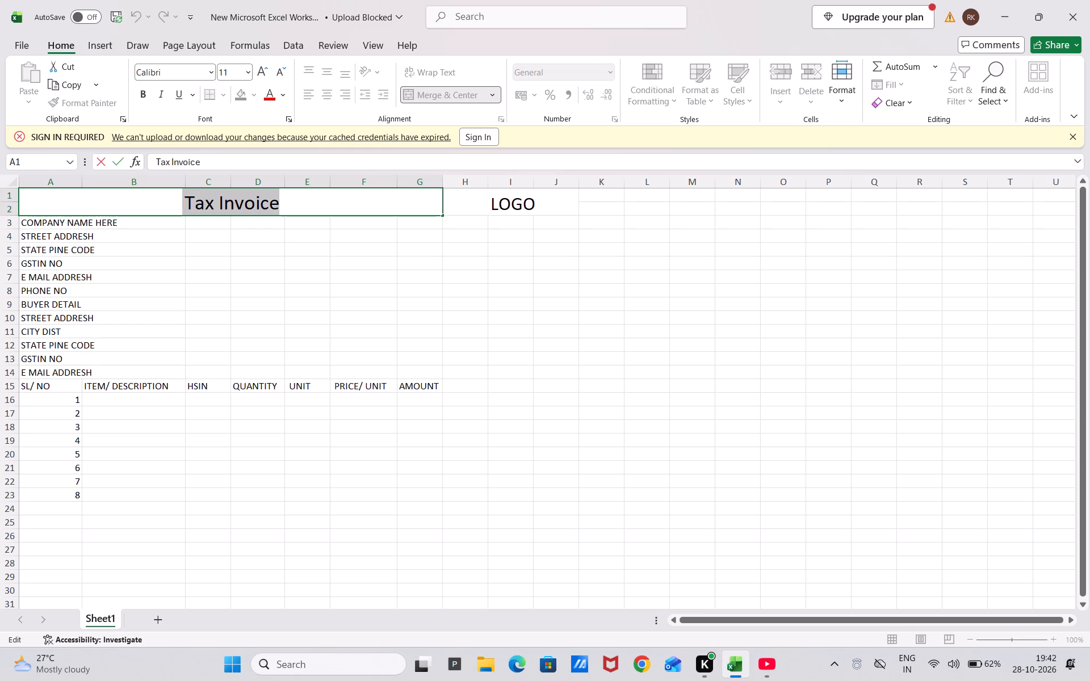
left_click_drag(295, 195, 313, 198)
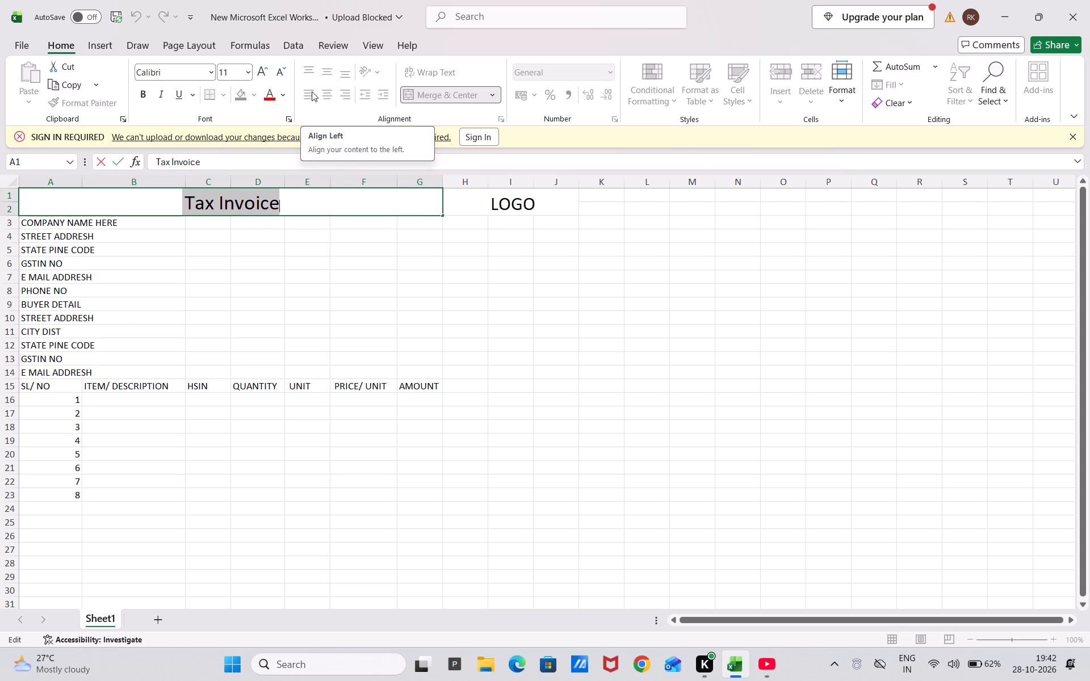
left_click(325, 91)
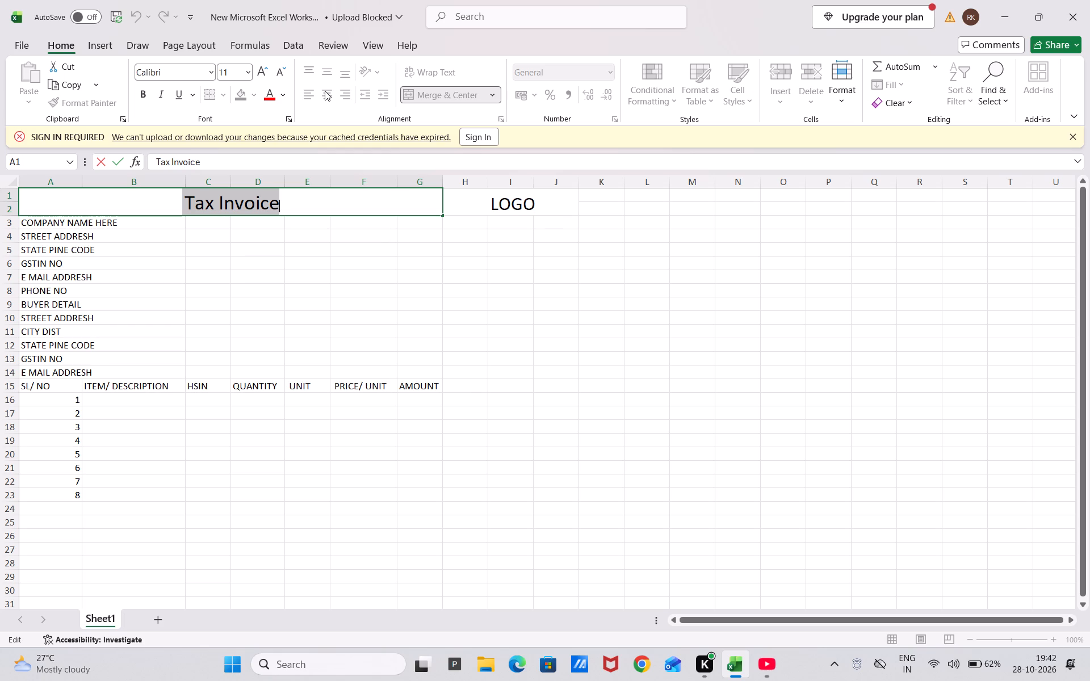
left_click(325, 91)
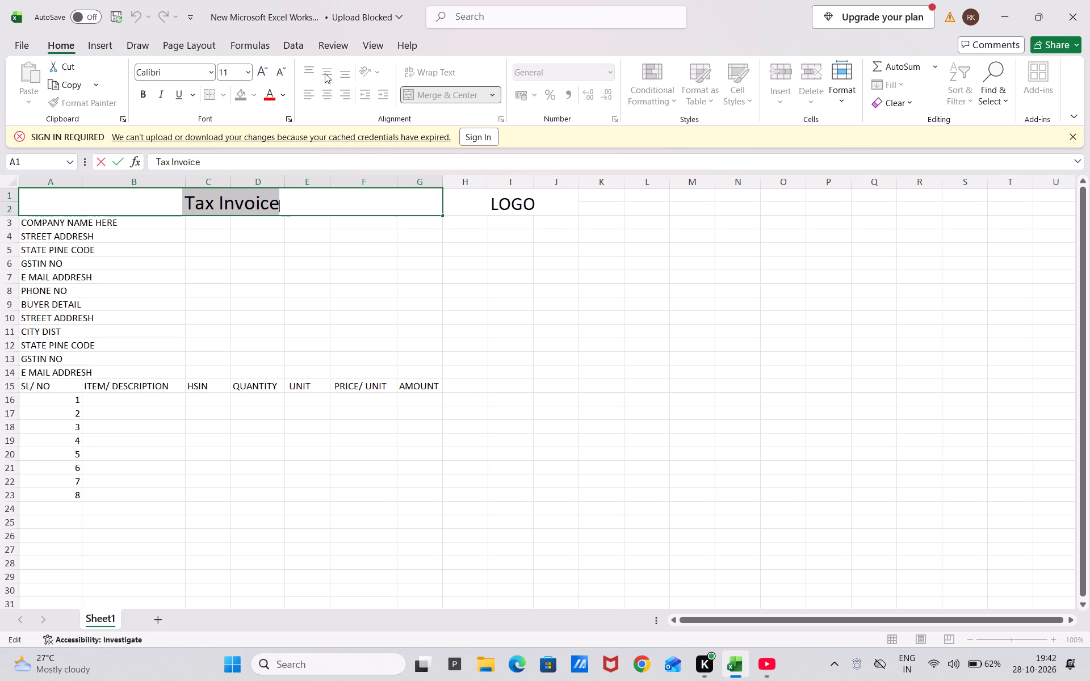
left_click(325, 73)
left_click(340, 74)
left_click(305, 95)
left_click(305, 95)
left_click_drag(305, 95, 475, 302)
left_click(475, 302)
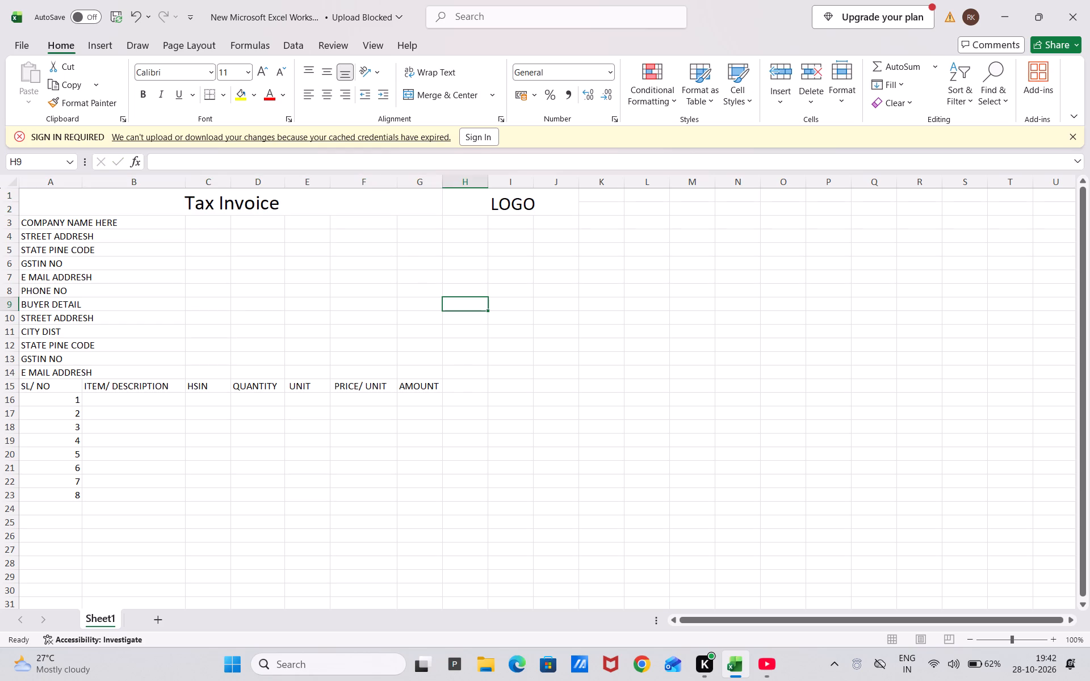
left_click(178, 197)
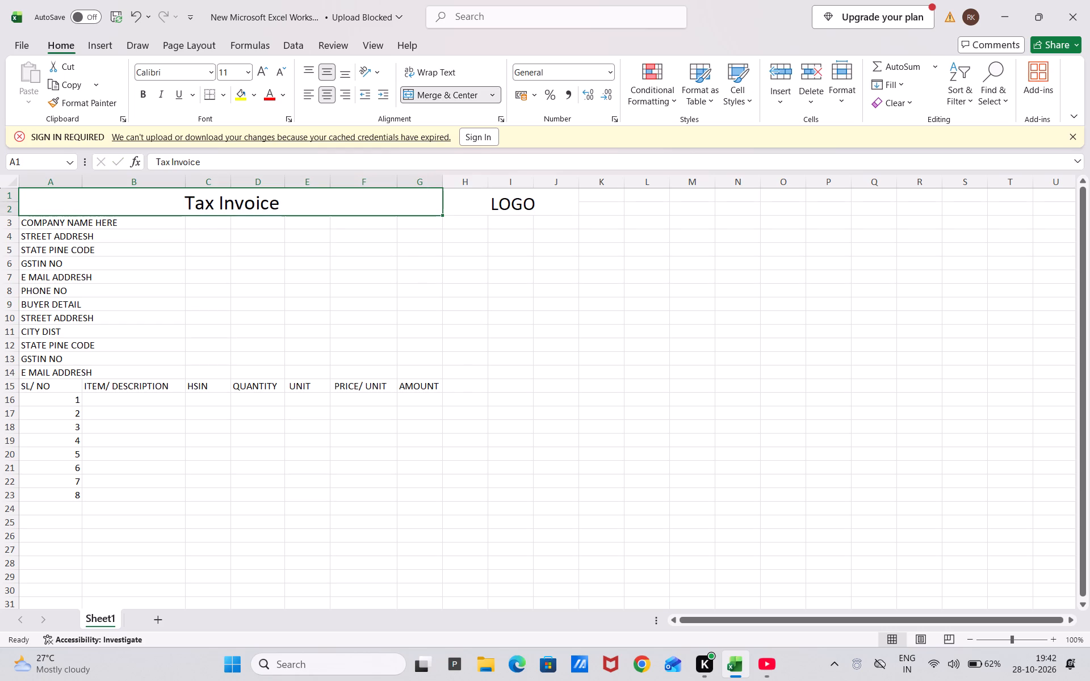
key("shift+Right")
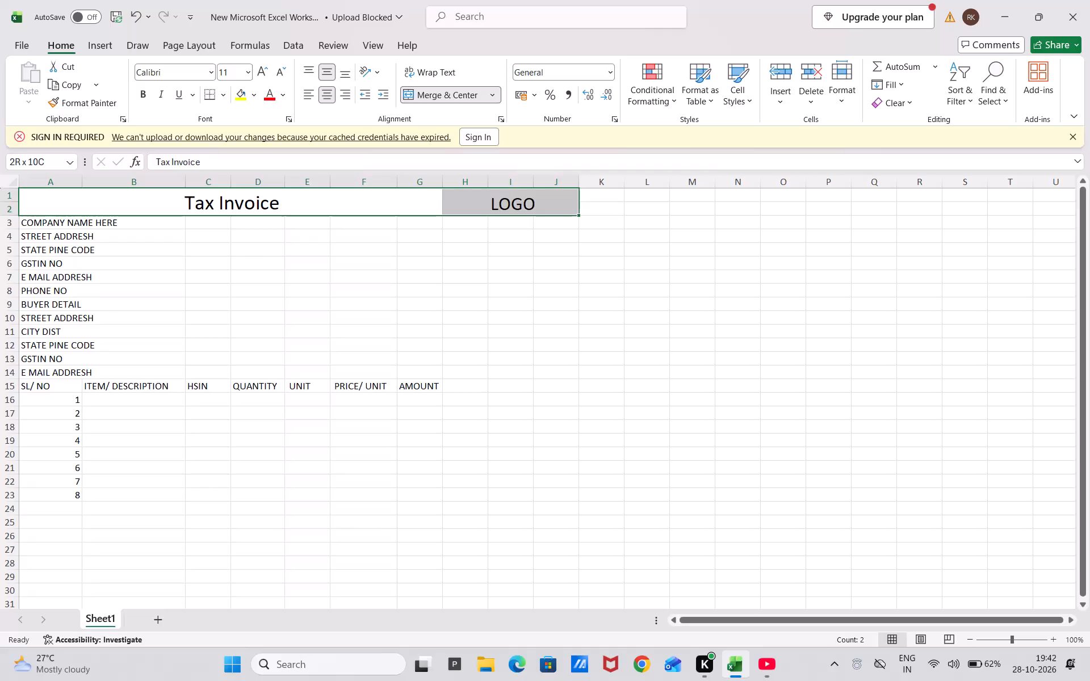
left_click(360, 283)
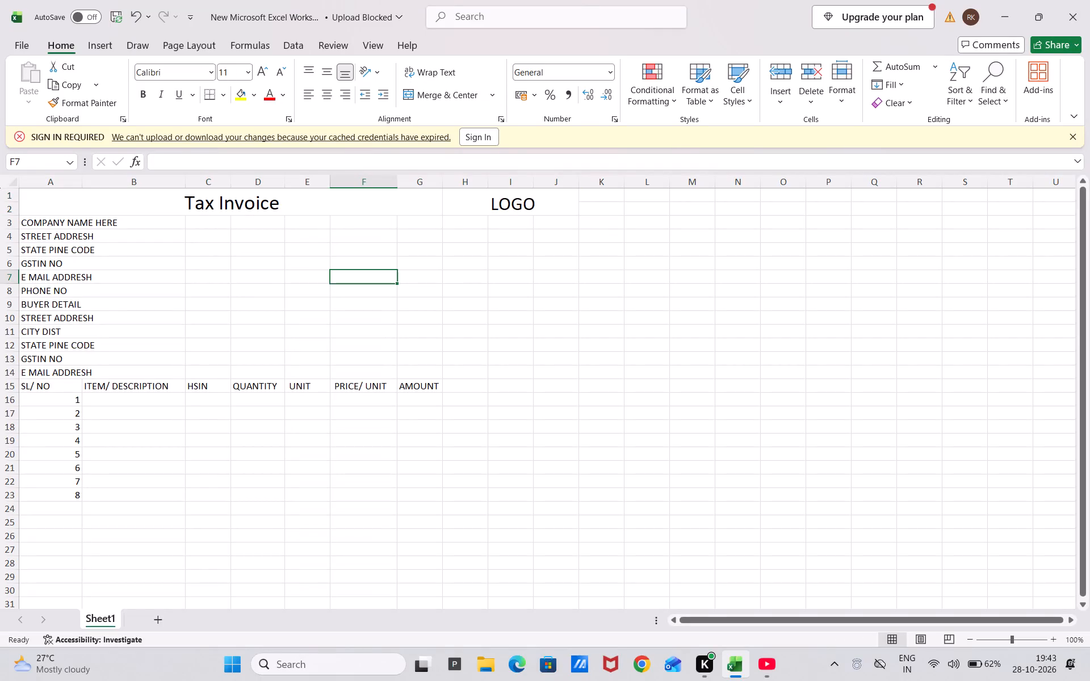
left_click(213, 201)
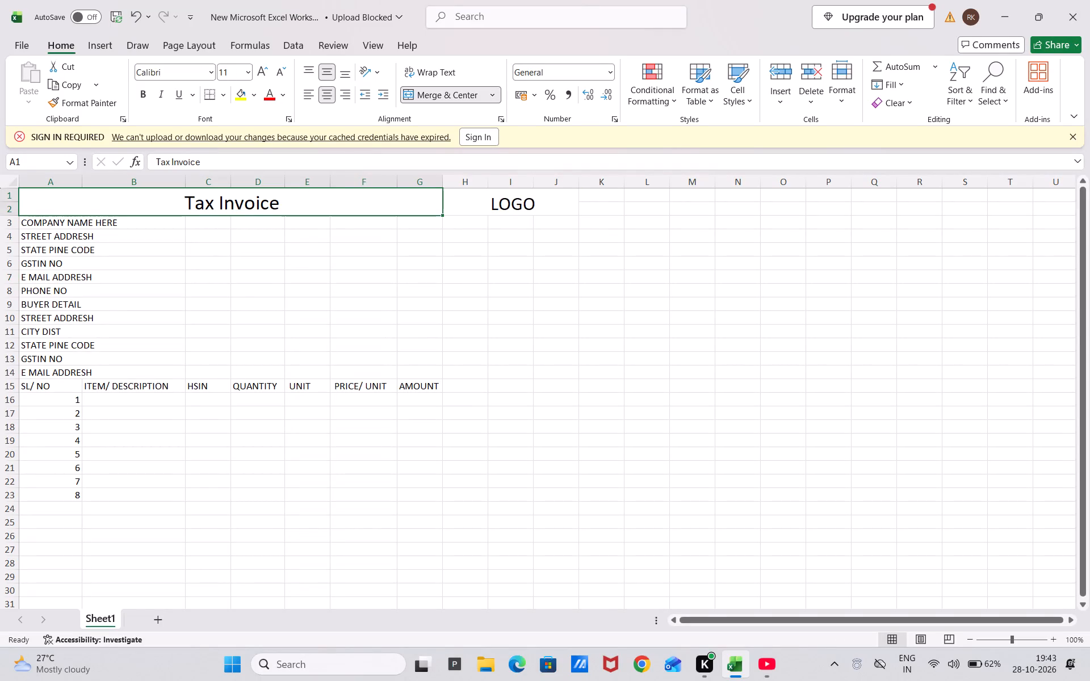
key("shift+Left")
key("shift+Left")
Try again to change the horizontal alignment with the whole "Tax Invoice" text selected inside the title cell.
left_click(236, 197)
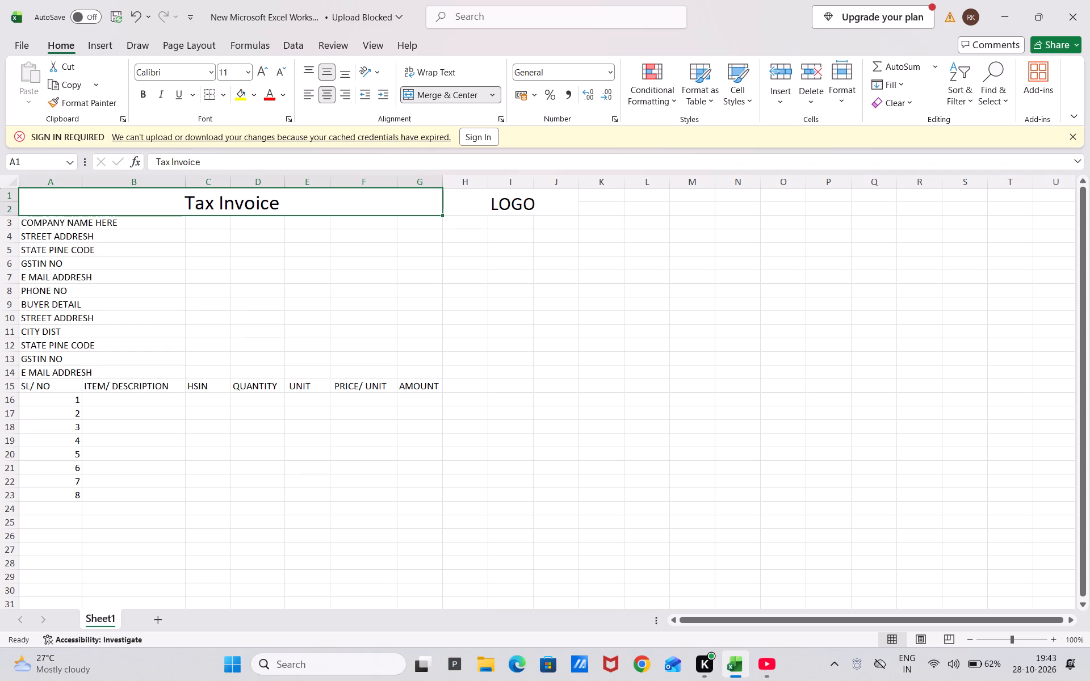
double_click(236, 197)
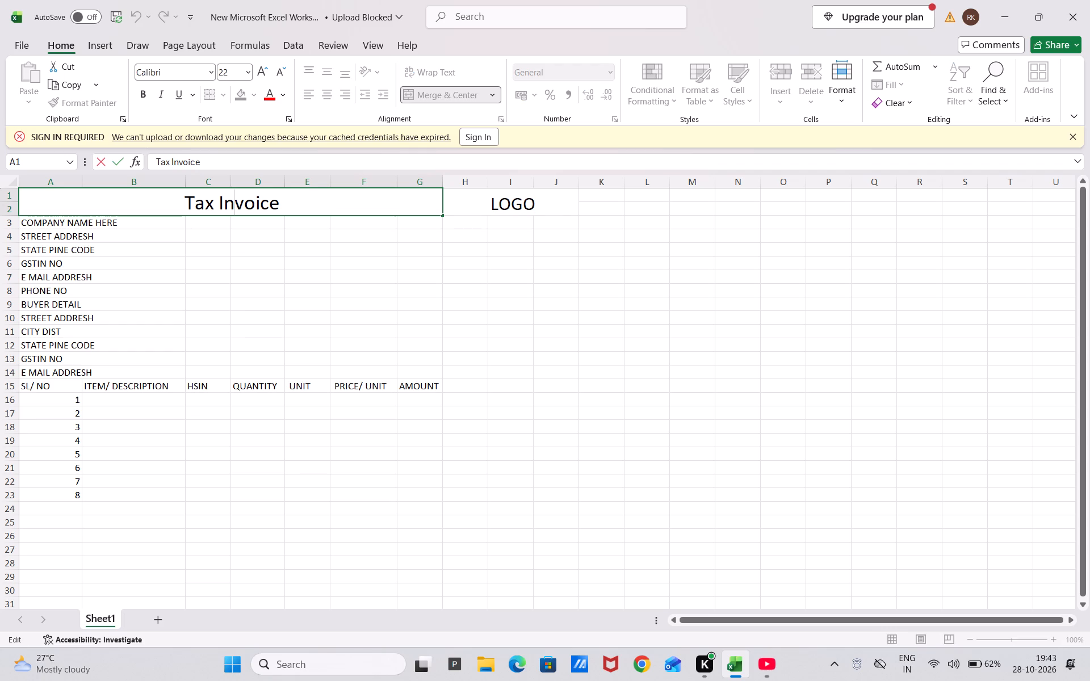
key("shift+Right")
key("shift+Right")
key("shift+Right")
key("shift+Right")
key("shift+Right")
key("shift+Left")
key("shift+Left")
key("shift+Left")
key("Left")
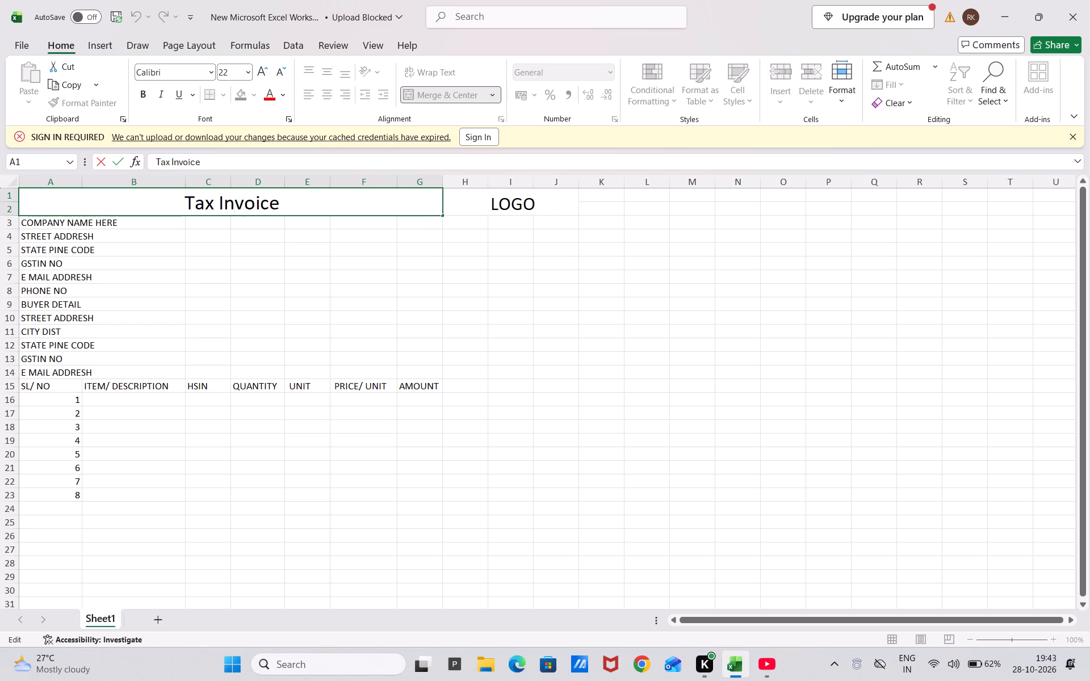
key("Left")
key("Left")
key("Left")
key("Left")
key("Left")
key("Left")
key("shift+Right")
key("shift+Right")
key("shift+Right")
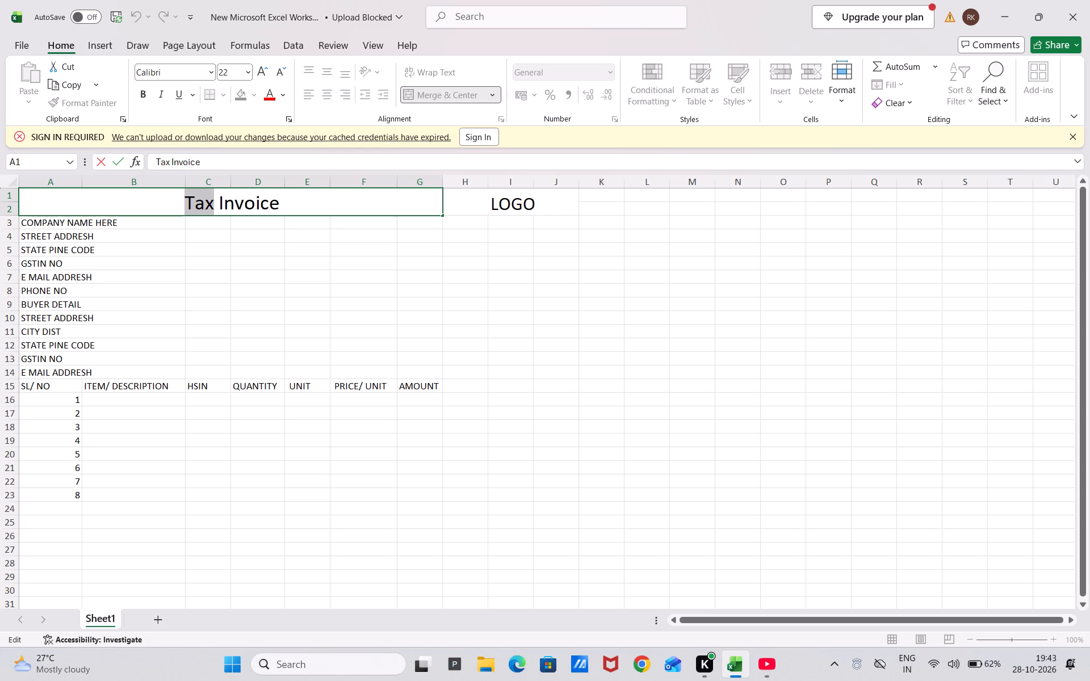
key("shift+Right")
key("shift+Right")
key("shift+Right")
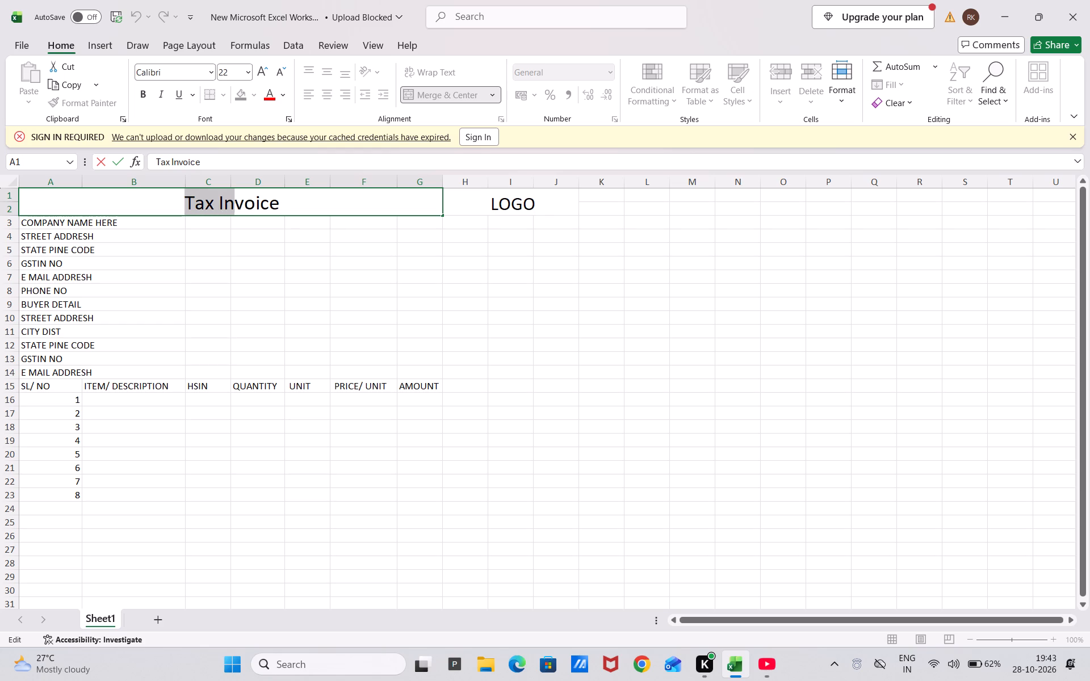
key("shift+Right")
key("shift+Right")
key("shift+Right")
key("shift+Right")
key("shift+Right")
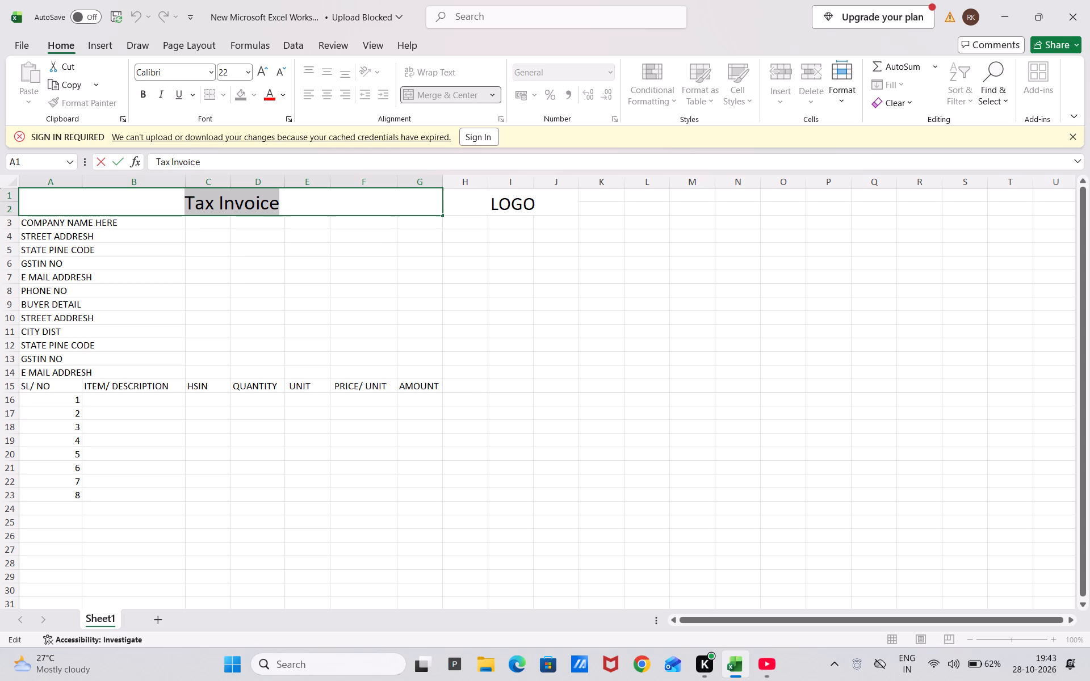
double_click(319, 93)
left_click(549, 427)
Left-align the merged "Tax Invoice" title cell and set its vertical alignment to bottom.
left_click(173, 205)
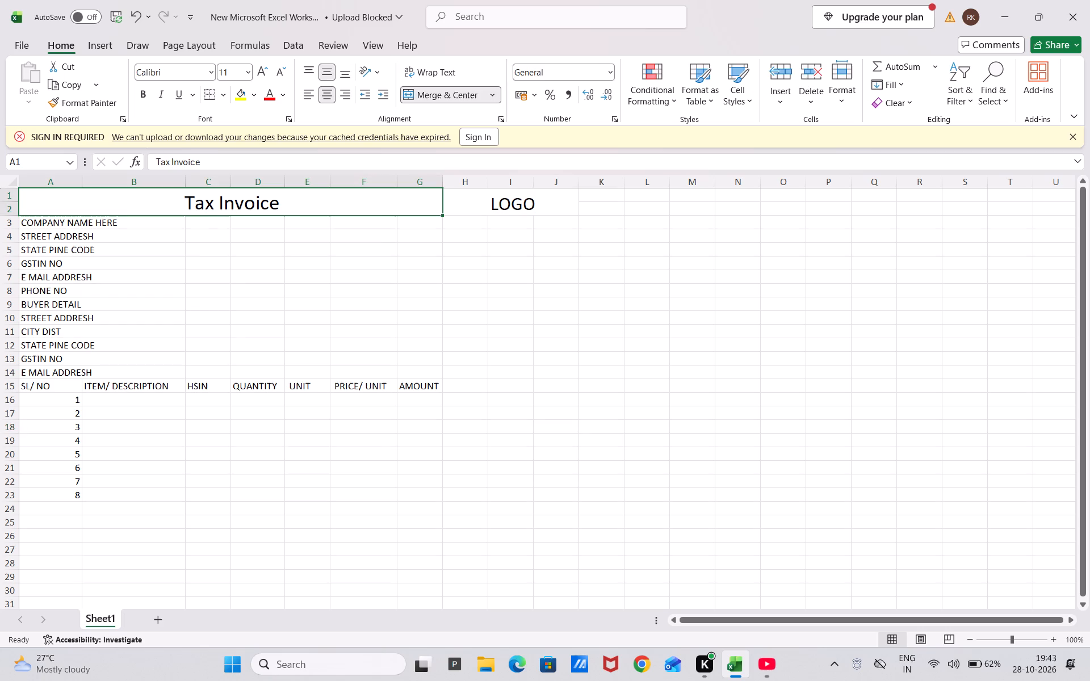
left_click(309, 96)
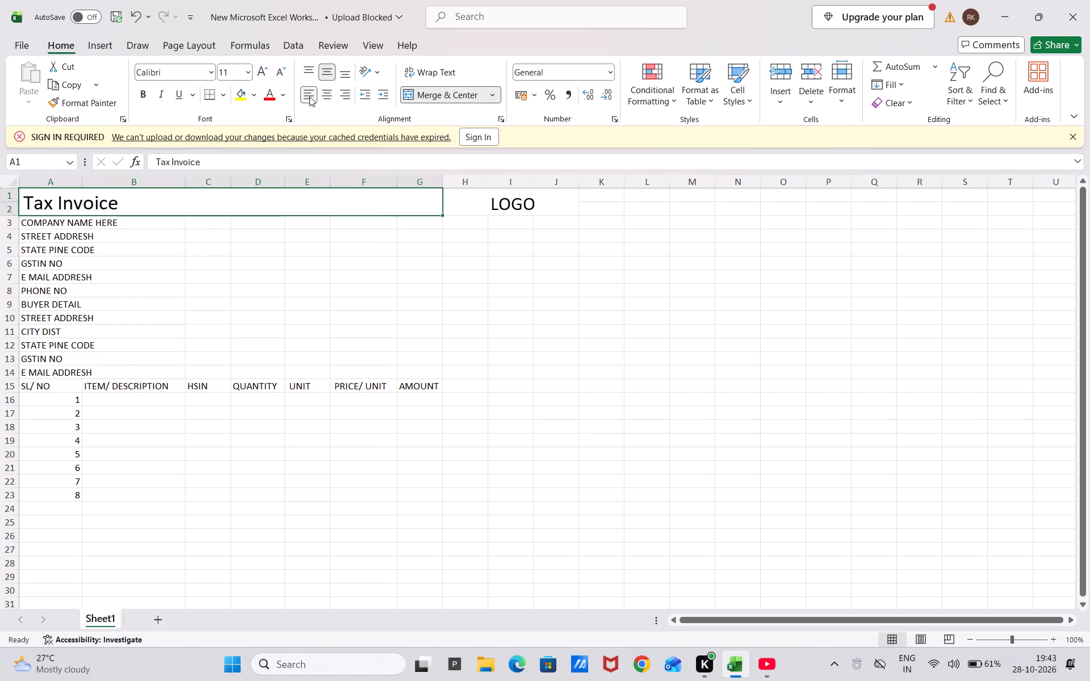
left_click(341, 93)
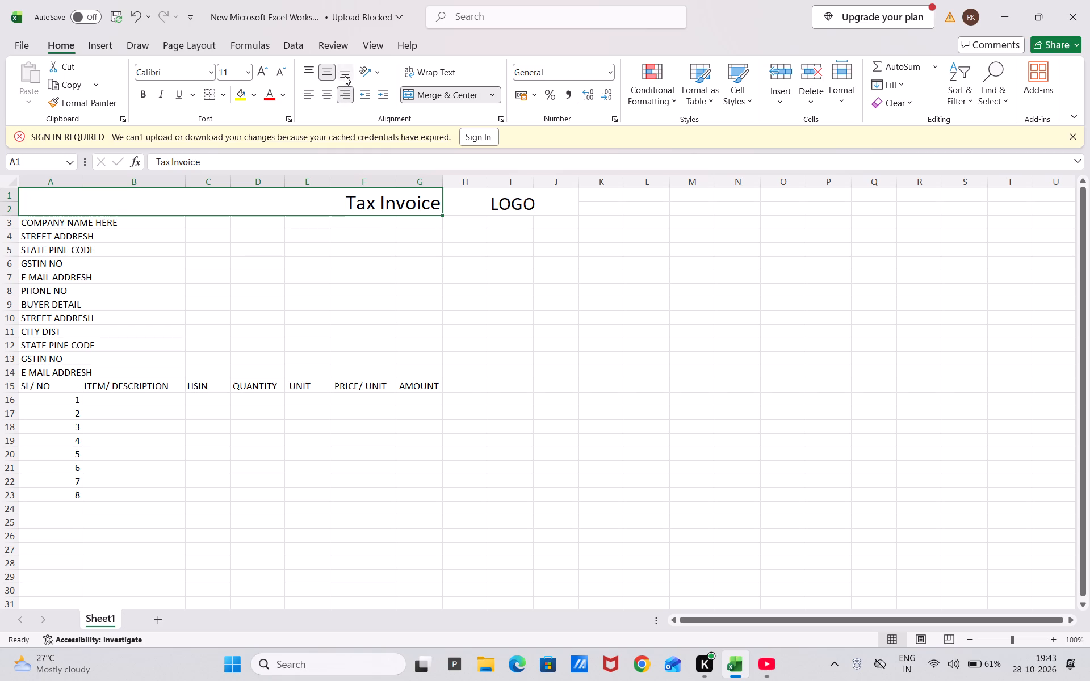
left_click(345, 75)
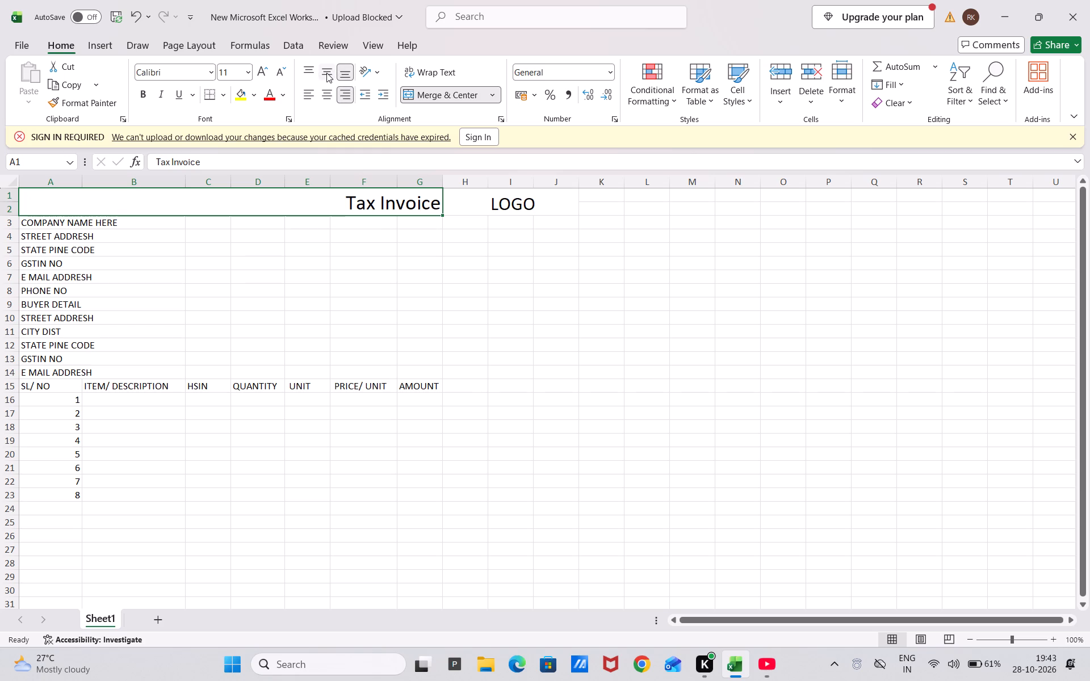
left_click(326, 73)
triple_click(326, 73)
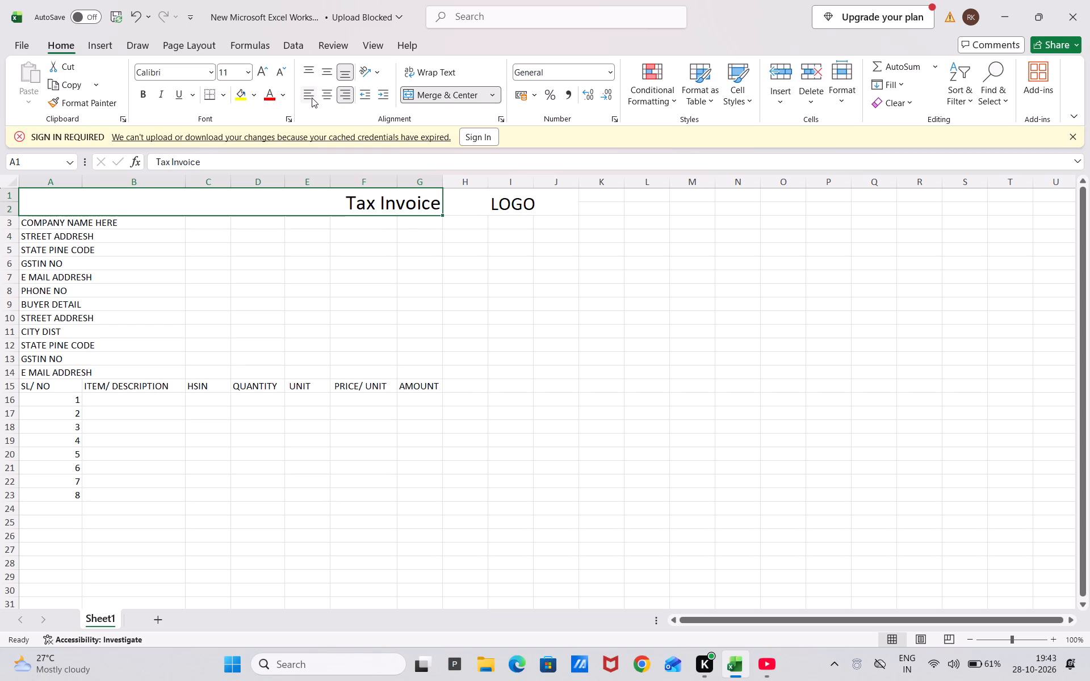
left_click(311, 96)
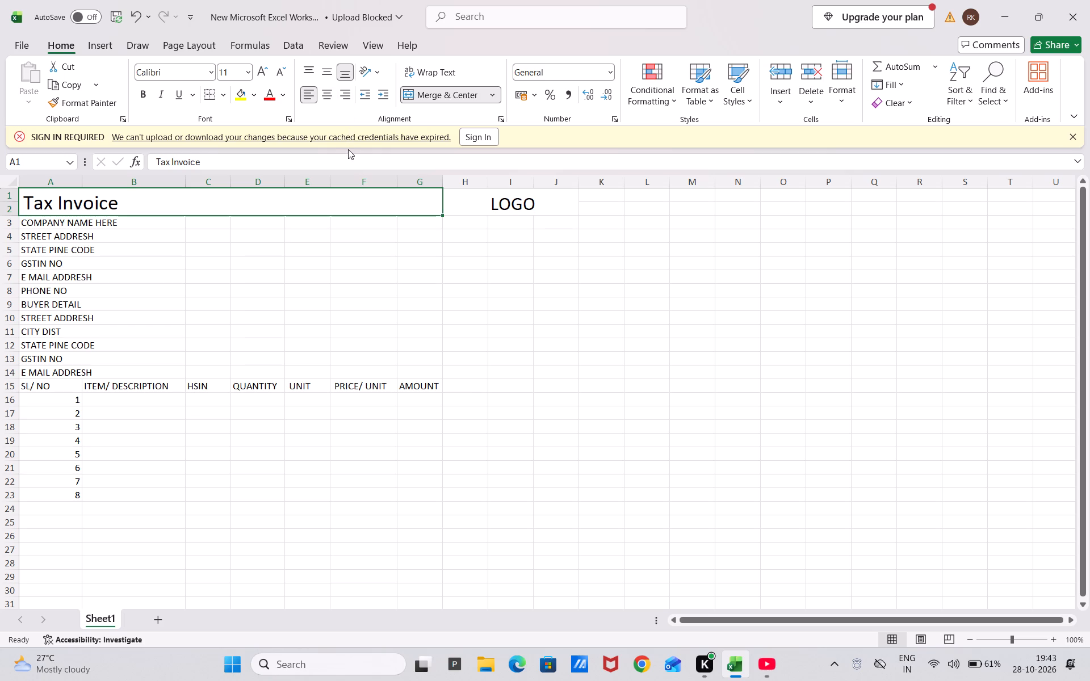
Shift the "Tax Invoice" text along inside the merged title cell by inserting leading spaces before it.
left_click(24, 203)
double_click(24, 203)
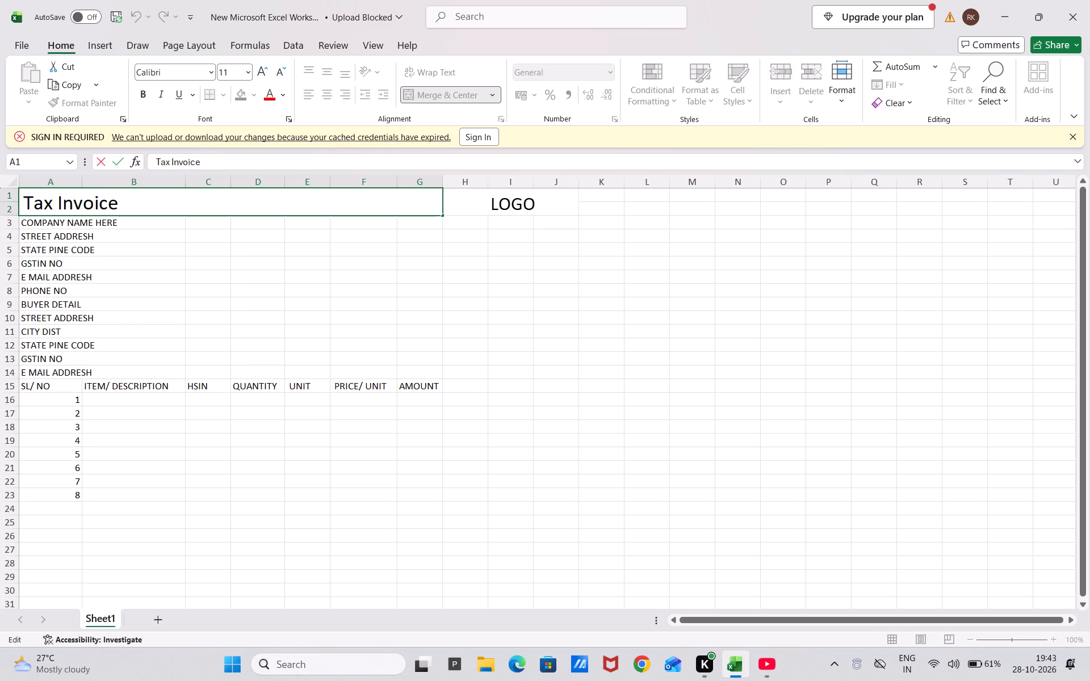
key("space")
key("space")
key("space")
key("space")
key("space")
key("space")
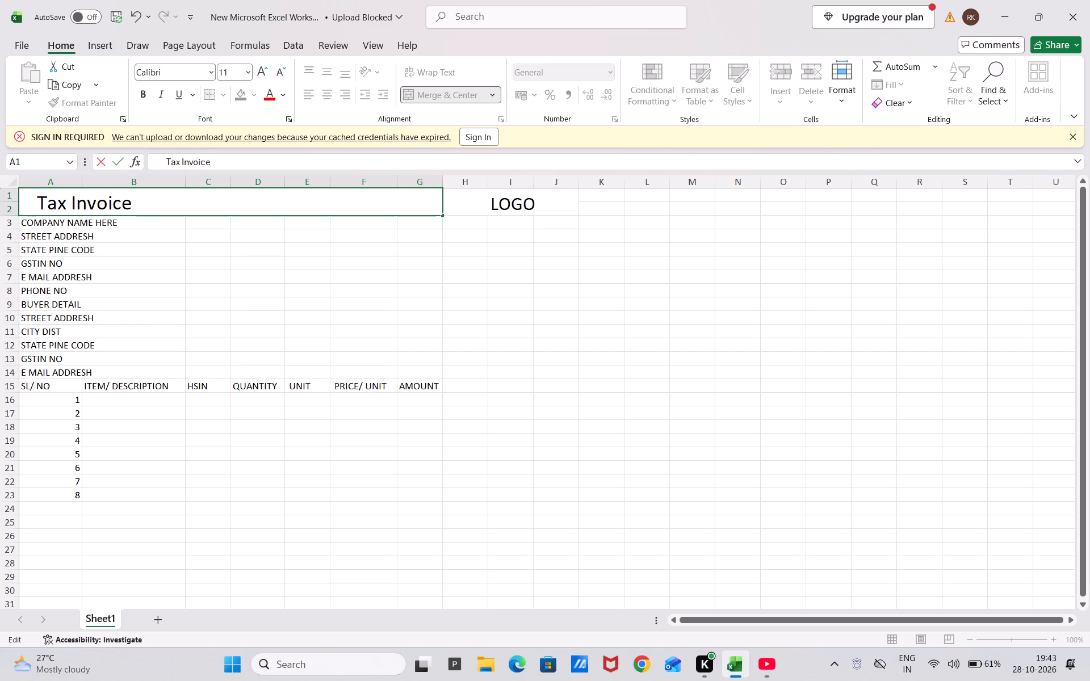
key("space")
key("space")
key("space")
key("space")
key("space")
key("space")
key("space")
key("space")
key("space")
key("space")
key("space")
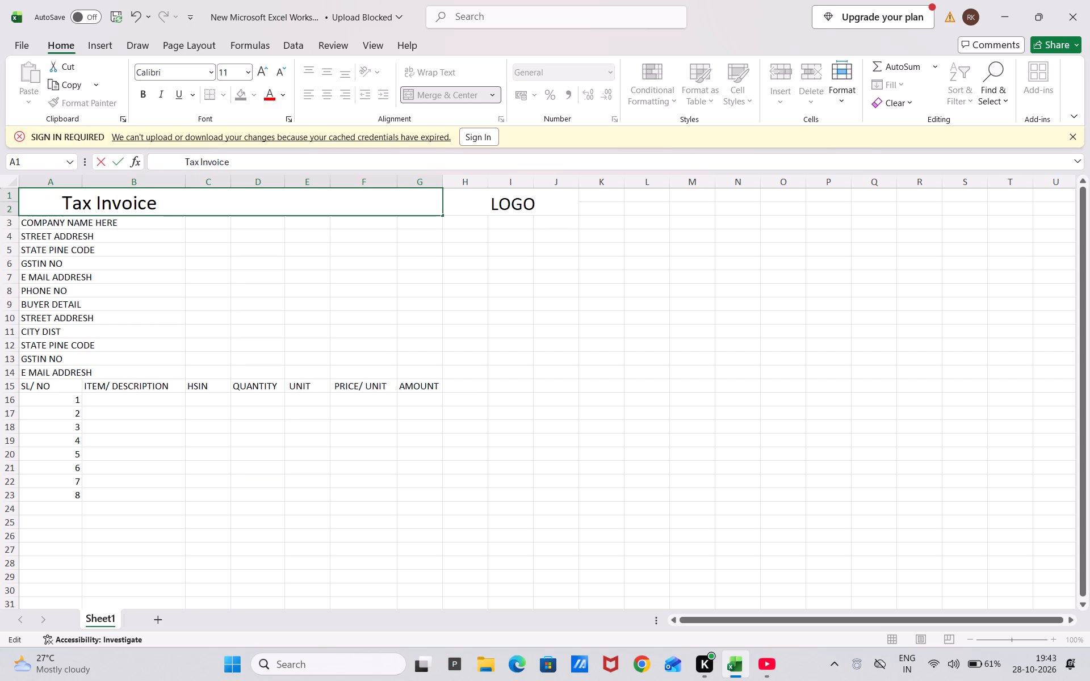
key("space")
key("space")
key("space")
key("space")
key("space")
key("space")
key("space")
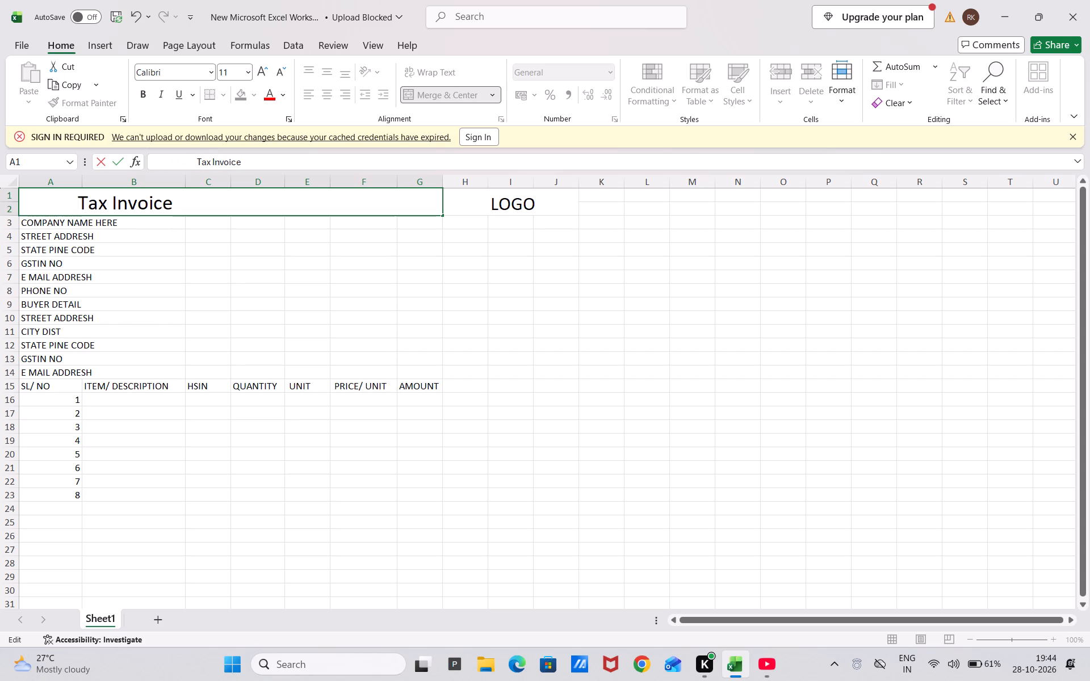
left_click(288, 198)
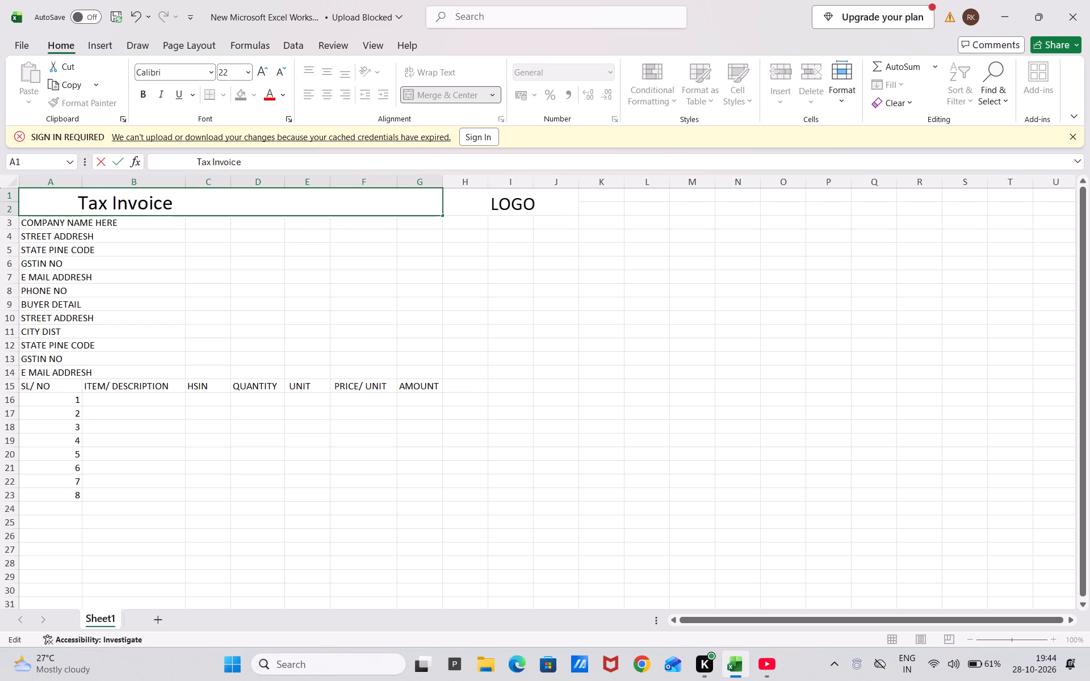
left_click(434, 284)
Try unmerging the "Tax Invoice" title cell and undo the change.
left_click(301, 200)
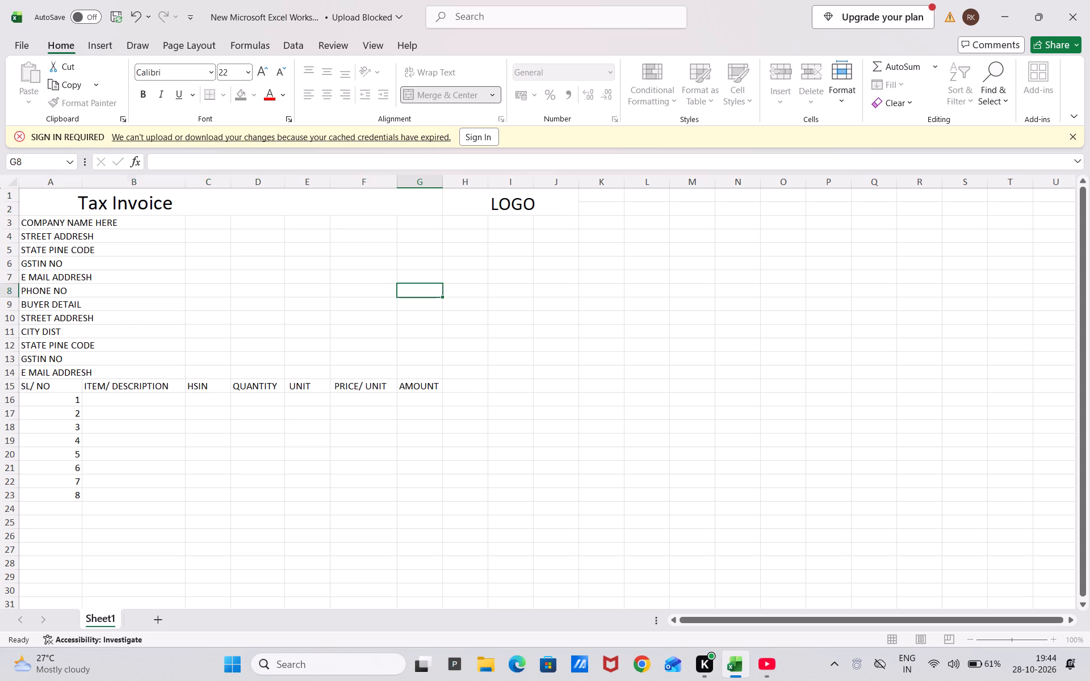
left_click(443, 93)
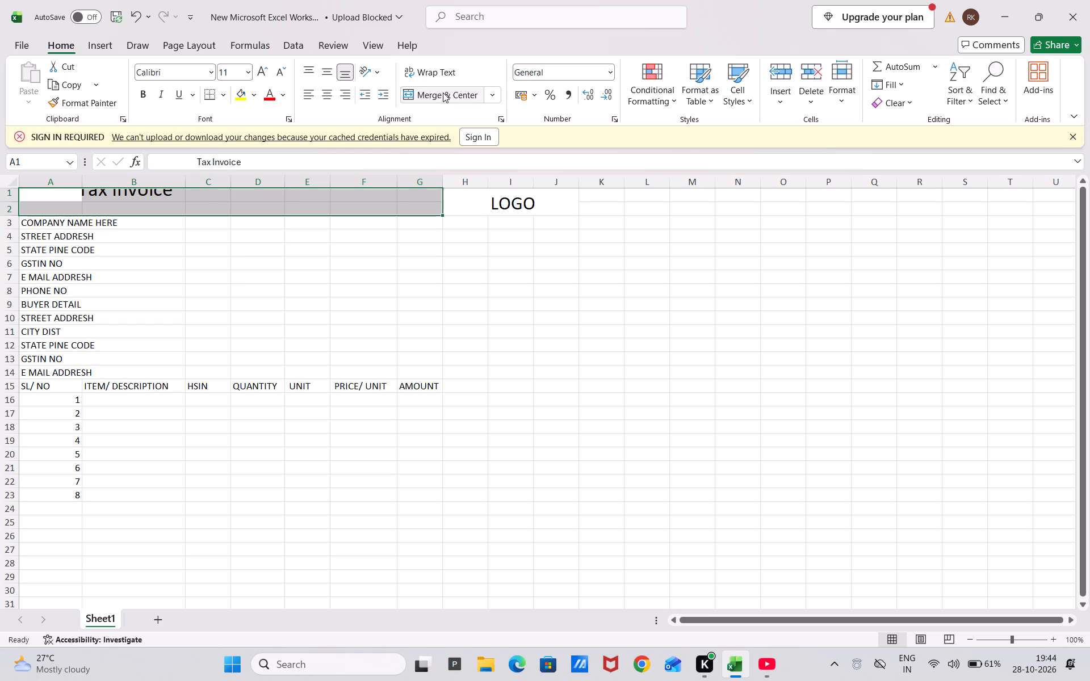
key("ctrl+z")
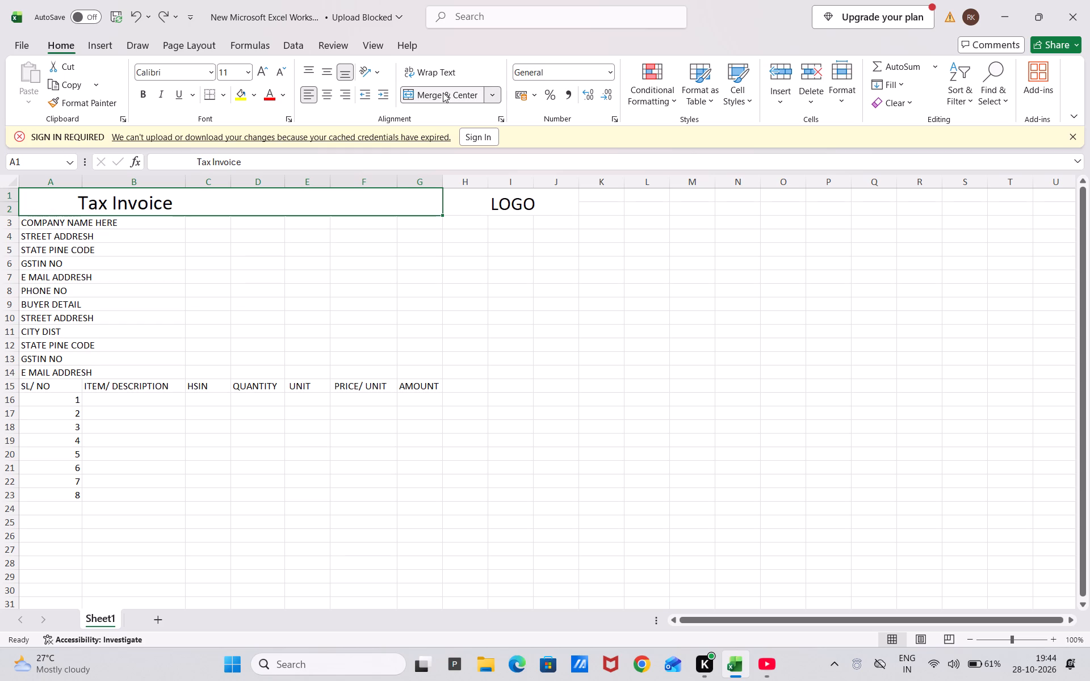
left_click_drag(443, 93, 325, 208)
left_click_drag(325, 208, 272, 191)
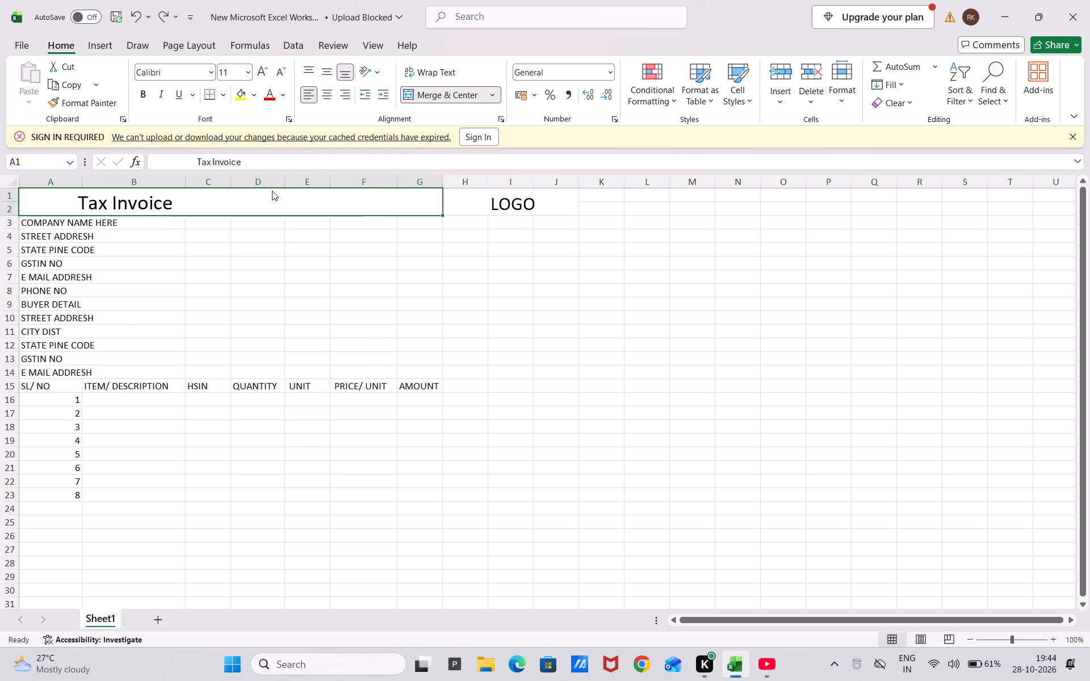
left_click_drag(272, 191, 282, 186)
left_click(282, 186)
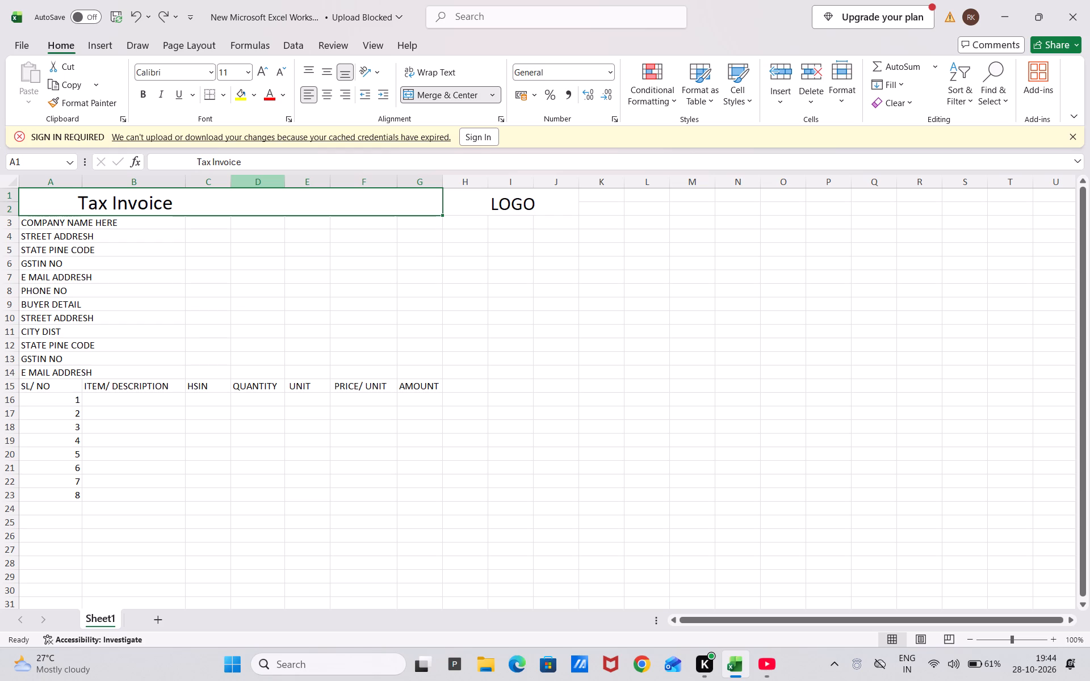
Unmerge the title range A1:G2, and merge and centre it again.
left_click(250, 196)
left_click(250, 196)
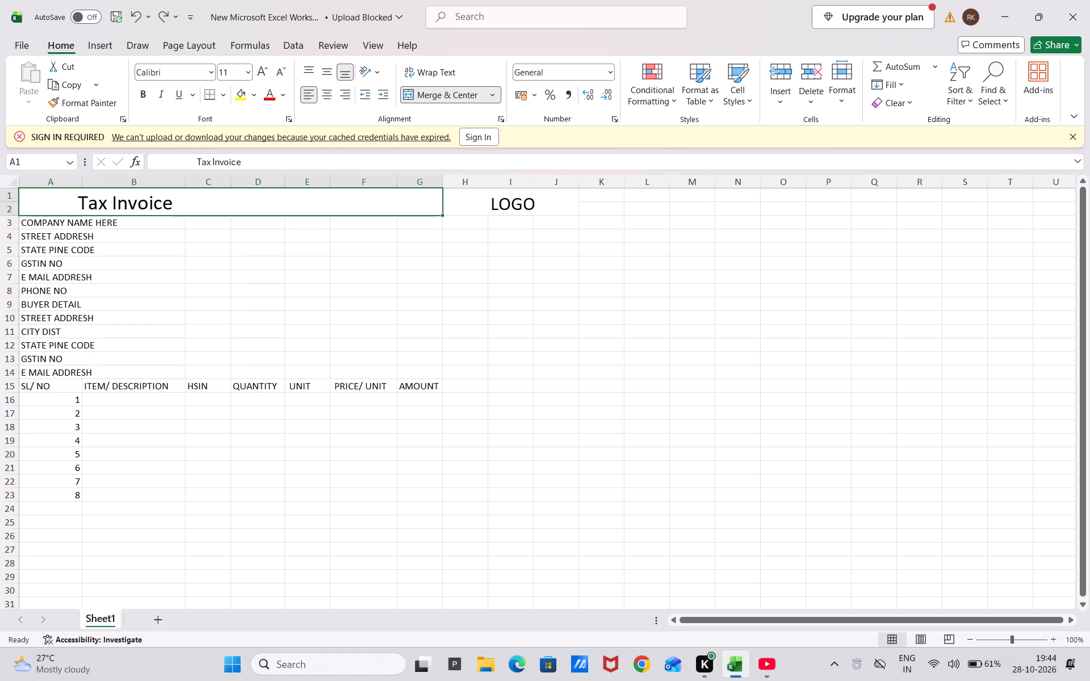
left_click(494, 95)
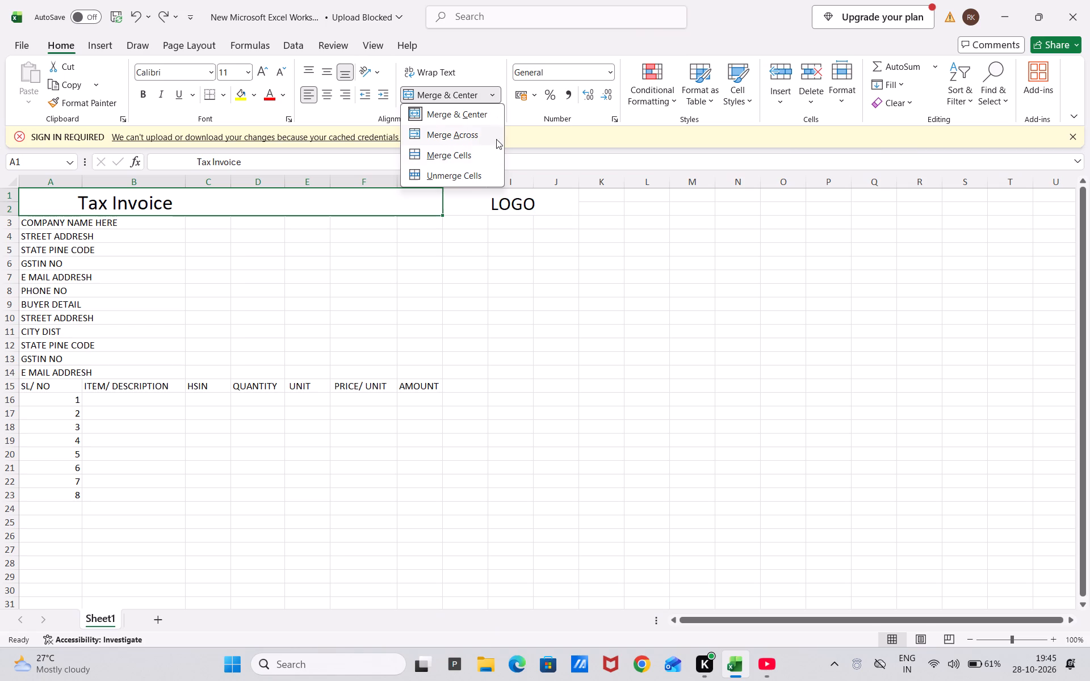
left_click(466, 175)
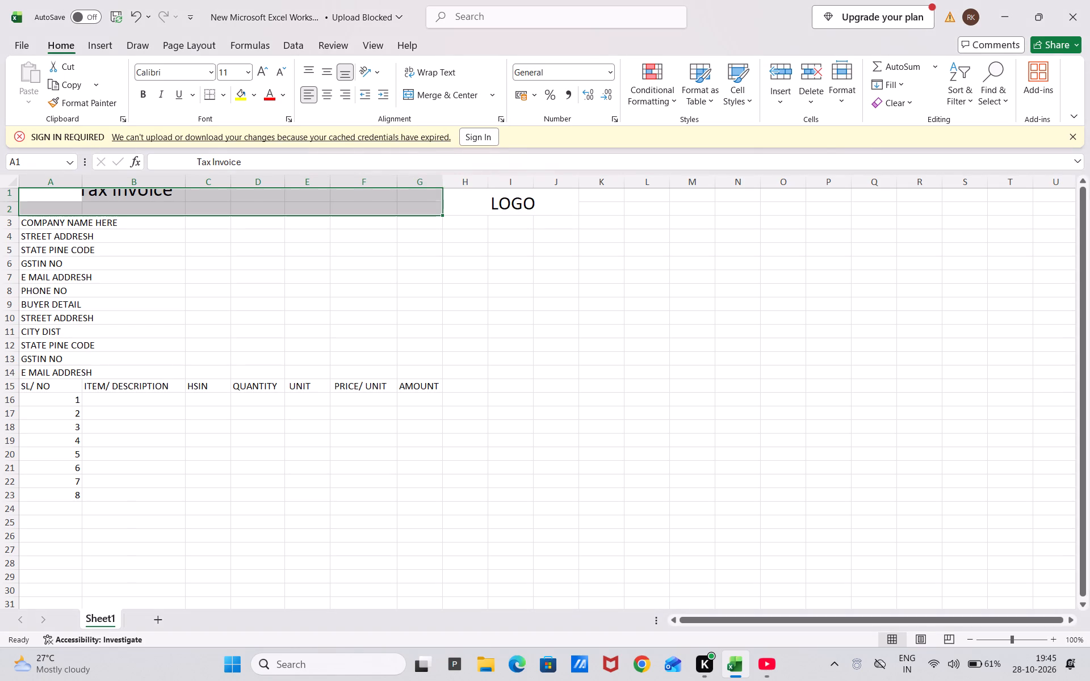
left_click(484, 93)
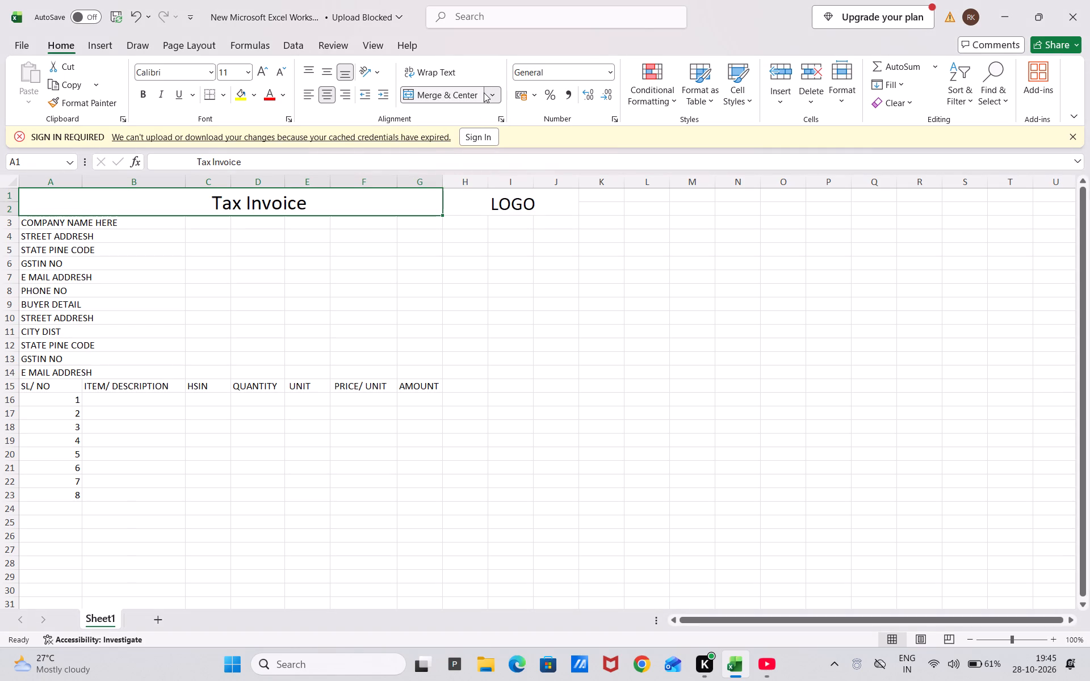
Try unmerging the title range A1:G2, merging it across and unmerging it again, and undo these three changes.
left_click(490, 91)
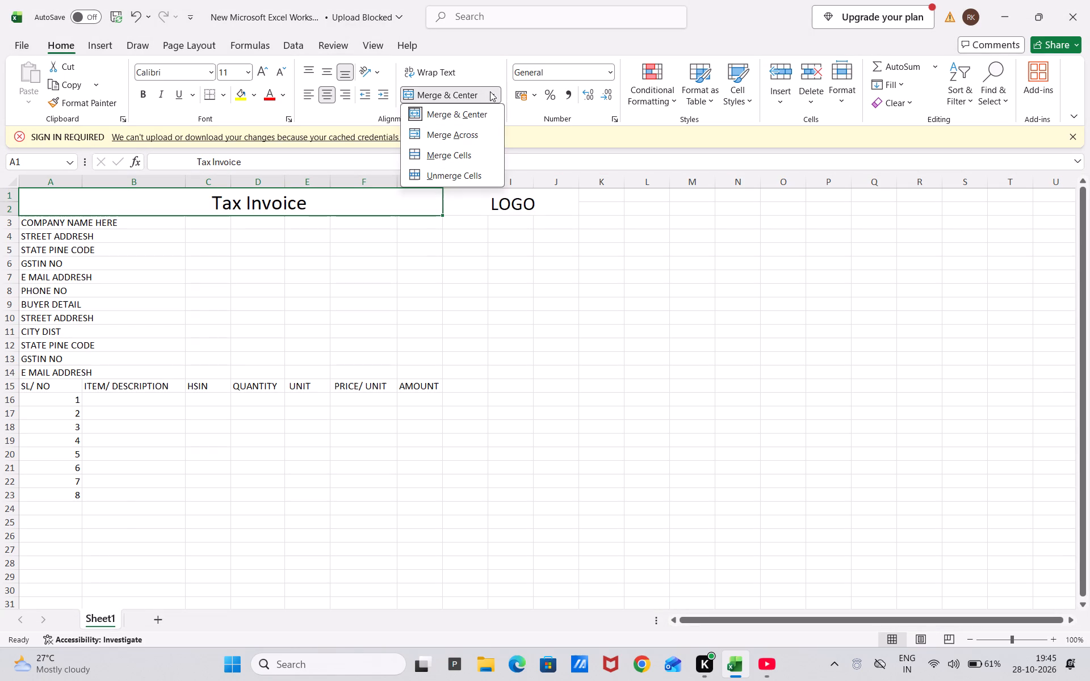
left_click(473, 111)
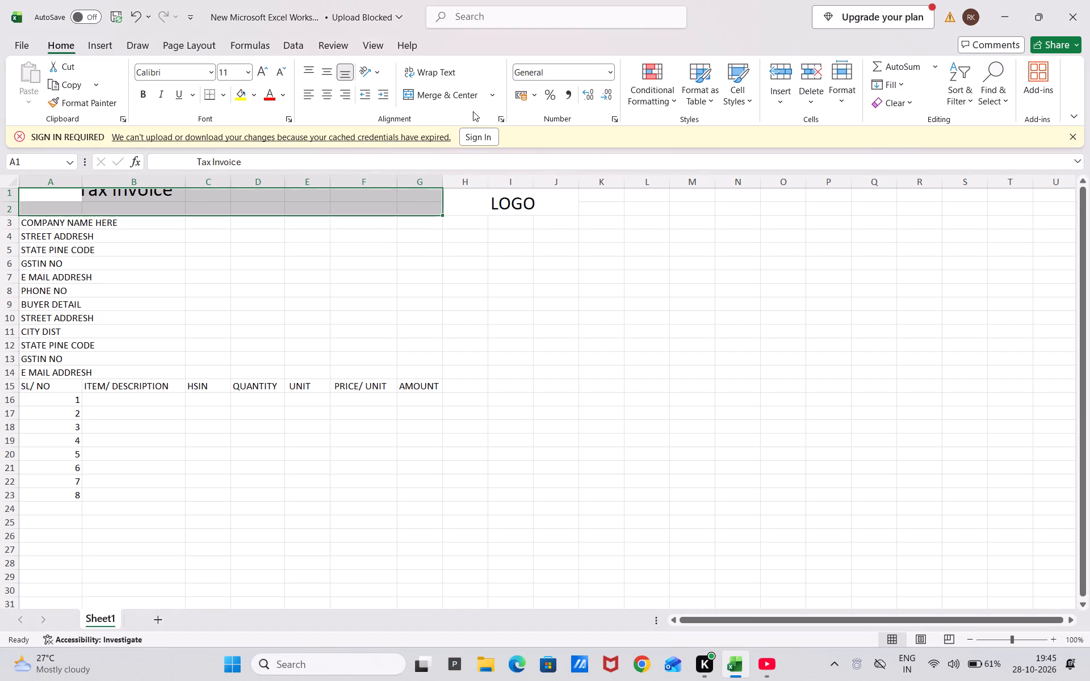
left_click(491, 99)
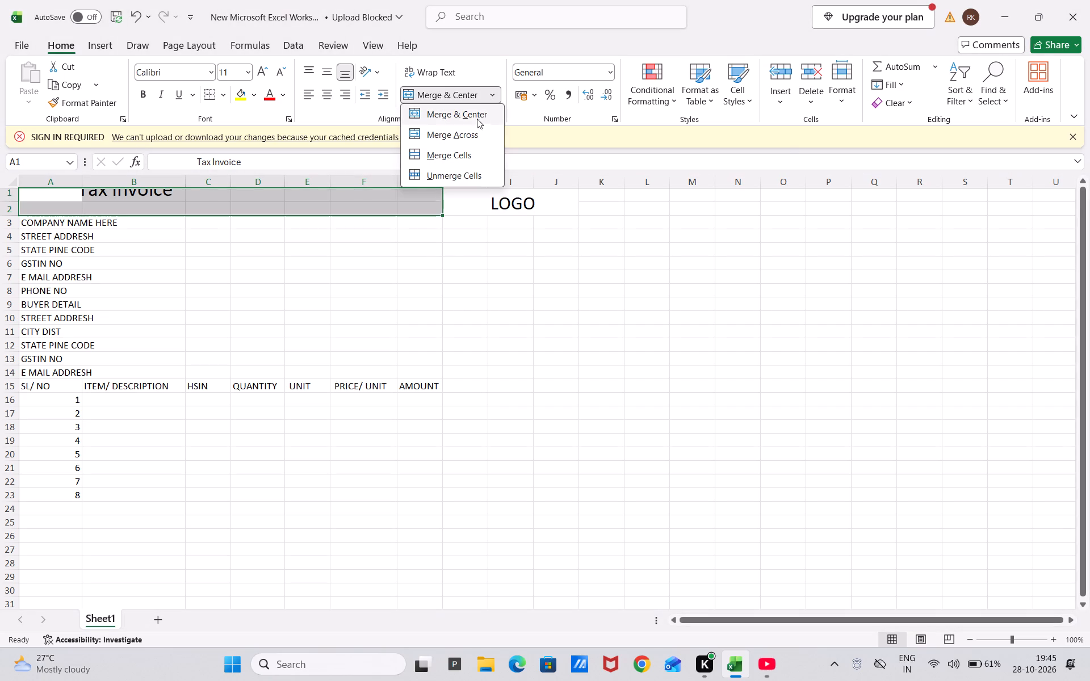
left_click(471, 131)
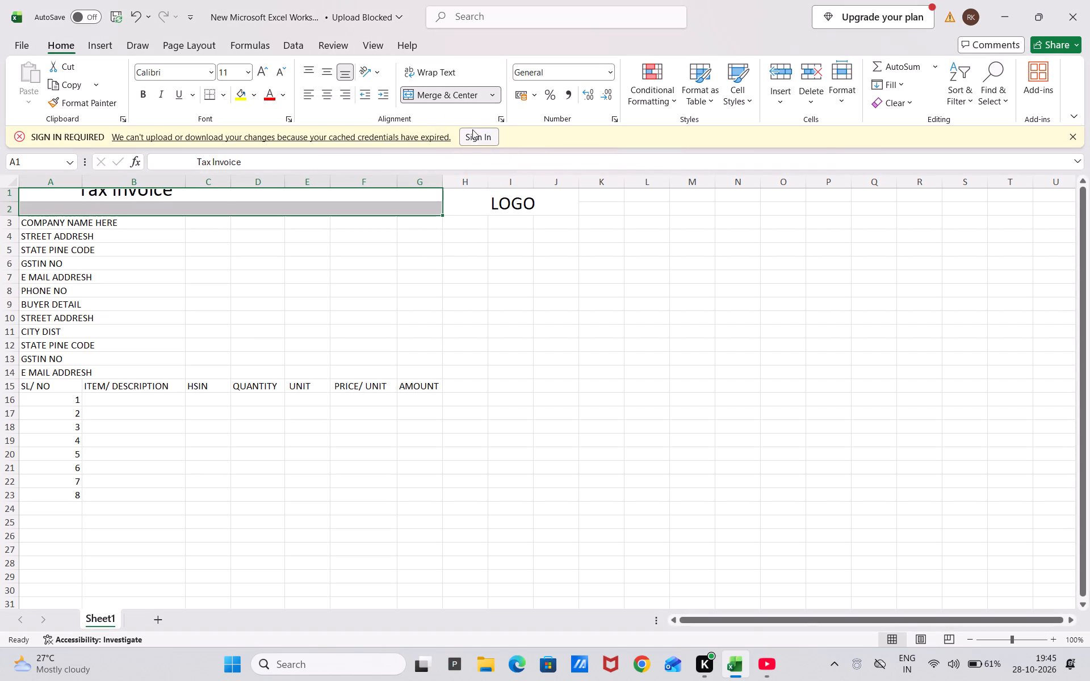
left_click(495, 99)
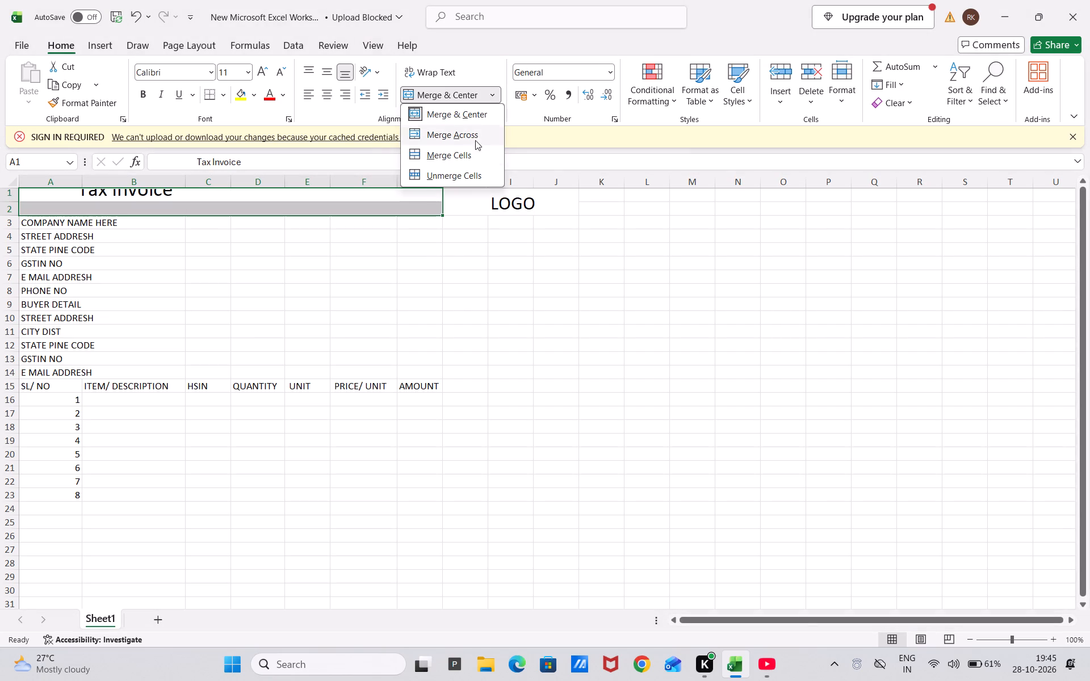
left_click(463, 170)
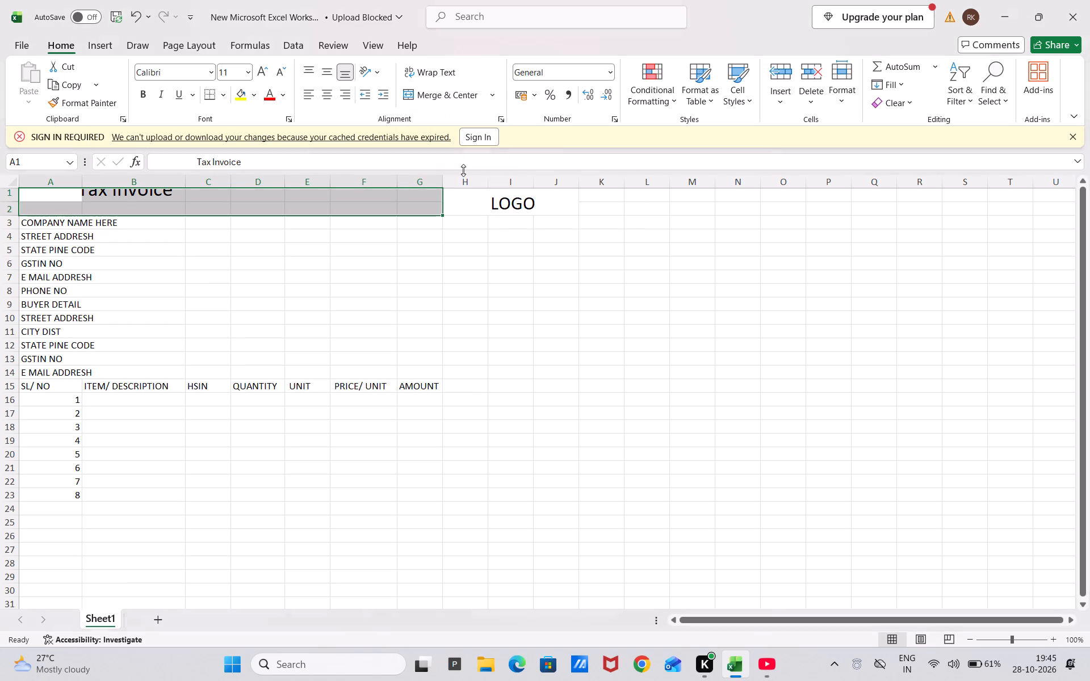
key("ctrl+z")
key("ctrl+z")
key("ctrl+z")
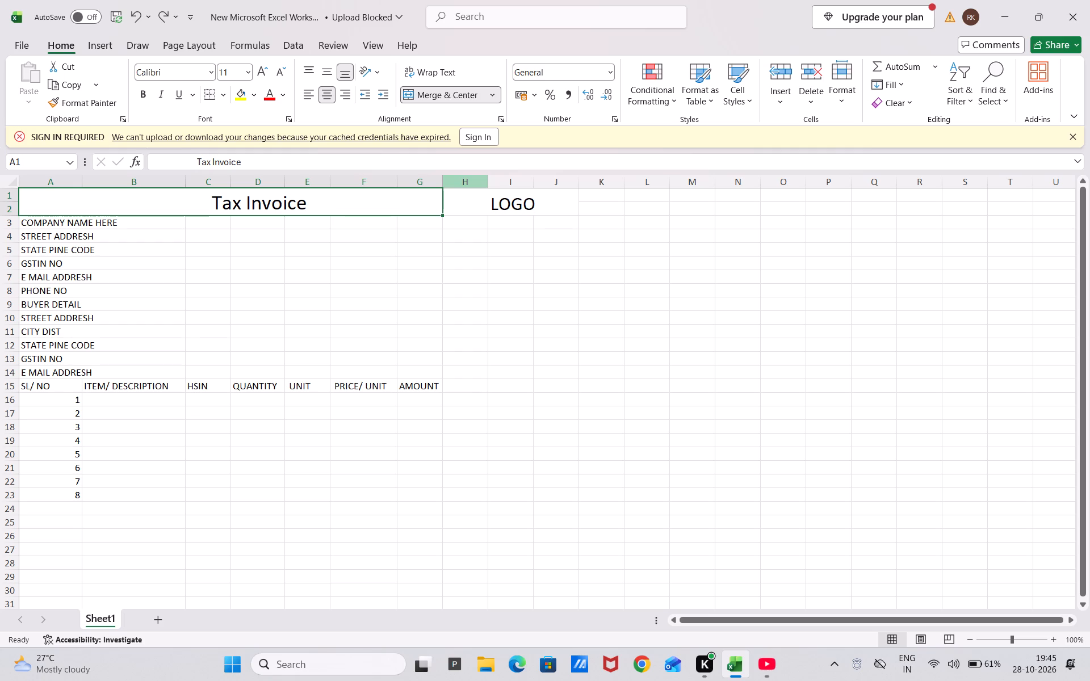
Unmerge the "Tax Invoice" title range A1:G2.
left_click(84, 199)
left_click(84, 199)
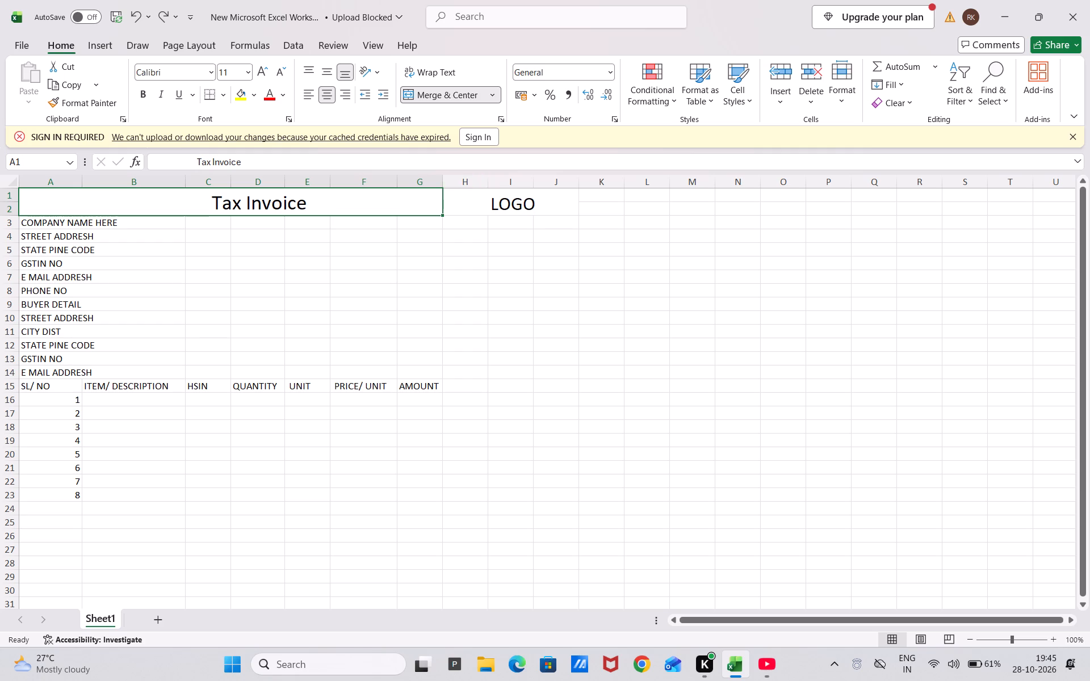
left_click(468, 94)
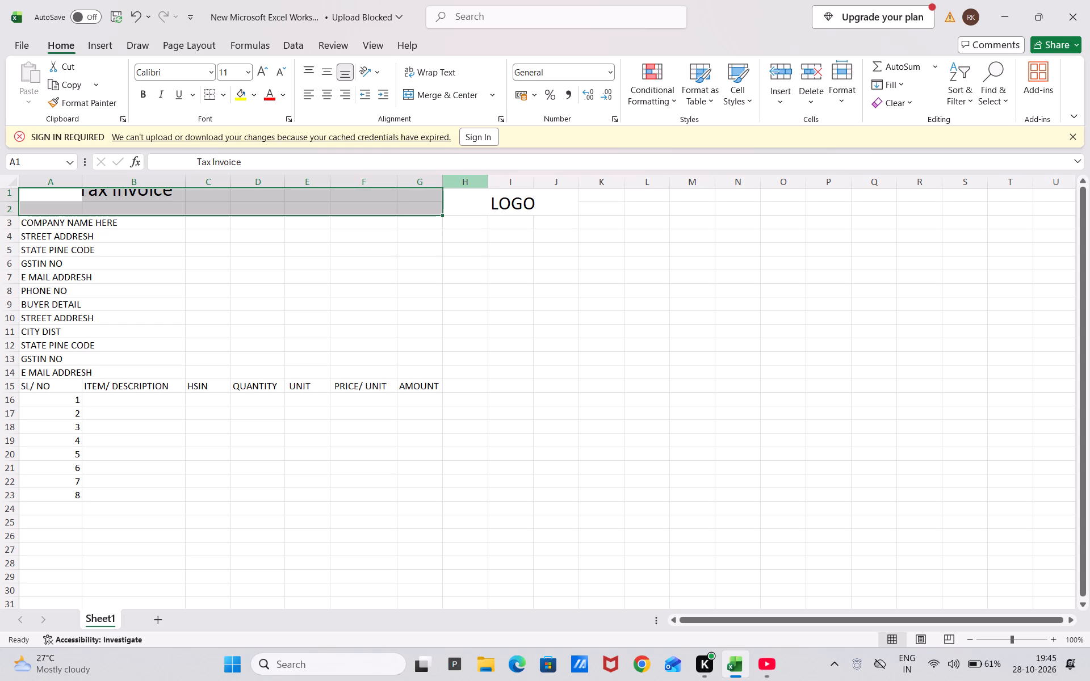
left_click(586, 325)
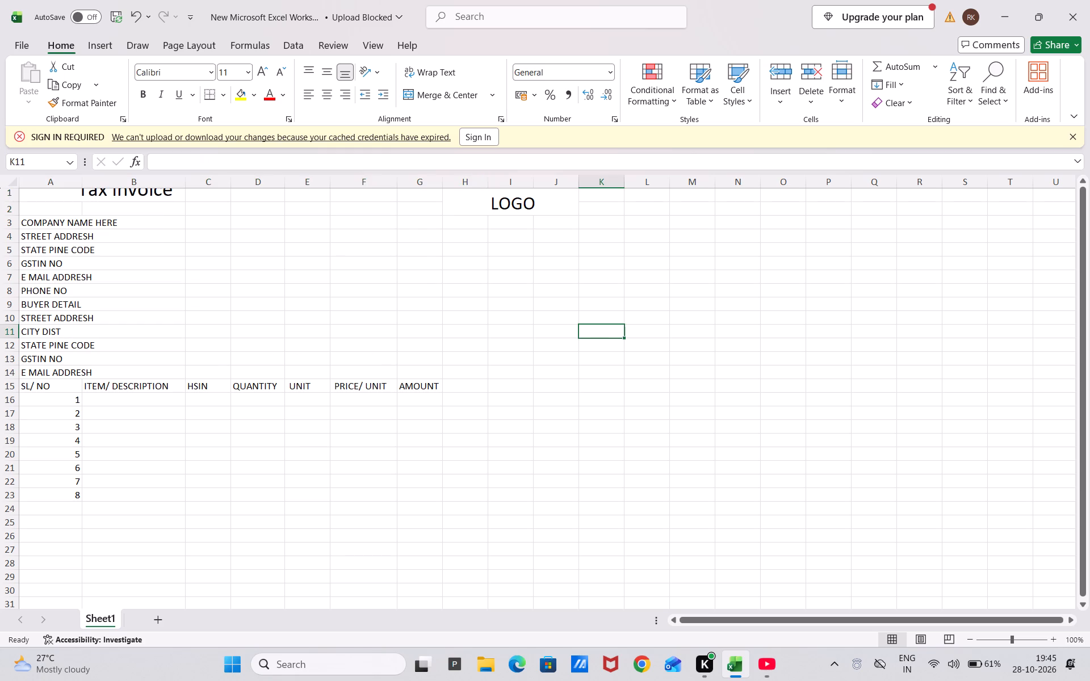
Clear the "Tax Invoice" text from cell A1.
left_click(77, 194)
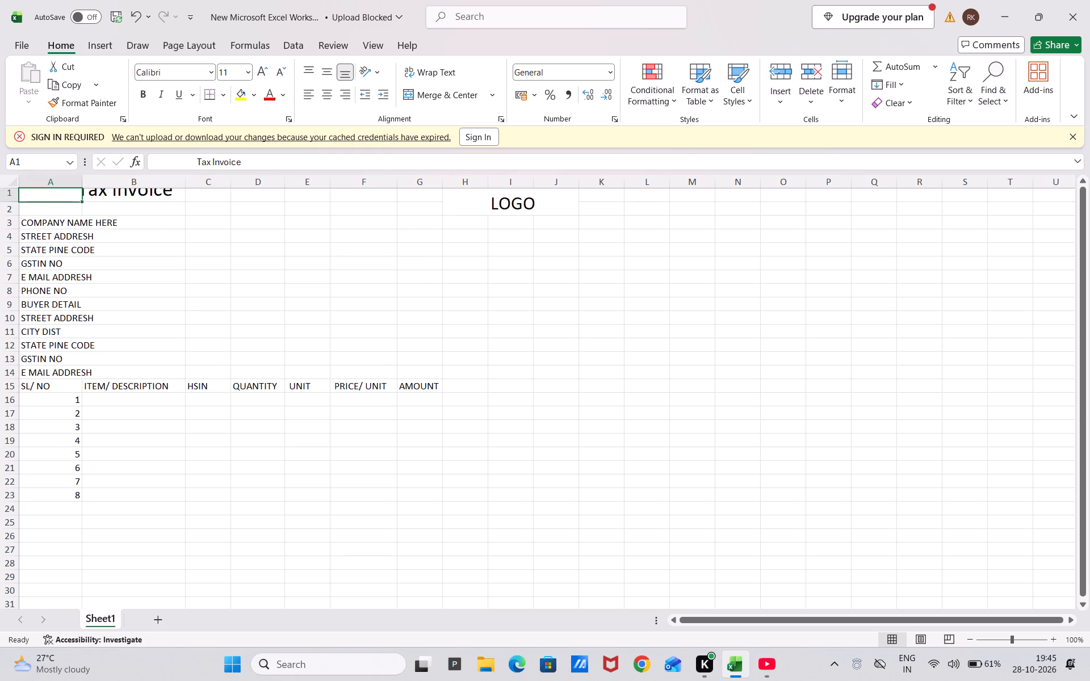
key("BackSpace")
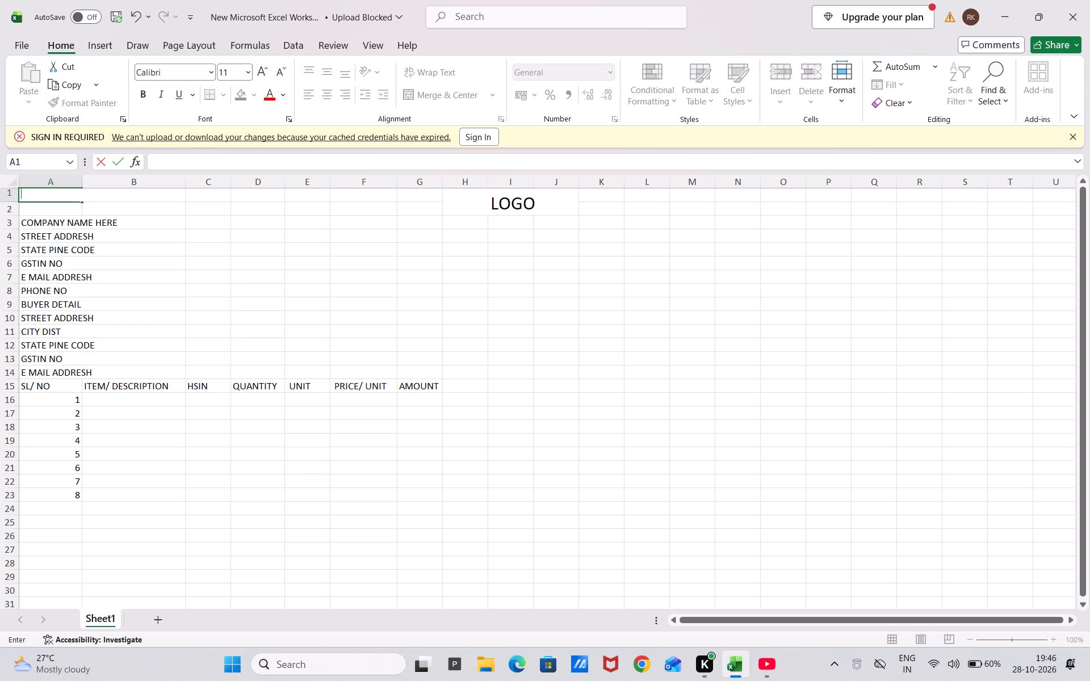
Merge and centre the empty title range A1:C2.
key("shift+Down")
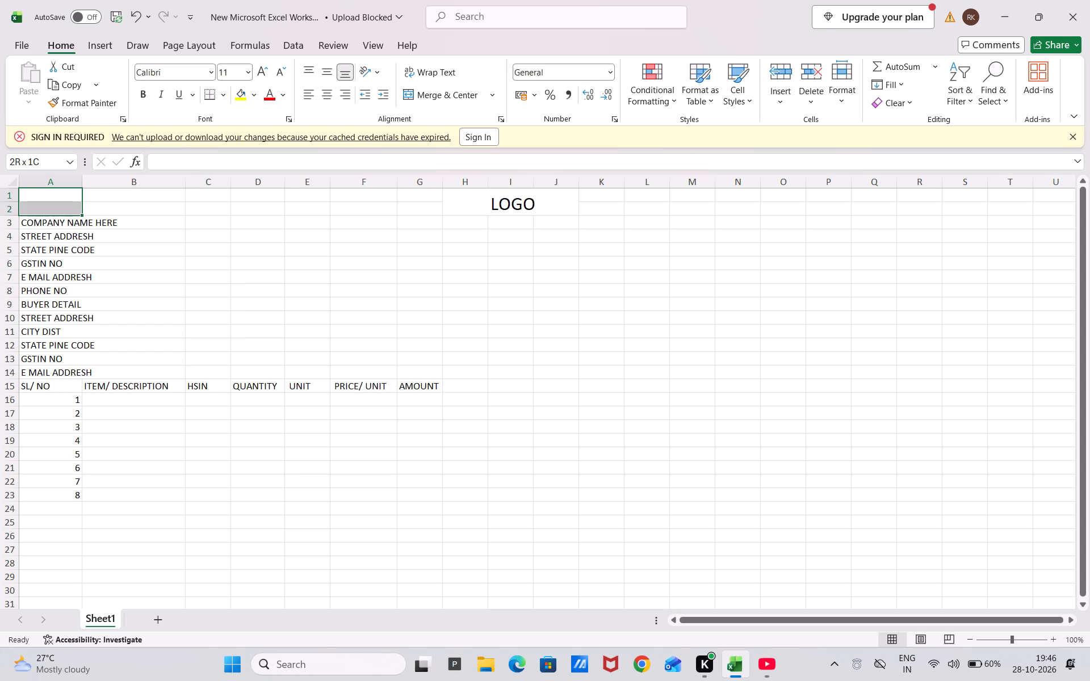
key("shift+Right")
key("shift+Right")
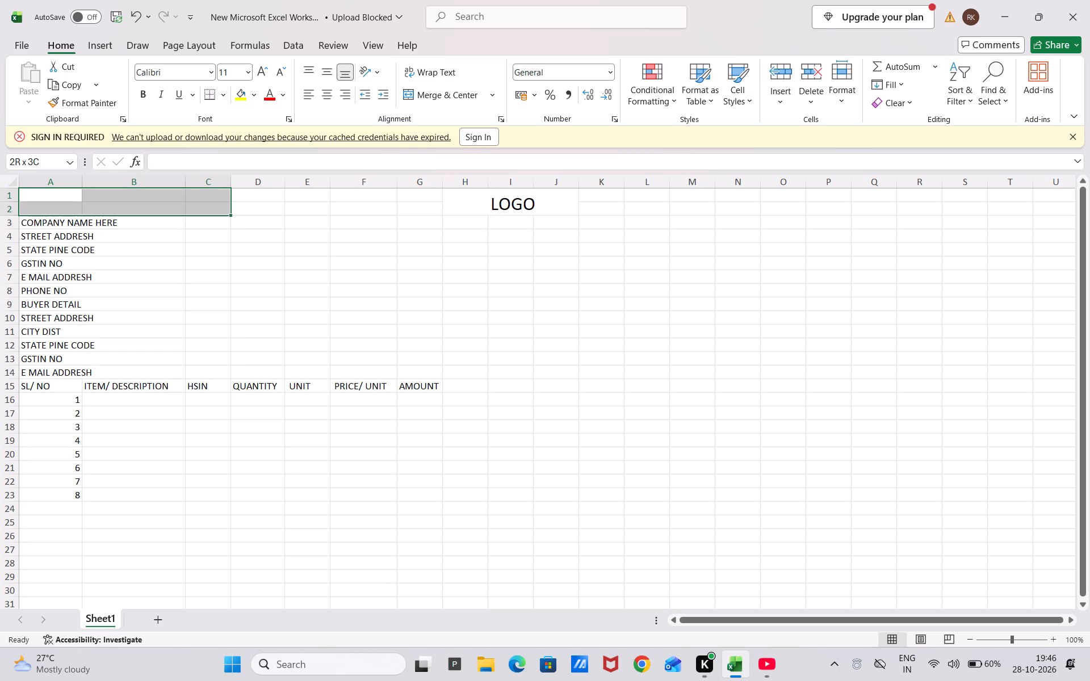
key("shift+Right")
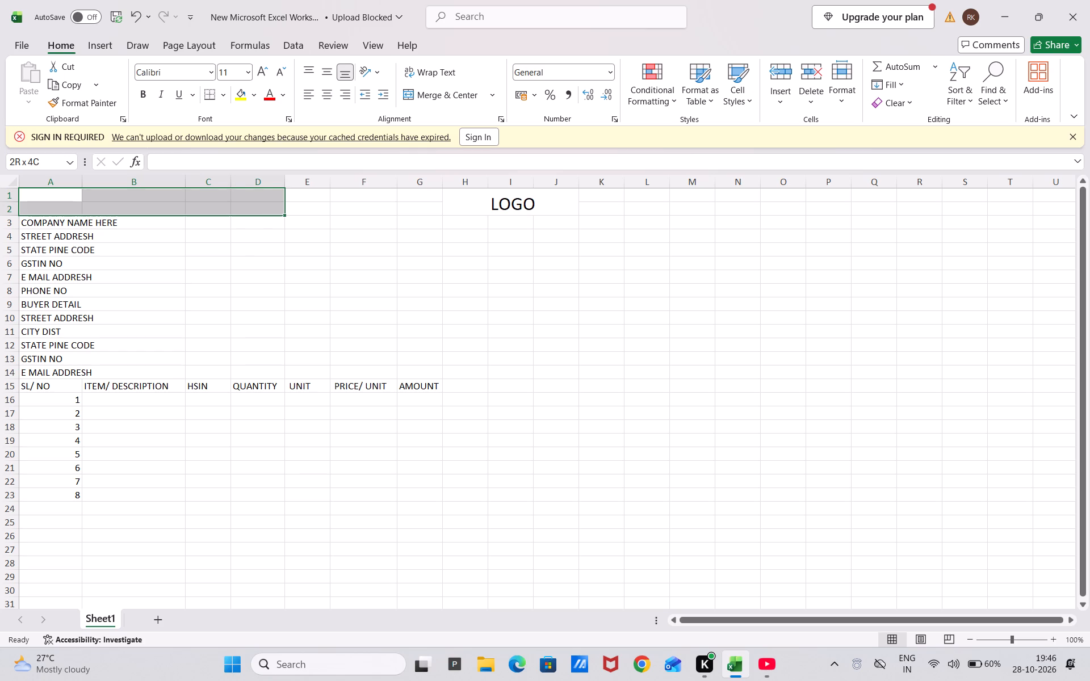
key("shift+Left")
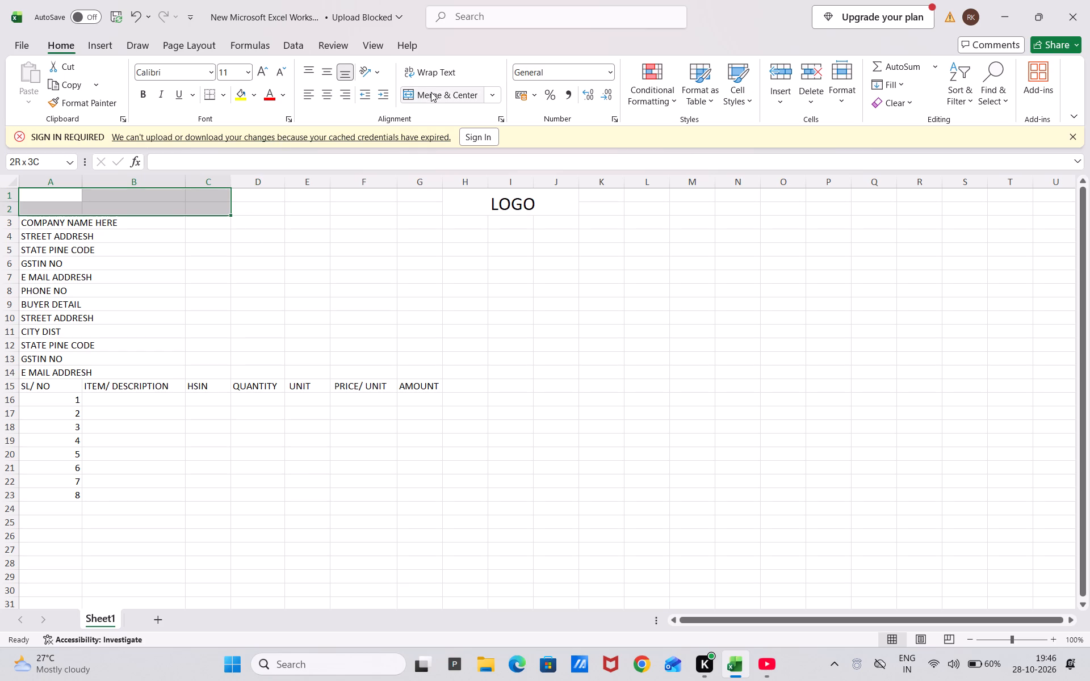
left_click(431, 92)
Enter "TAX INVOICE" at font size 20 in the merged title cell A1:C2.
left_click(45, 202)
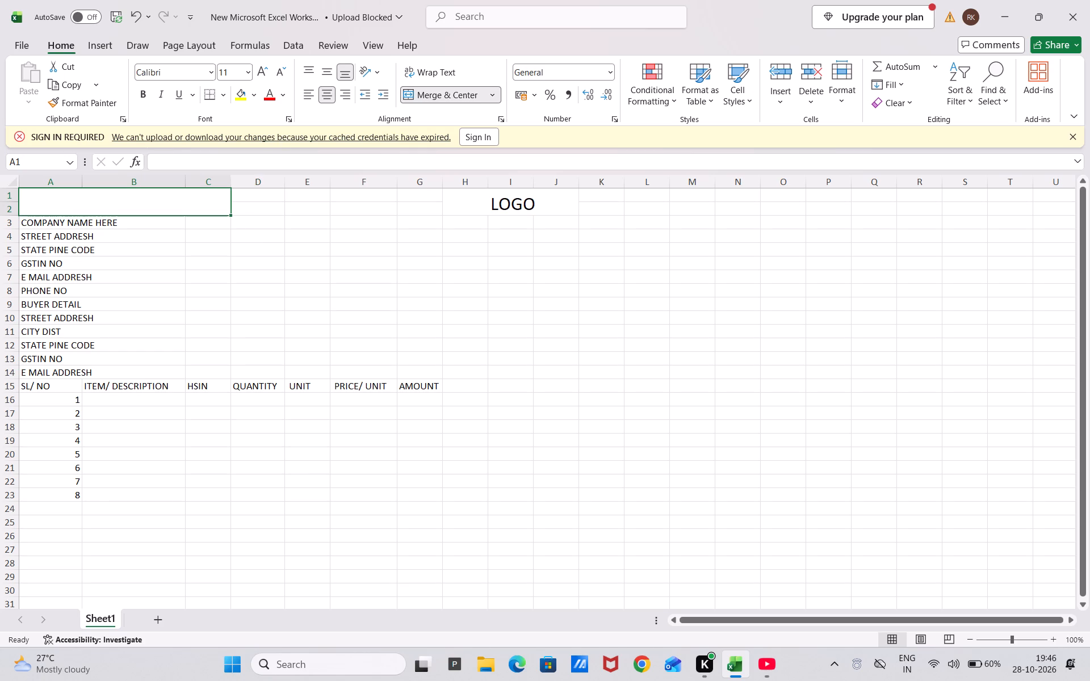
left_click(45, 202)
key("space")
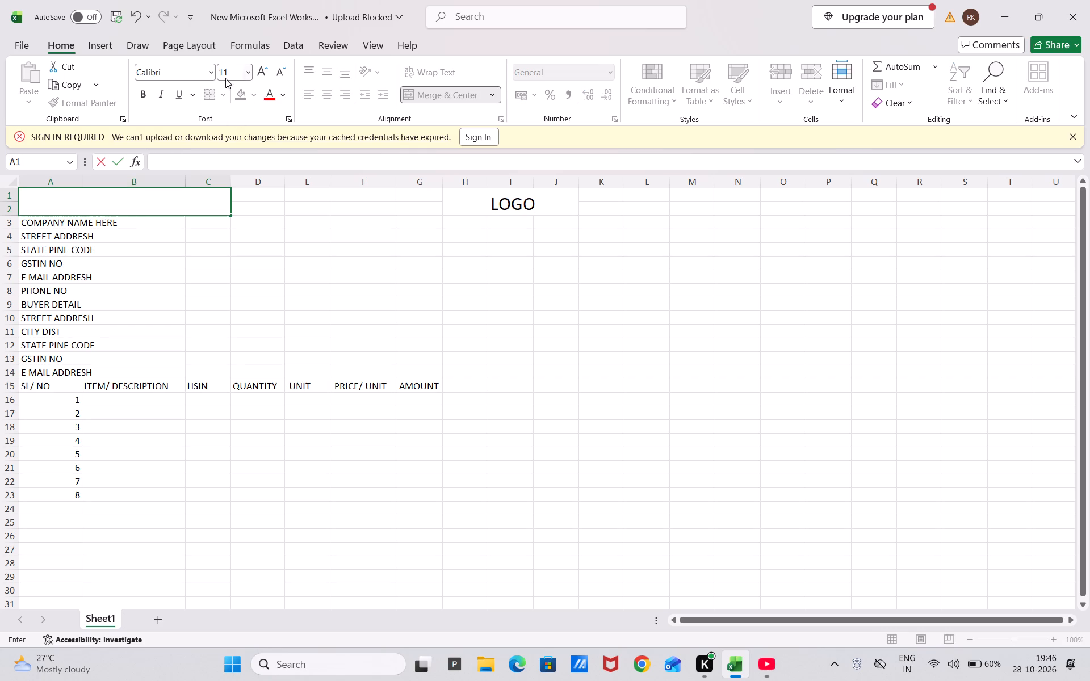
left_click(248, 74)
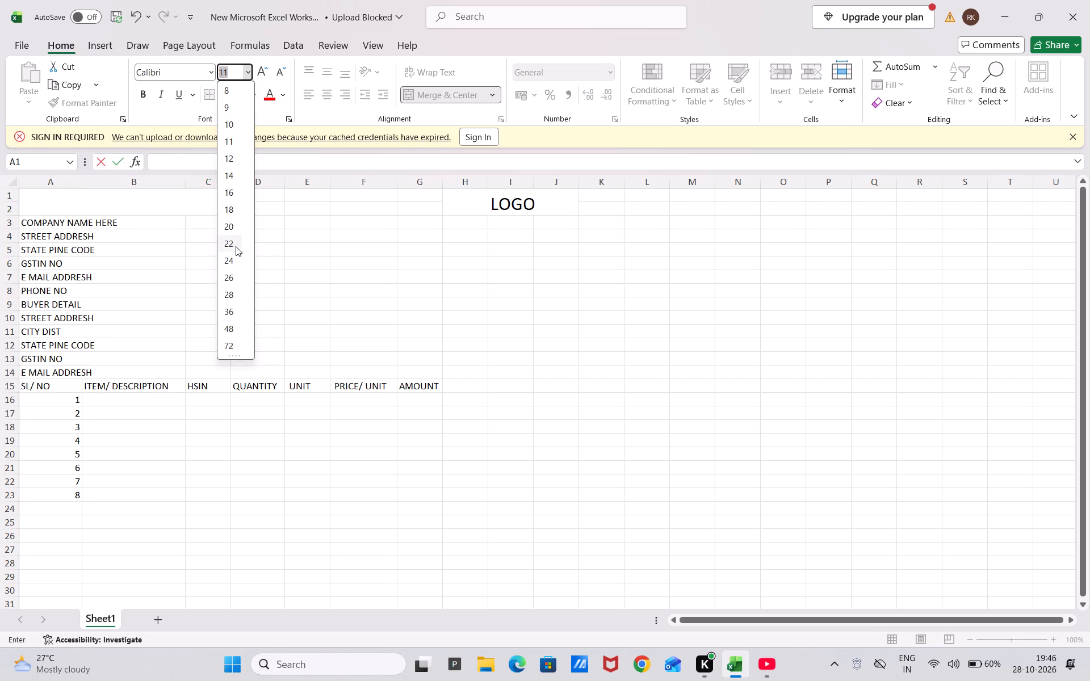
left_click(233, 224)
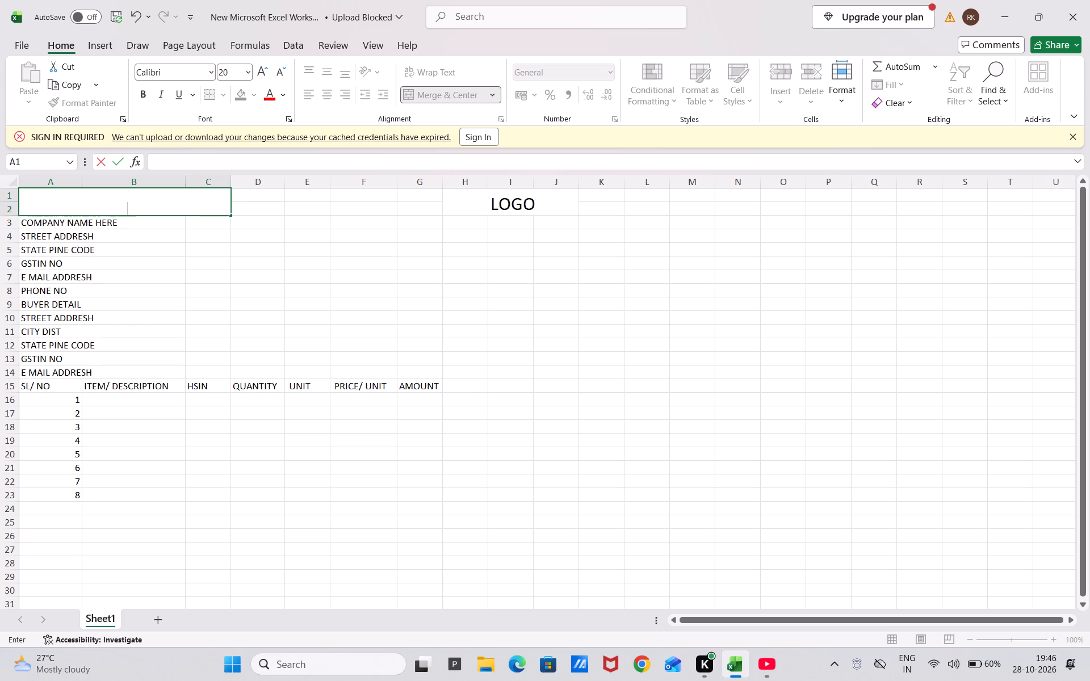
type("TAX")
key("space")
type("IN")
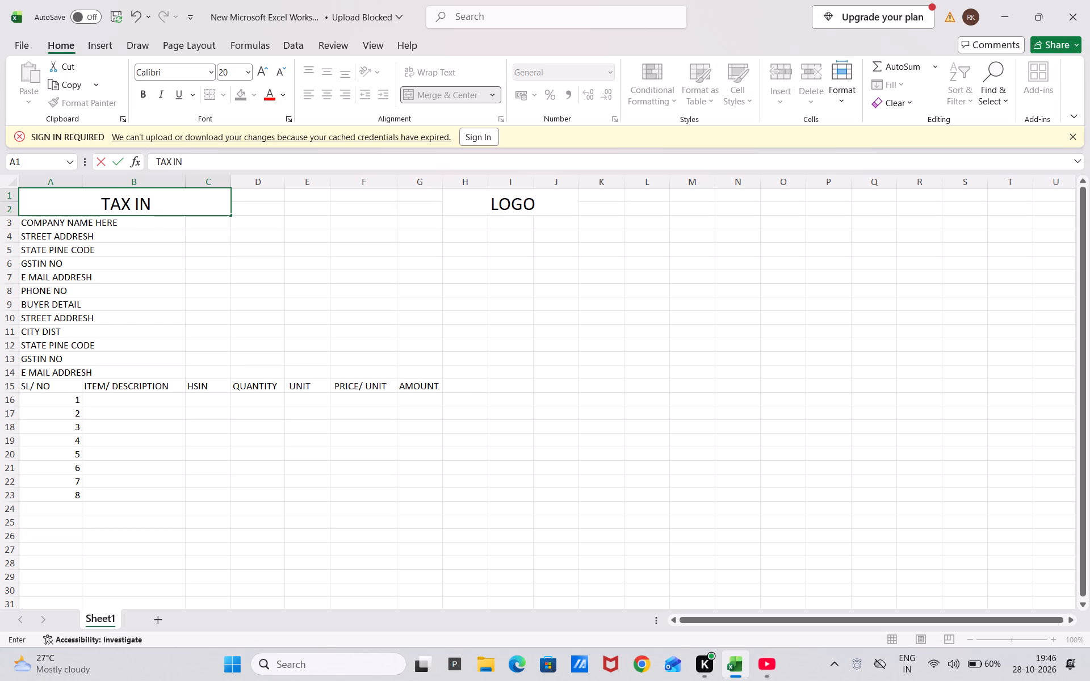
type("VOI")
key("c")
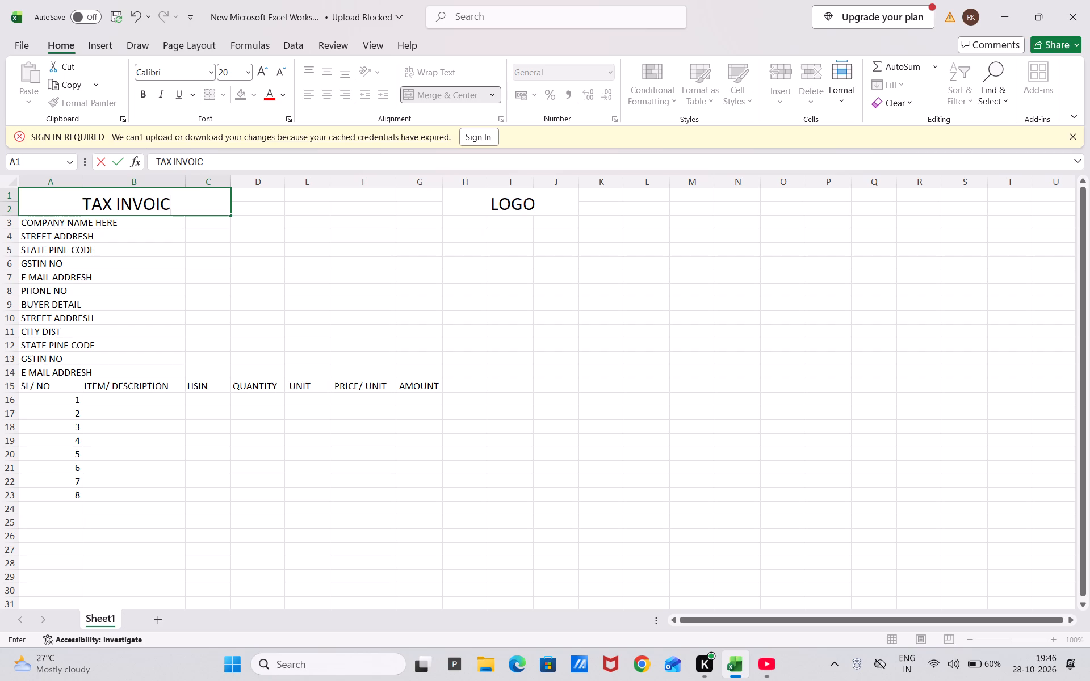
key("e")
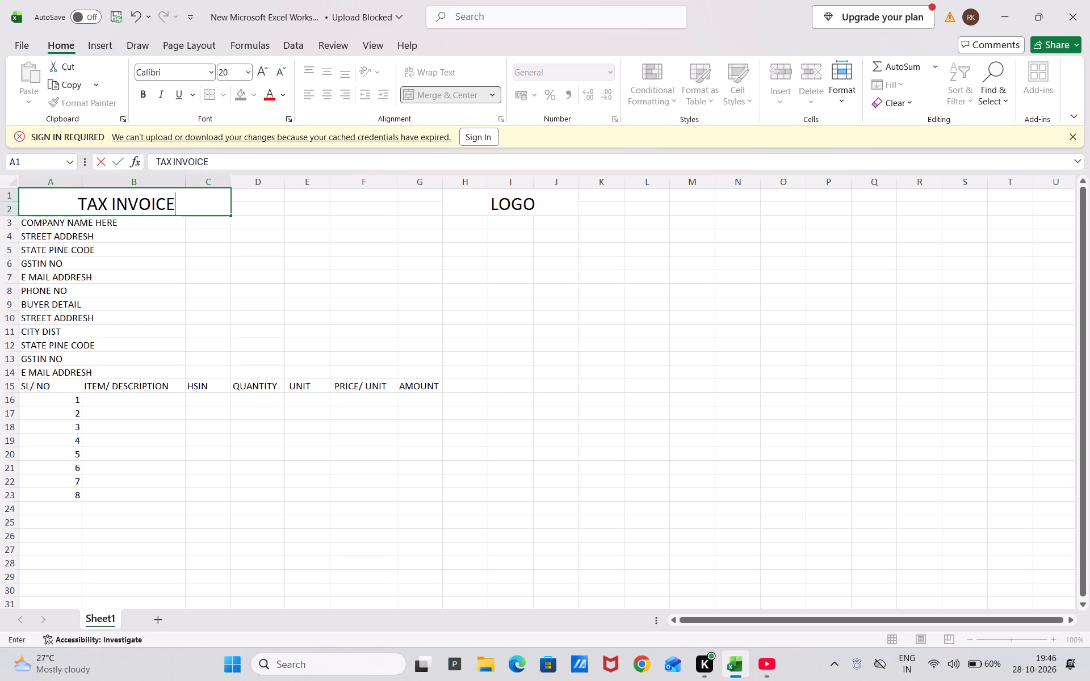
Extend the title's merged and centred range to A1:E2.
key("shift+Right")
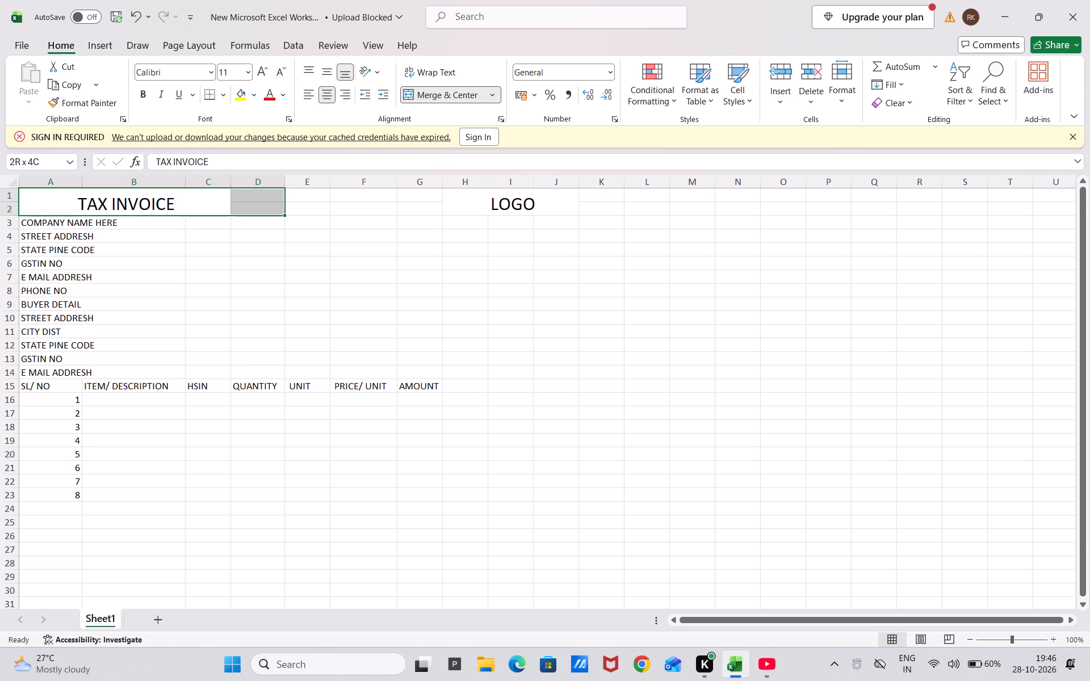
key("shift+Right")
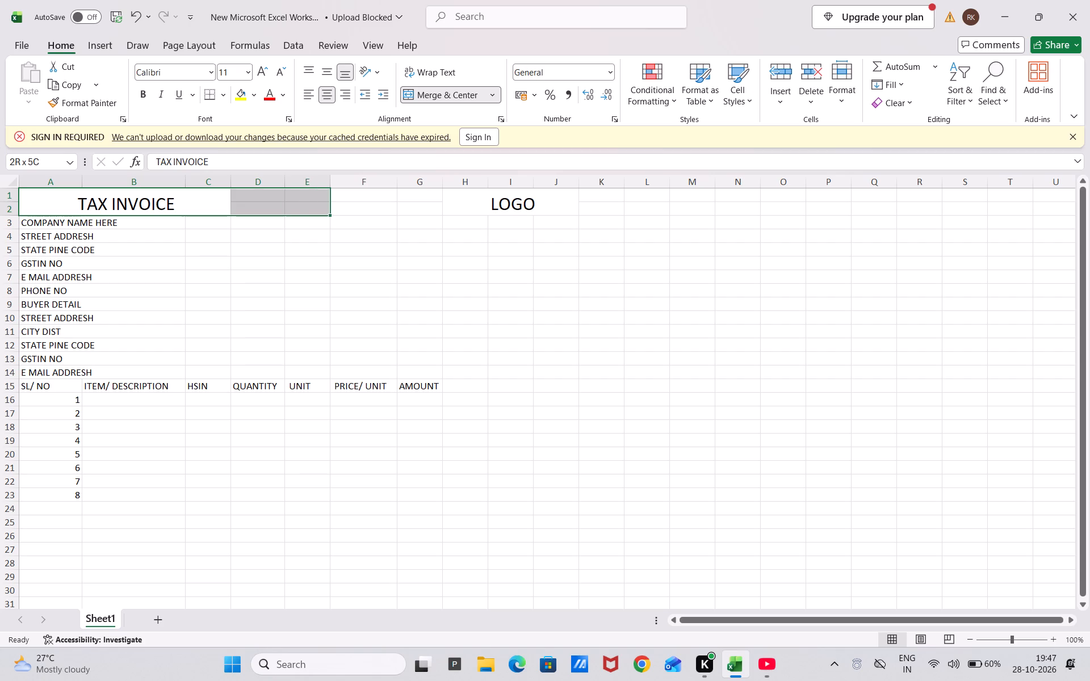
left_click(459, 87)
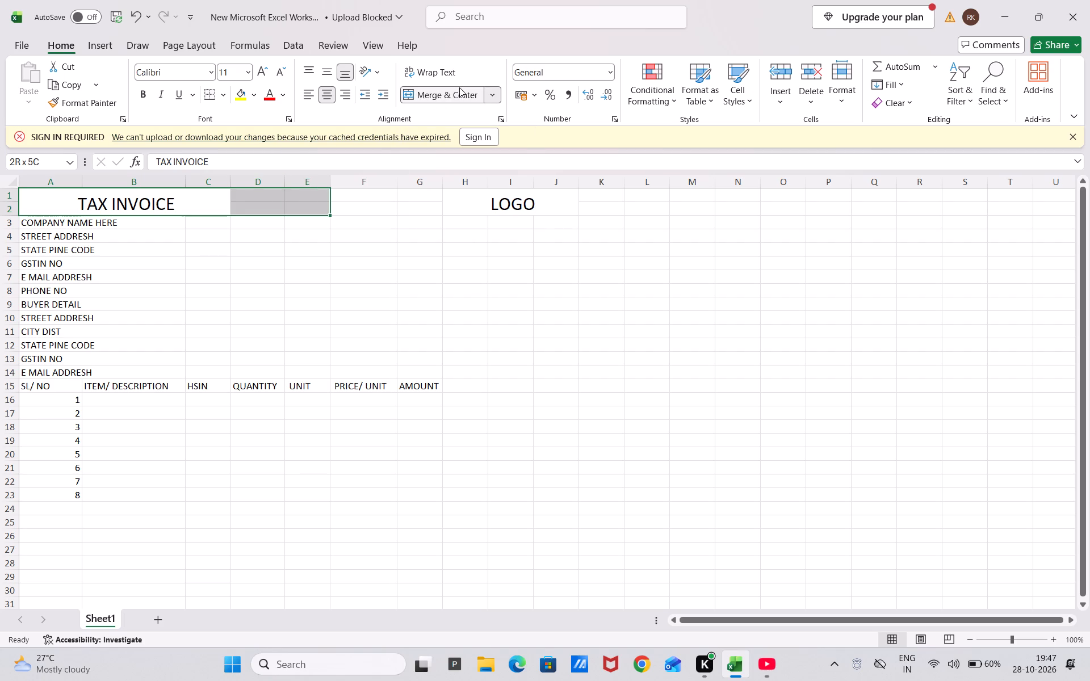
left_click(459, 87)
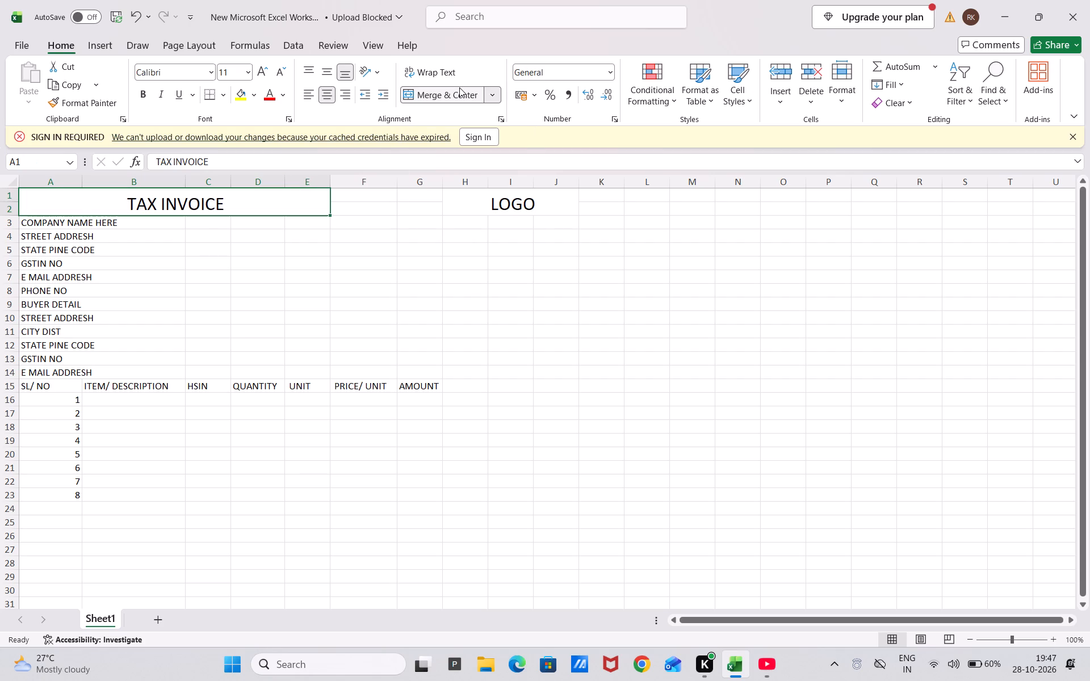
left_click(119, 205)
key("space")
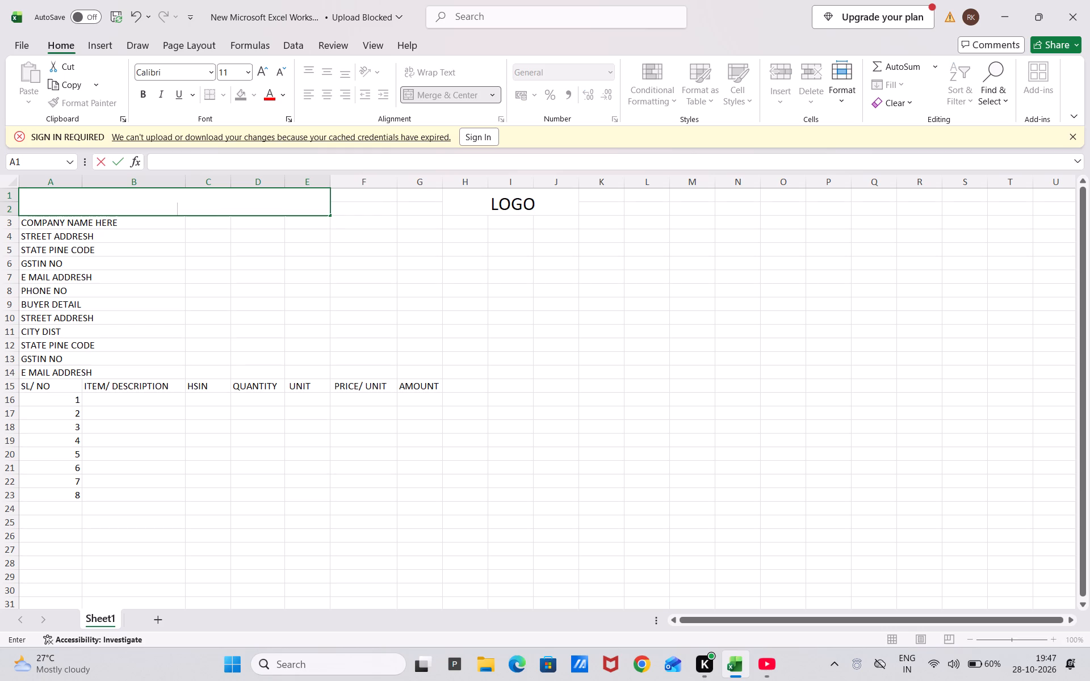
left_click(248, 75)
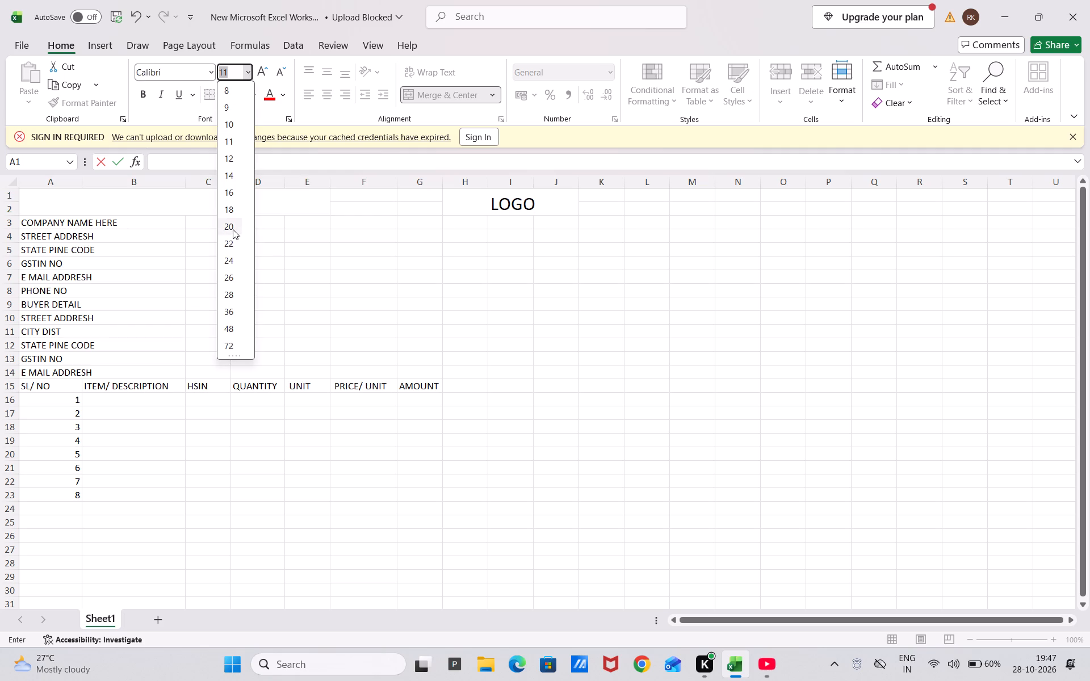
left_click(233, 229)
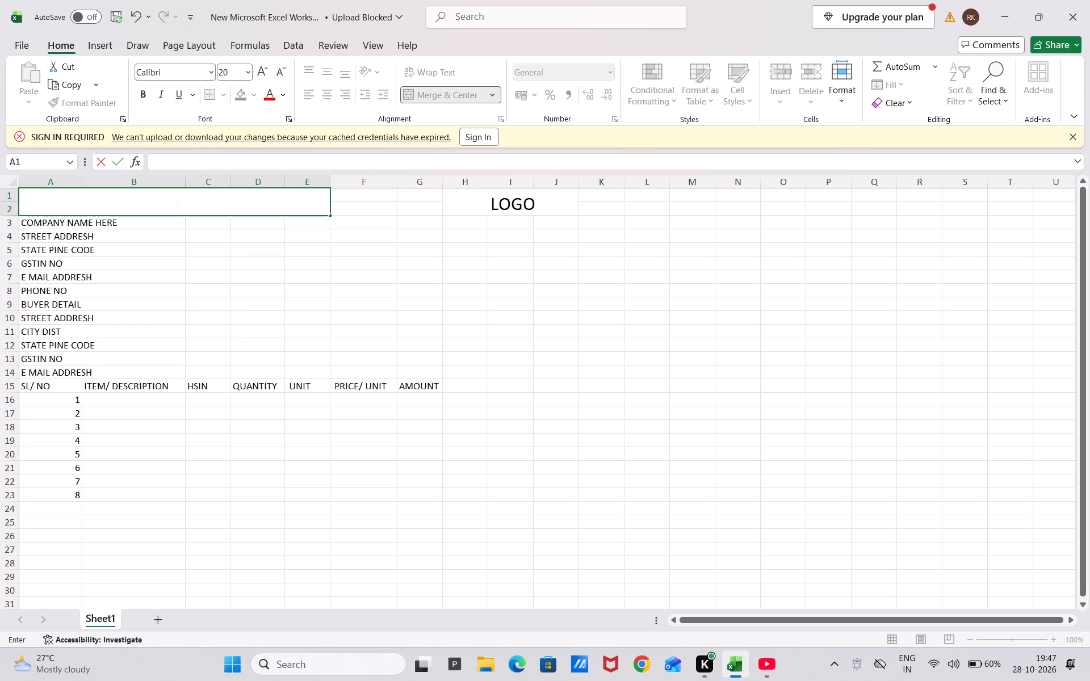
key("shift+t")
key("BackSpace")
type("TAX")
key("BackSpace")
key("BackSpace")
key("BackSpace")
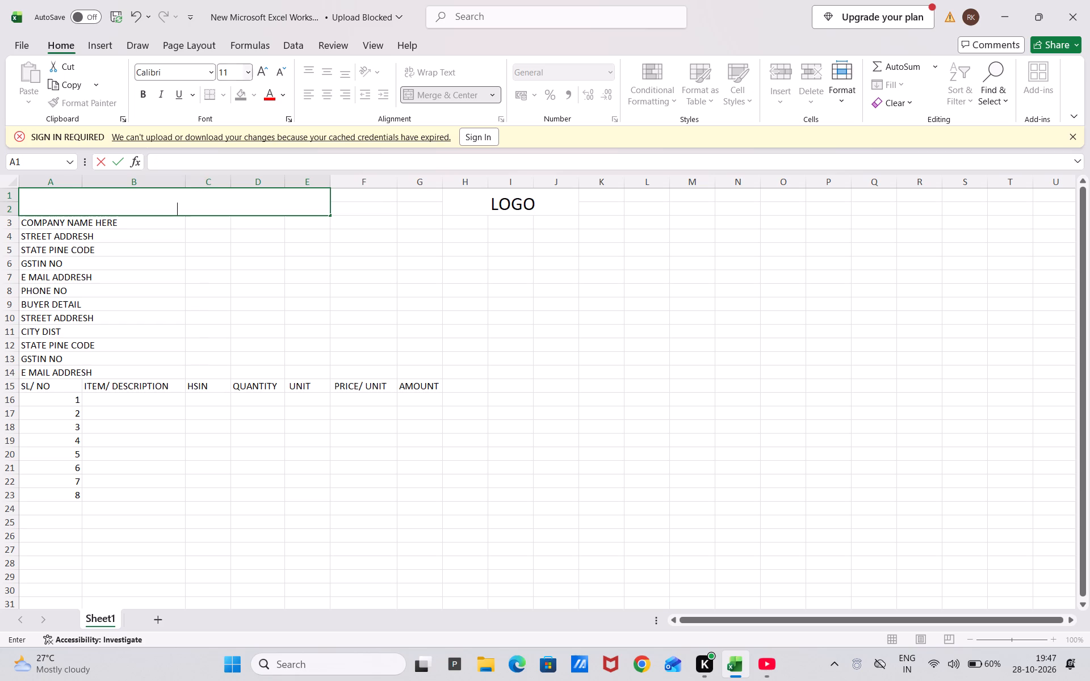
Re-enter the title "TAX INVOICE" at font size 20 in the merged cell A1:E2.
left_click(249, 73)
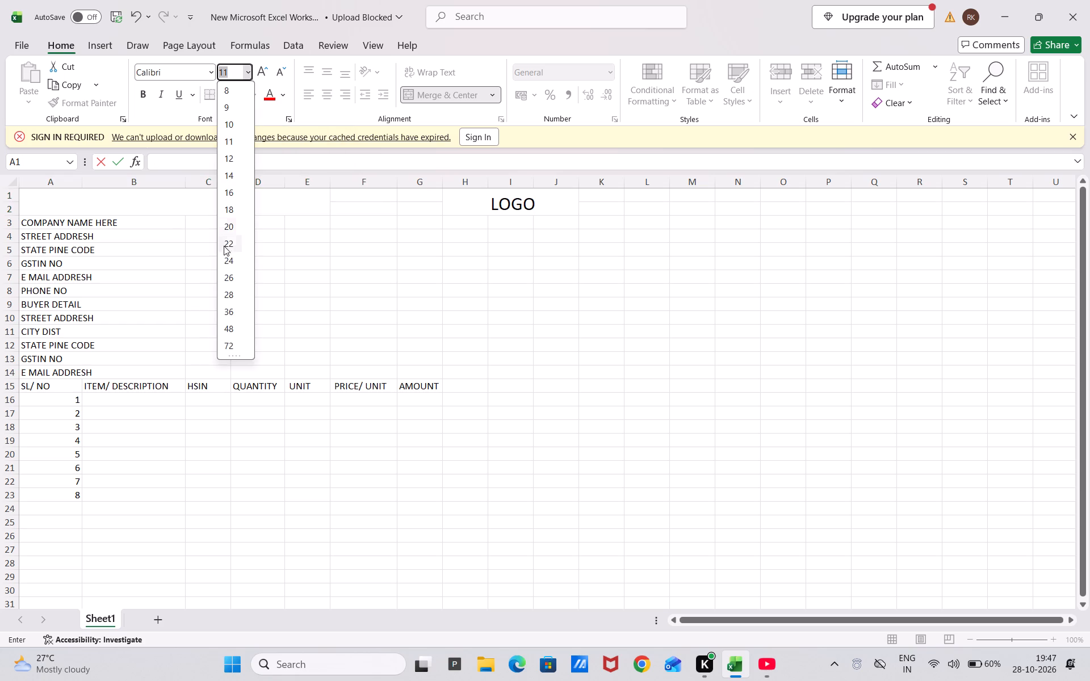
left_click(233, 221)
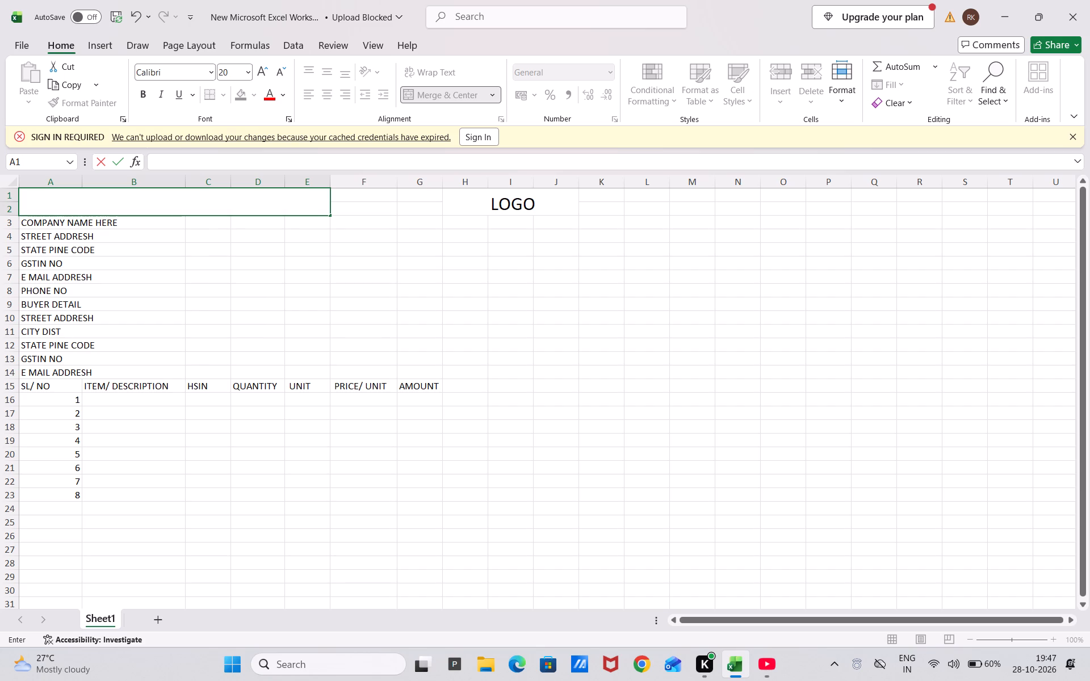
key("t")
type("AX")
key("space")
type("INV")
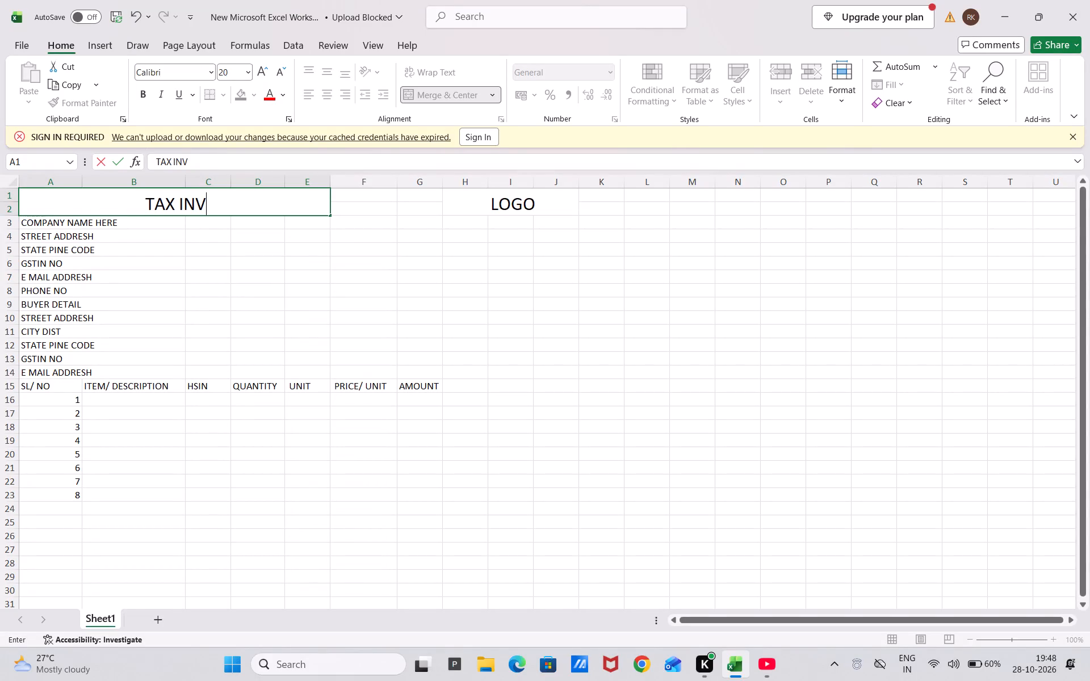
key("o")
key("i")
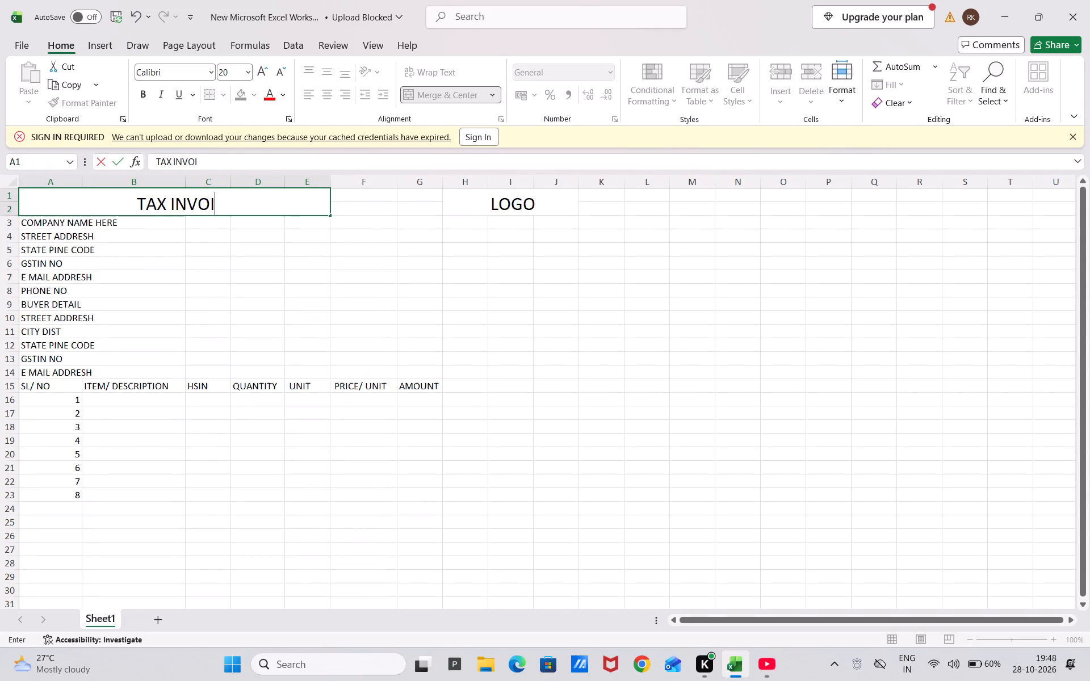
key("c")
key("e")
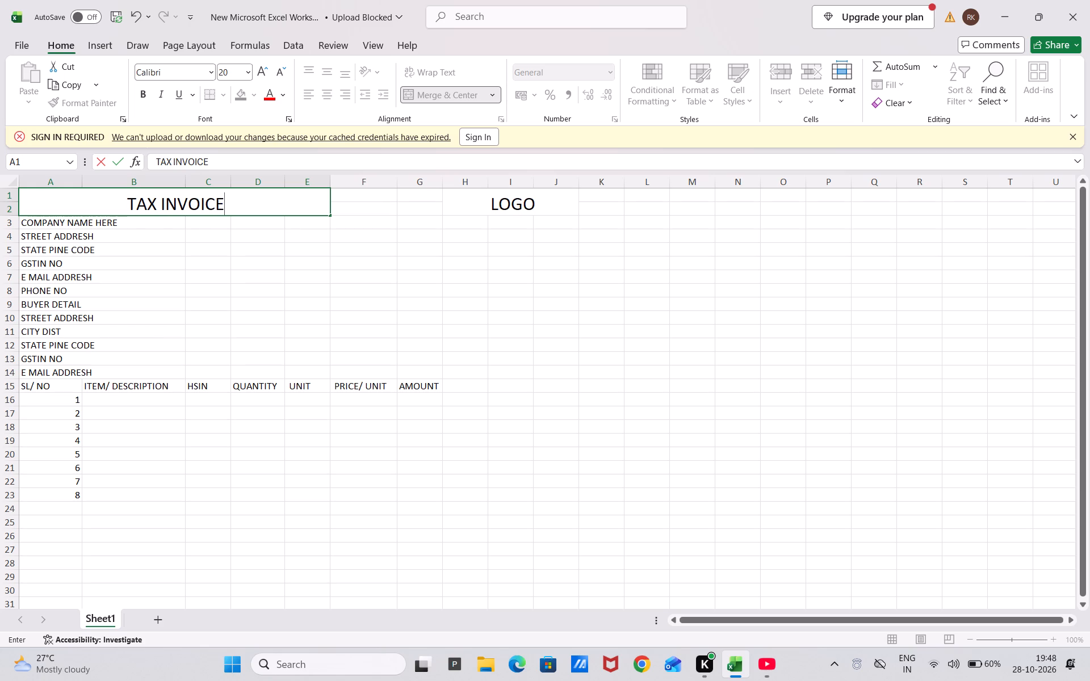
Unmerge the logo placeholder range H1:J2 and replace its "LOGO" text with a blank space.
left_click(526, 205)
left_click(463, 89)
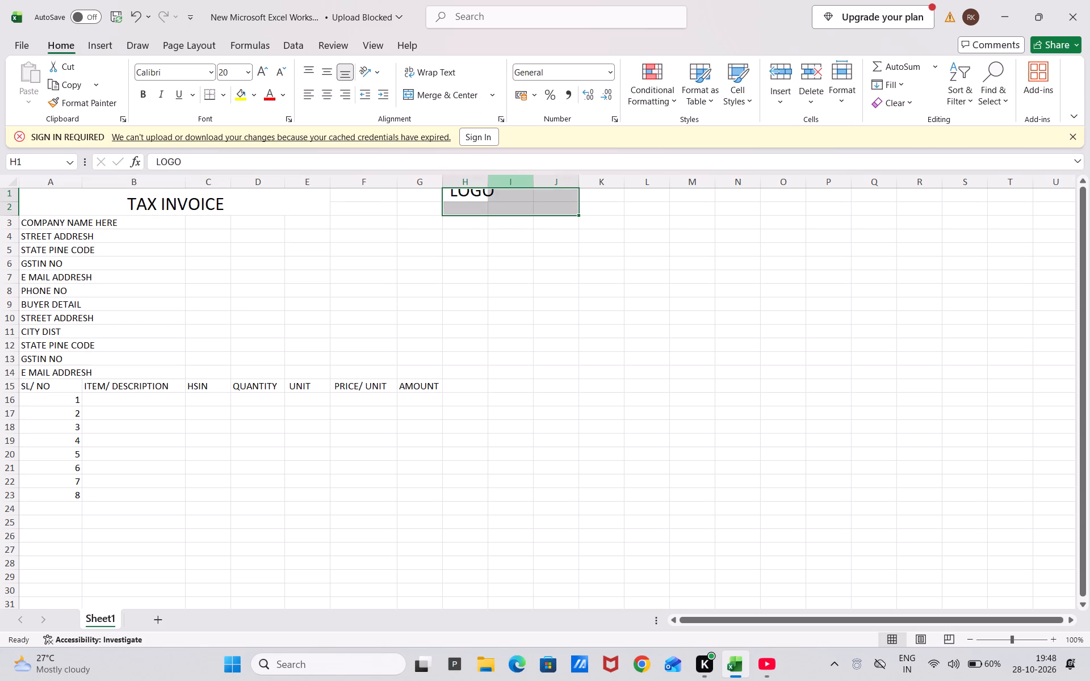
key("space")
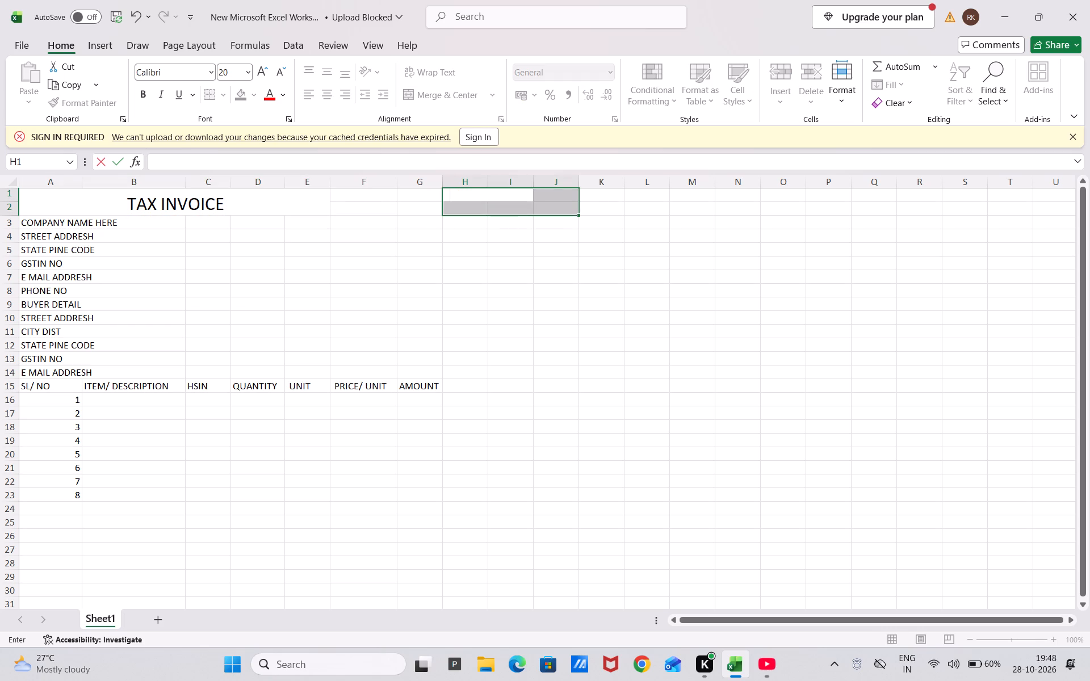
left_click(492, 196)
left_click(554, 289)
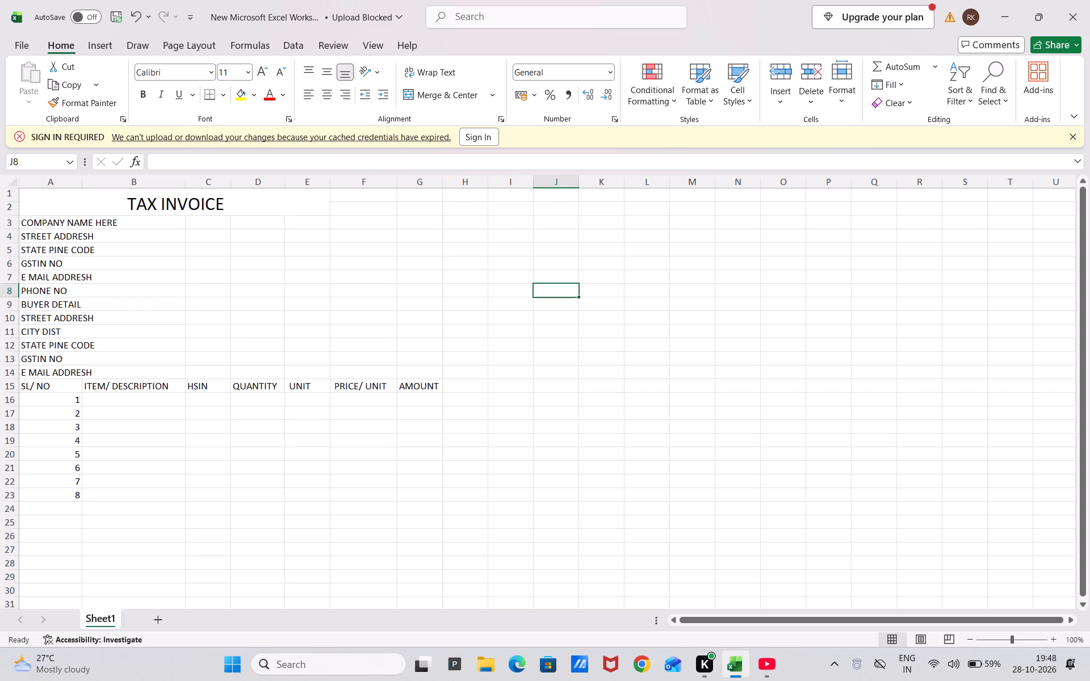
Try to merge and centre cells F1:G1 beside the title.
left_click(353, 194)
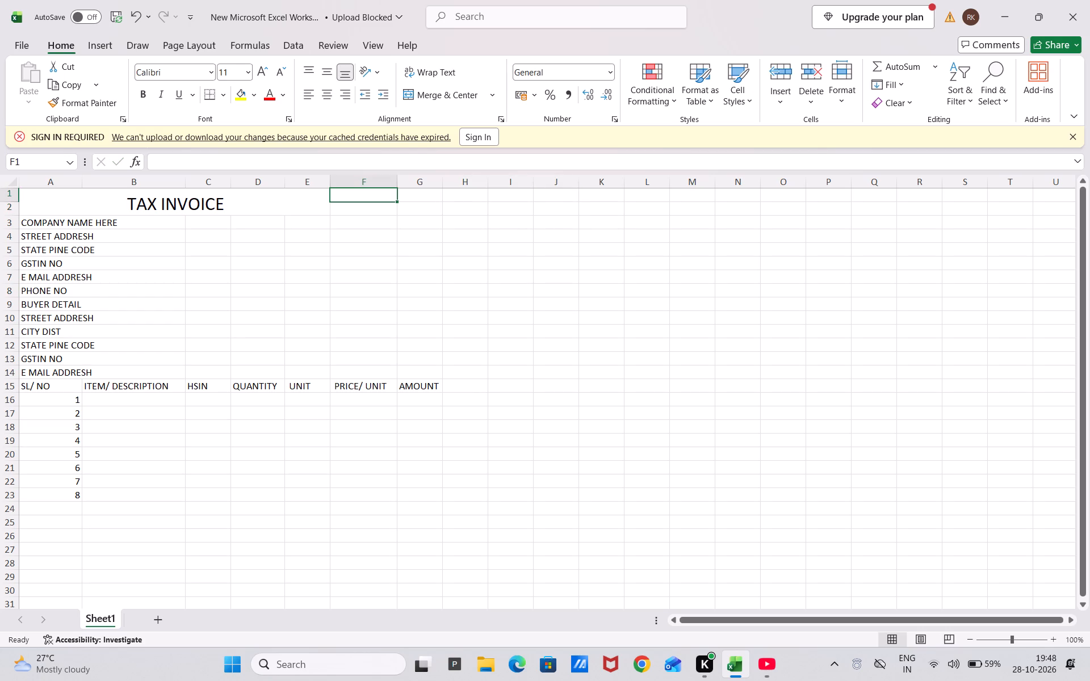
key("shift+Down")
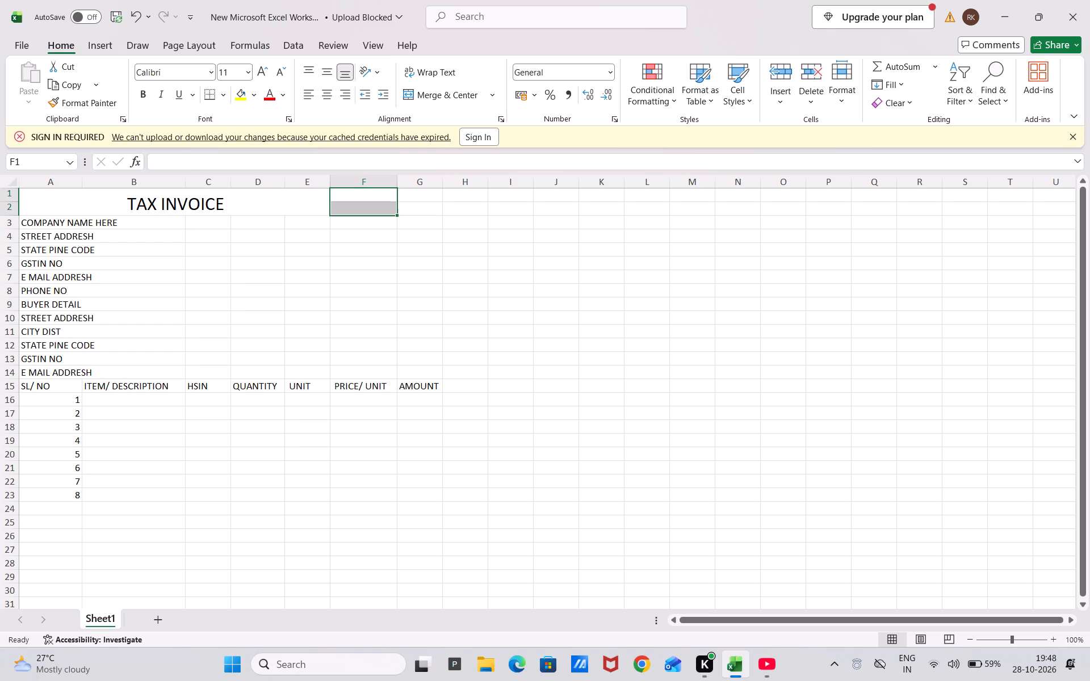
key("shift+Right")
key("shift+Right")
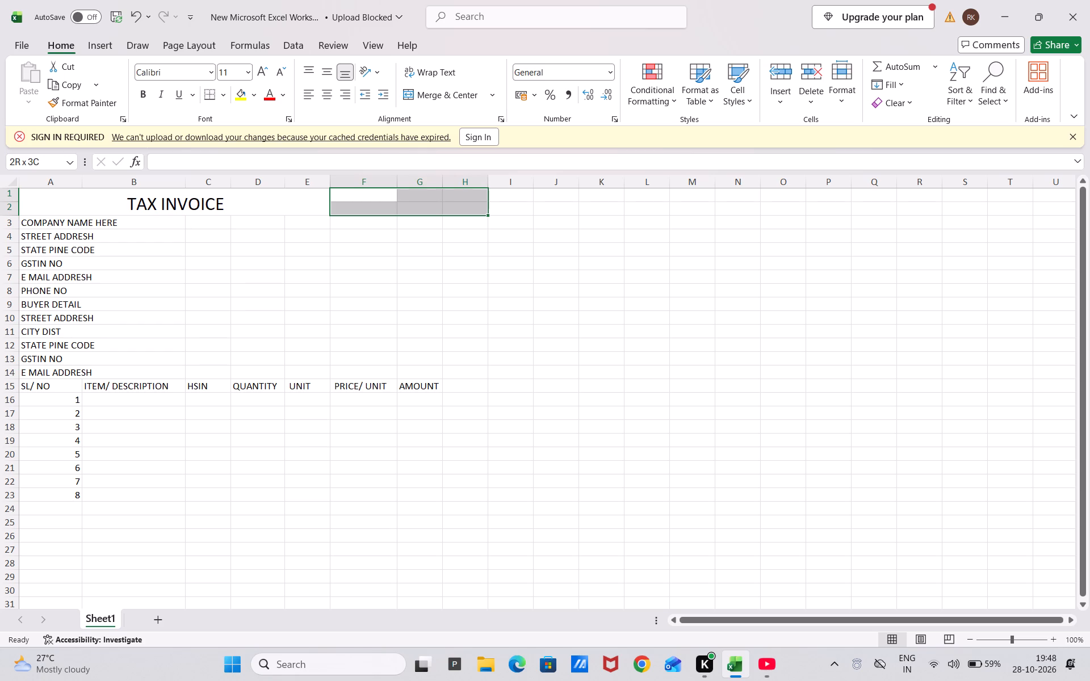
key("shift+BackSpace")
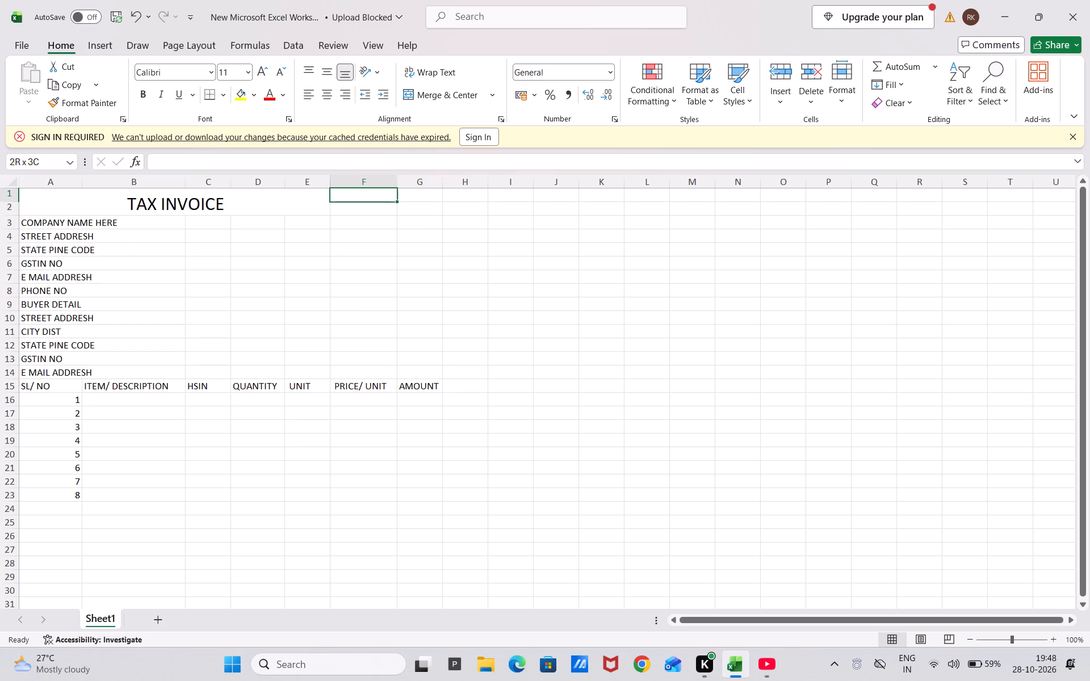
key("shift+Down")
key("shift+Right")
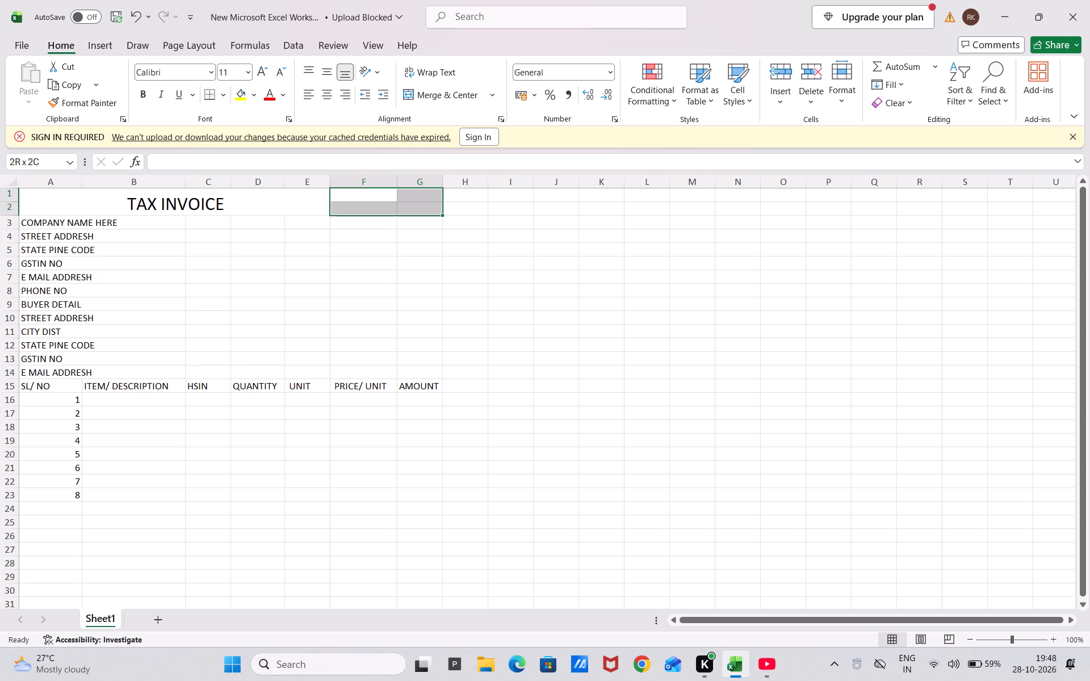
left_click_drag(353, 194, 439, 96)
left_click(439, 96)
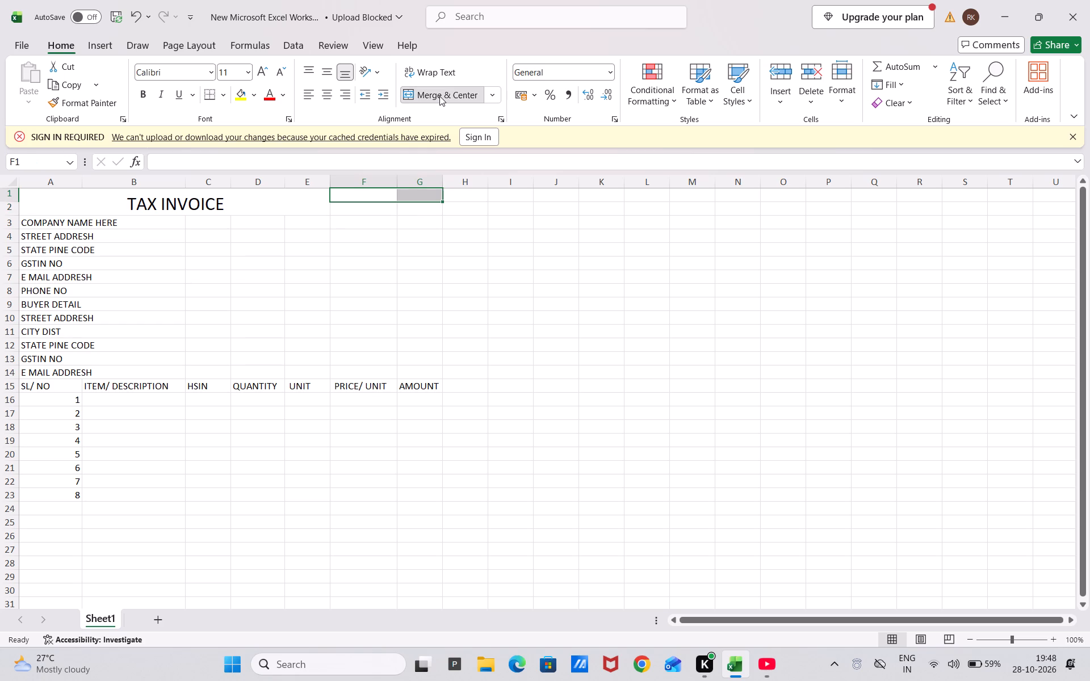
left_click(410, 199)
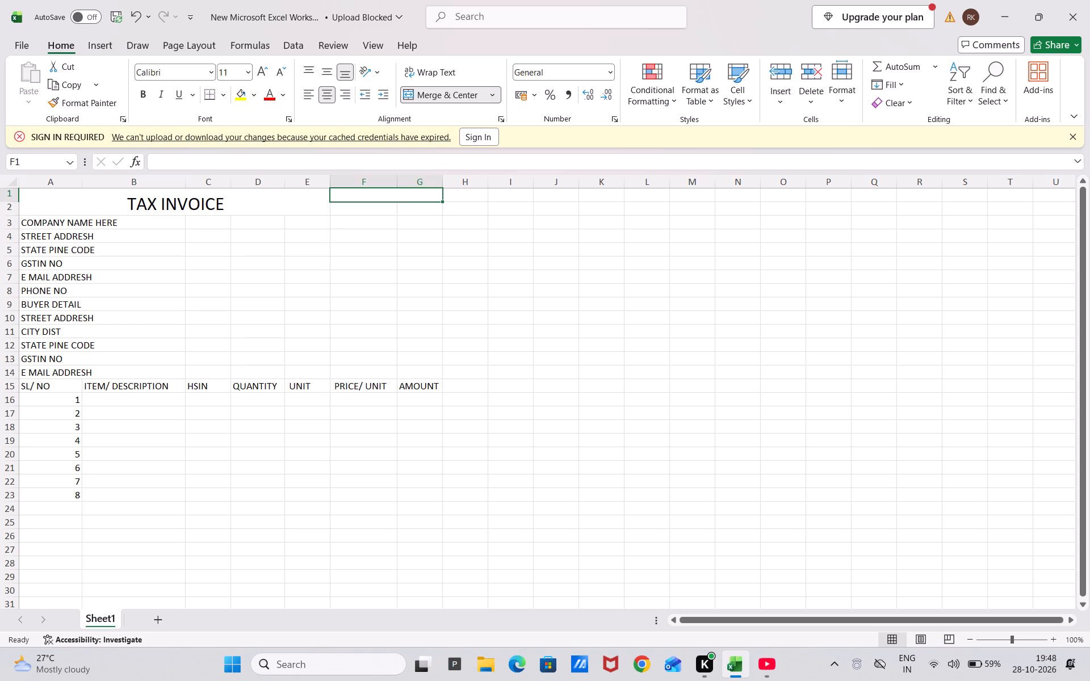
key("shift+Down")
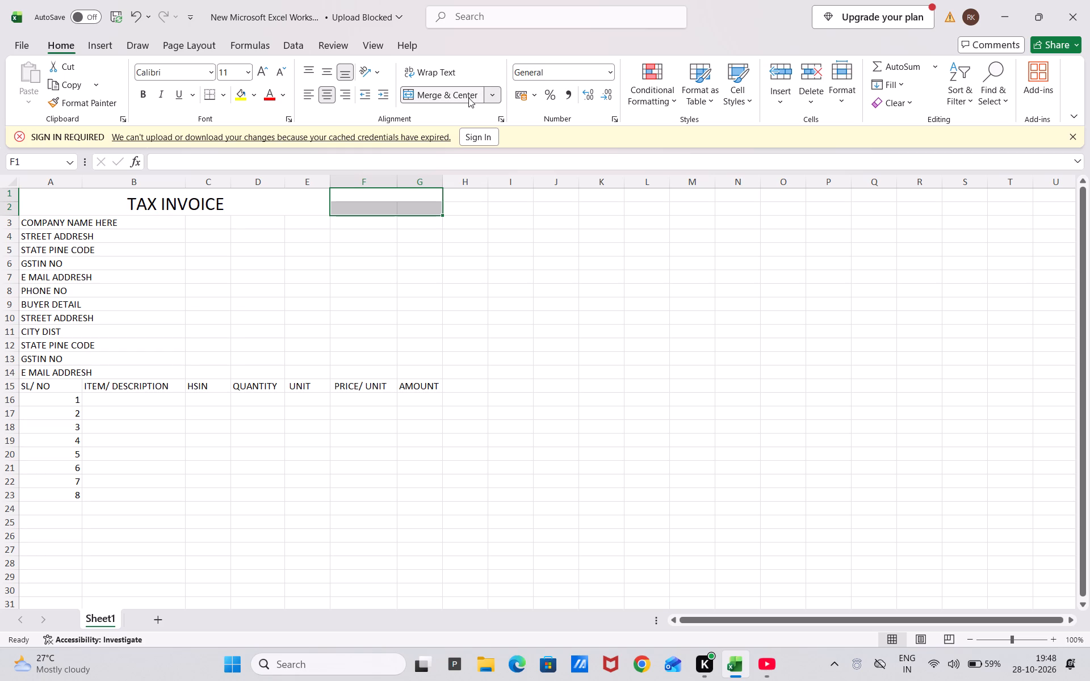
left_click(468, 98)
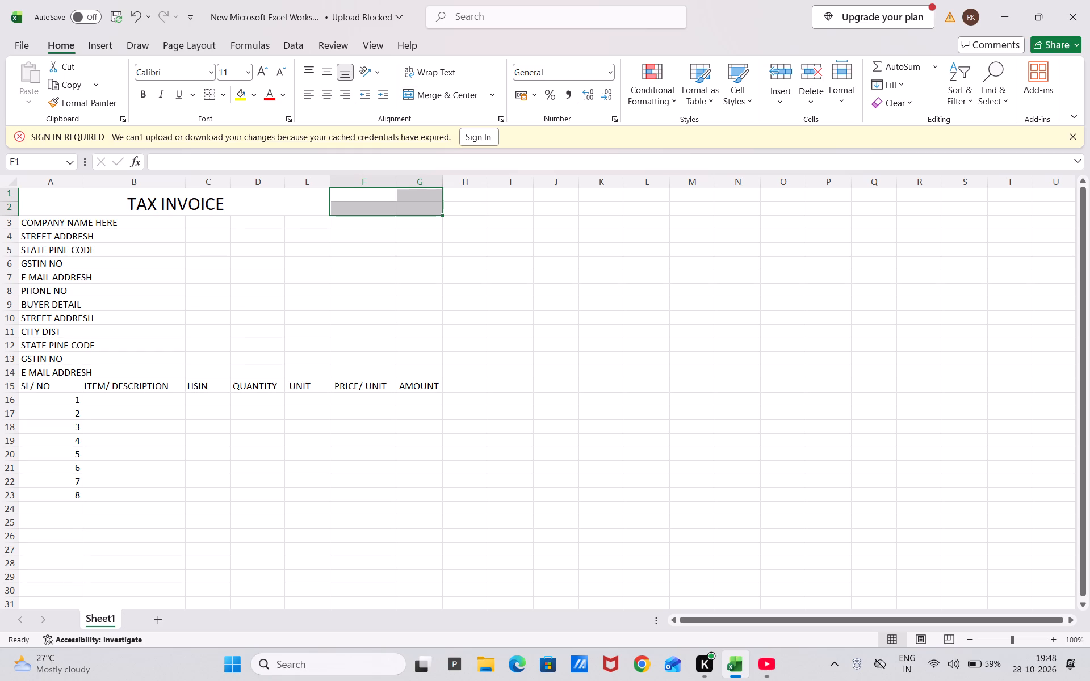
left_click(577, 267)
Merge and centre the empty range F1:G2 beside the title.
left_click(372, 197)
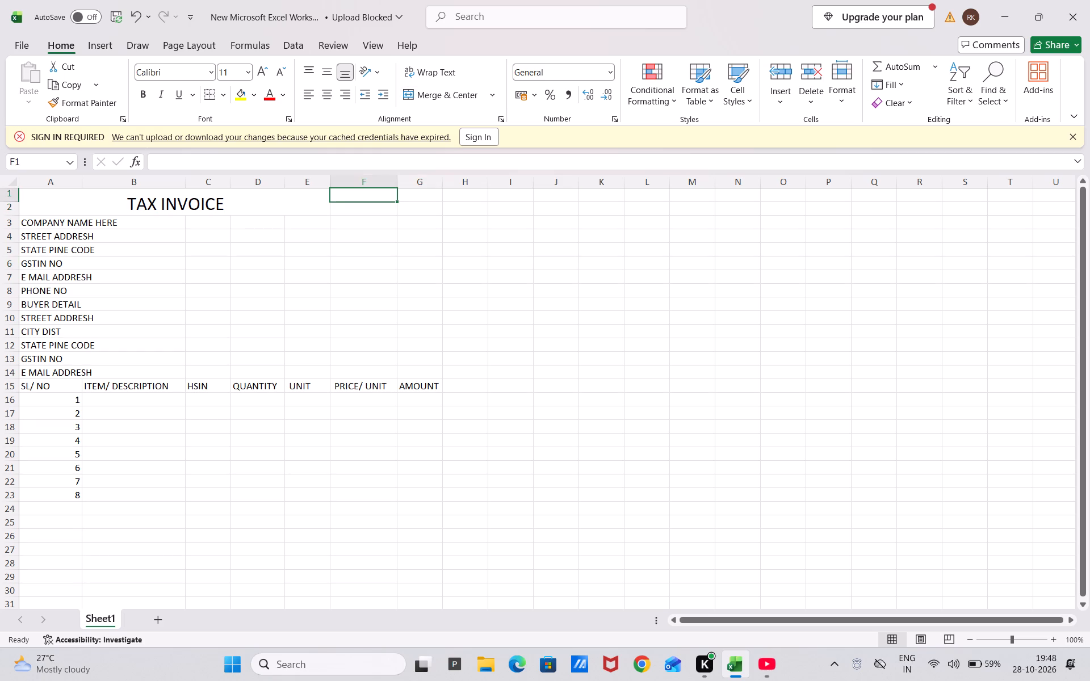
key("shift+Down")
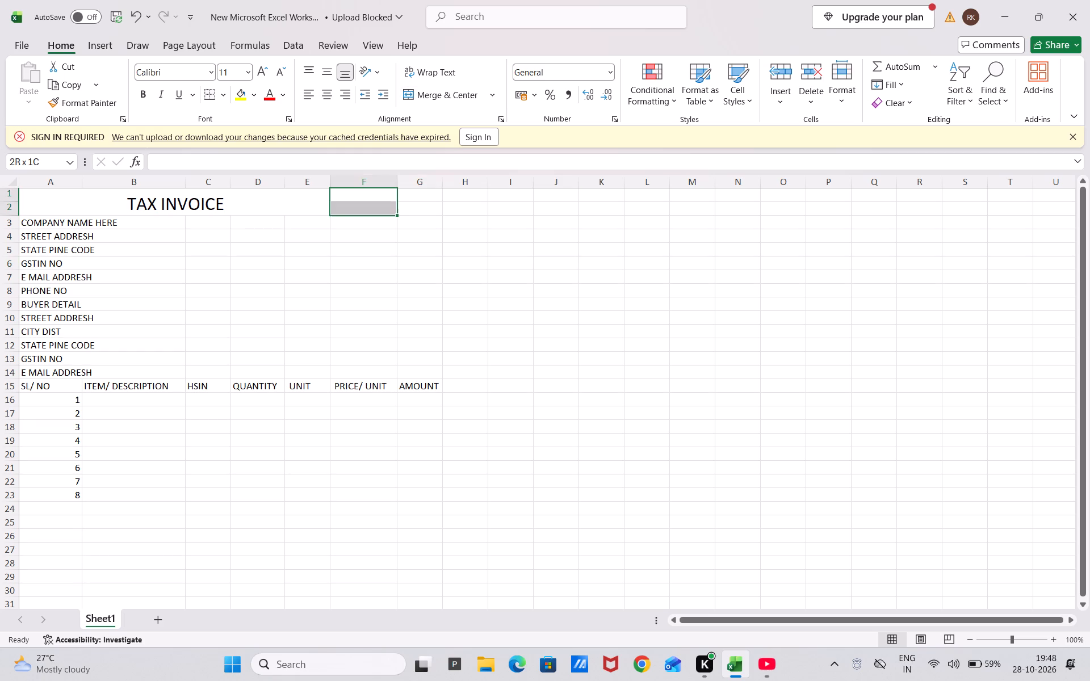
key("shift+Right")
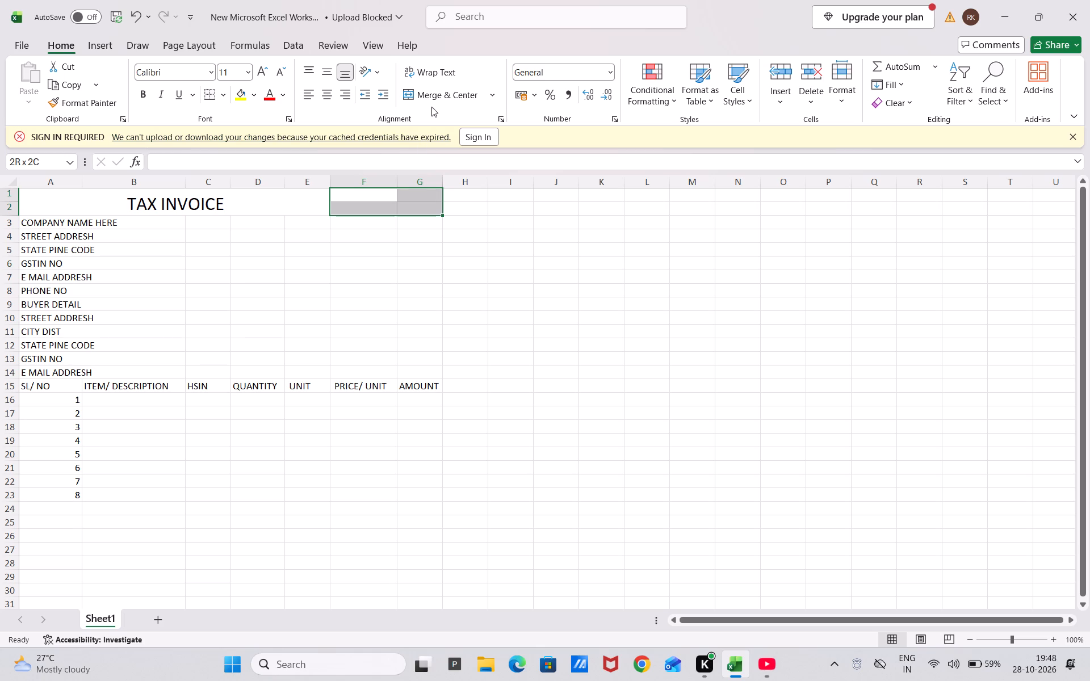
left_click(435, 93)
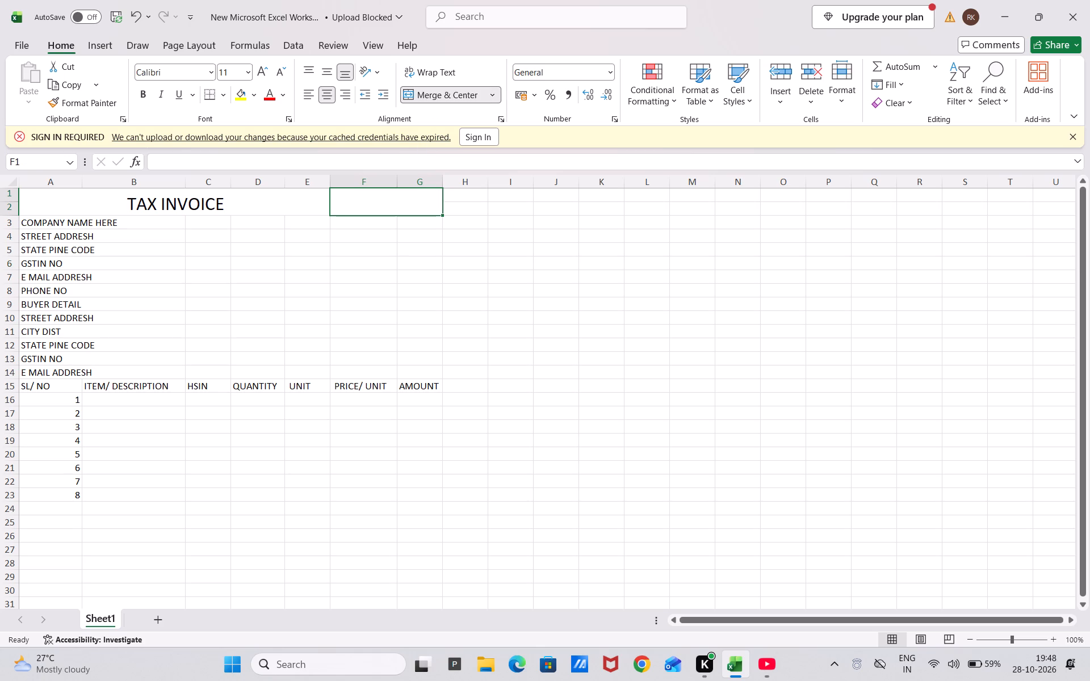
Set the merged cell F1:G2 to font size 20 and enter "LOGO" as the placeholder.
left_click(357, 207)
left_click(243, 75)
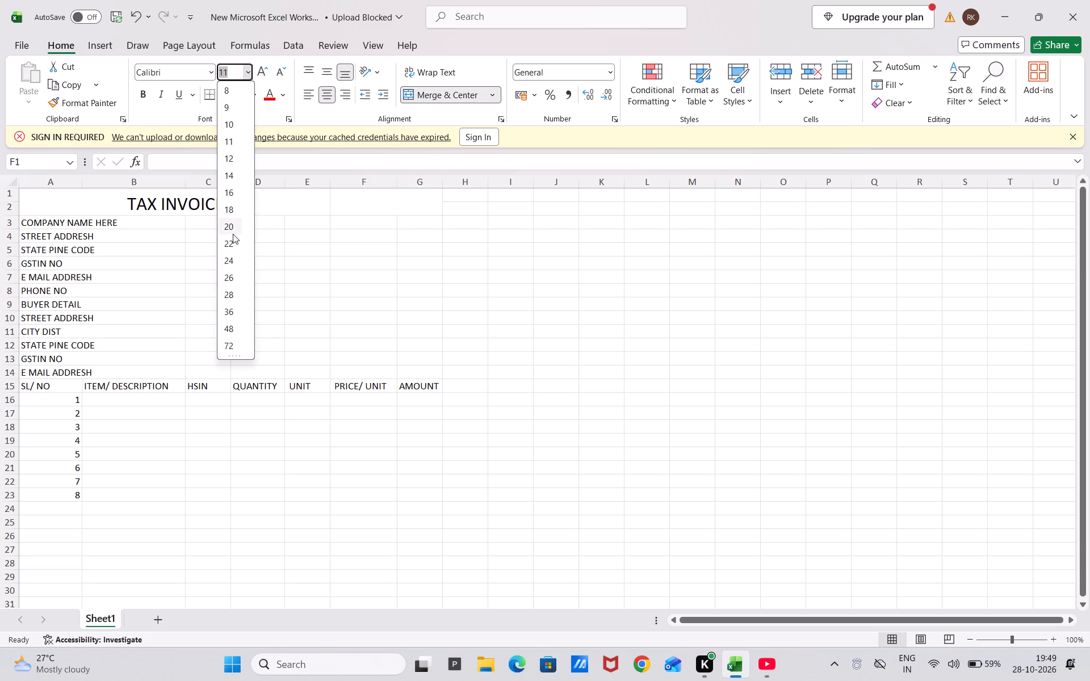
left_click(229, 229)
left_click(229, 229)
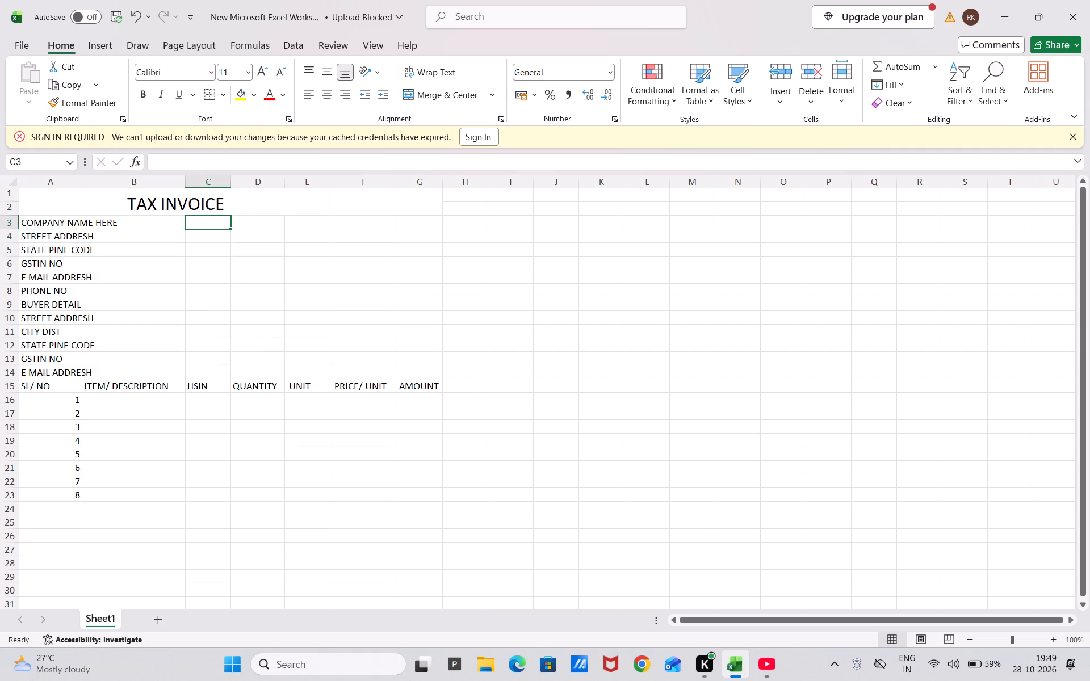
left_click(358, 200)
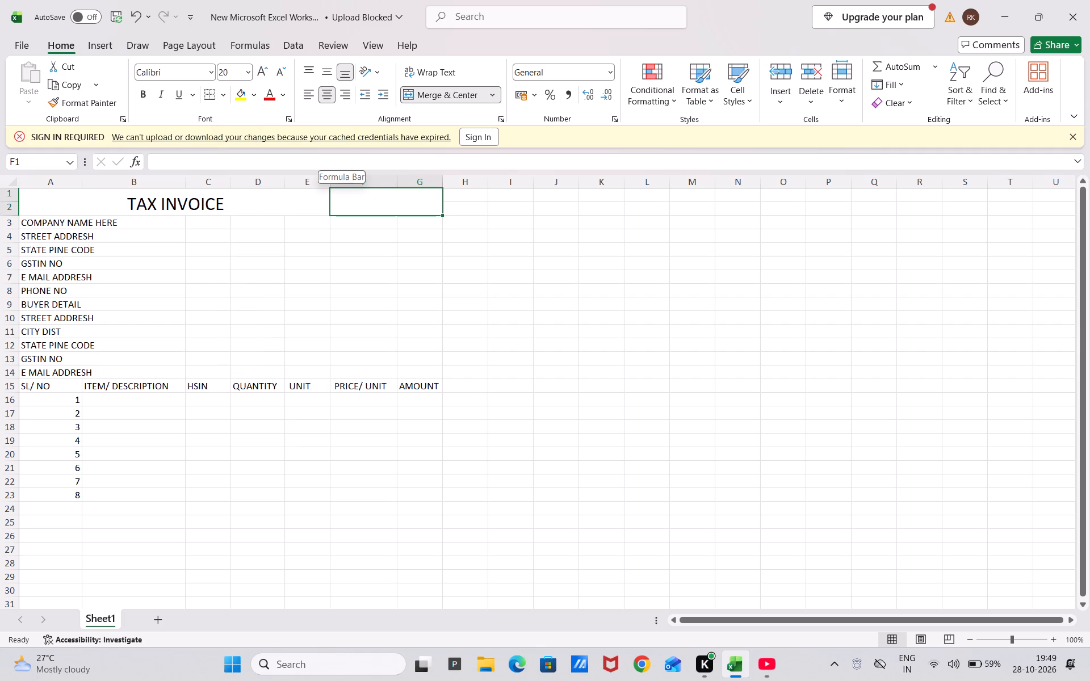
type("LOGO")
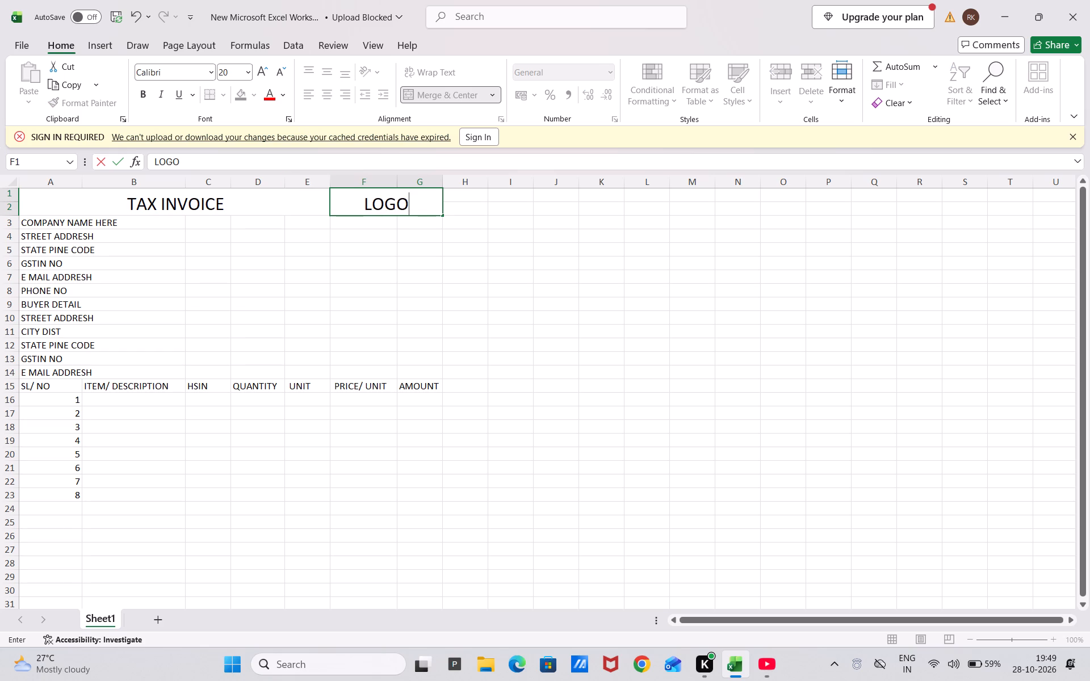
left_click(211, 229)
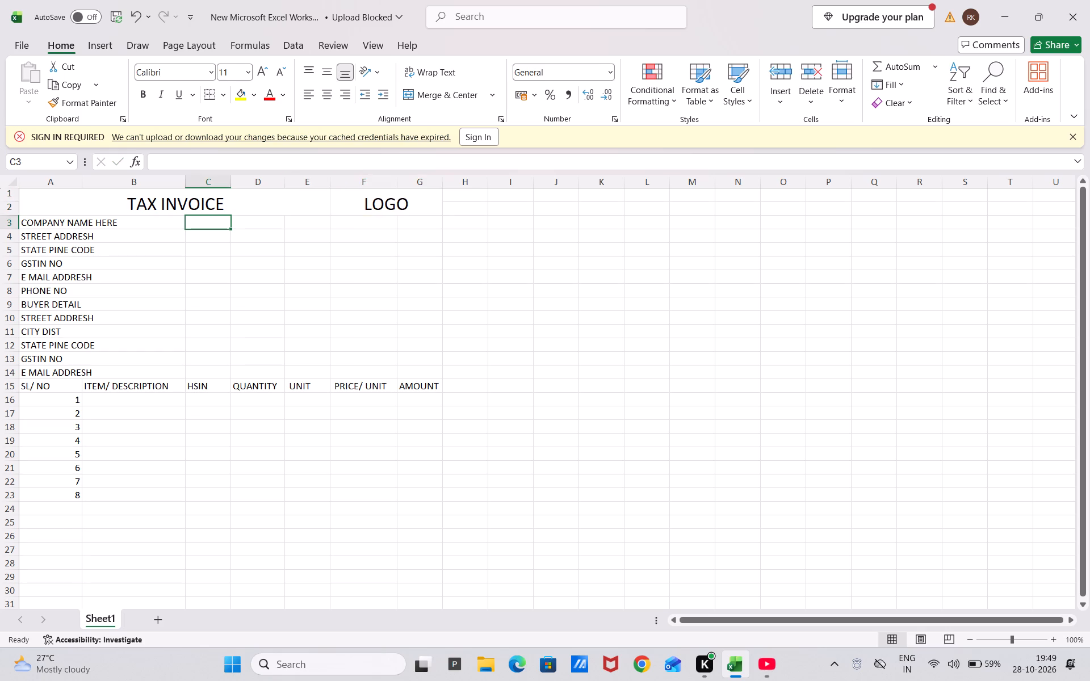
Merge and centre the empty range C3:D14 beside the company and buyer details.
left_click_drag(211, 229, 253, 228)
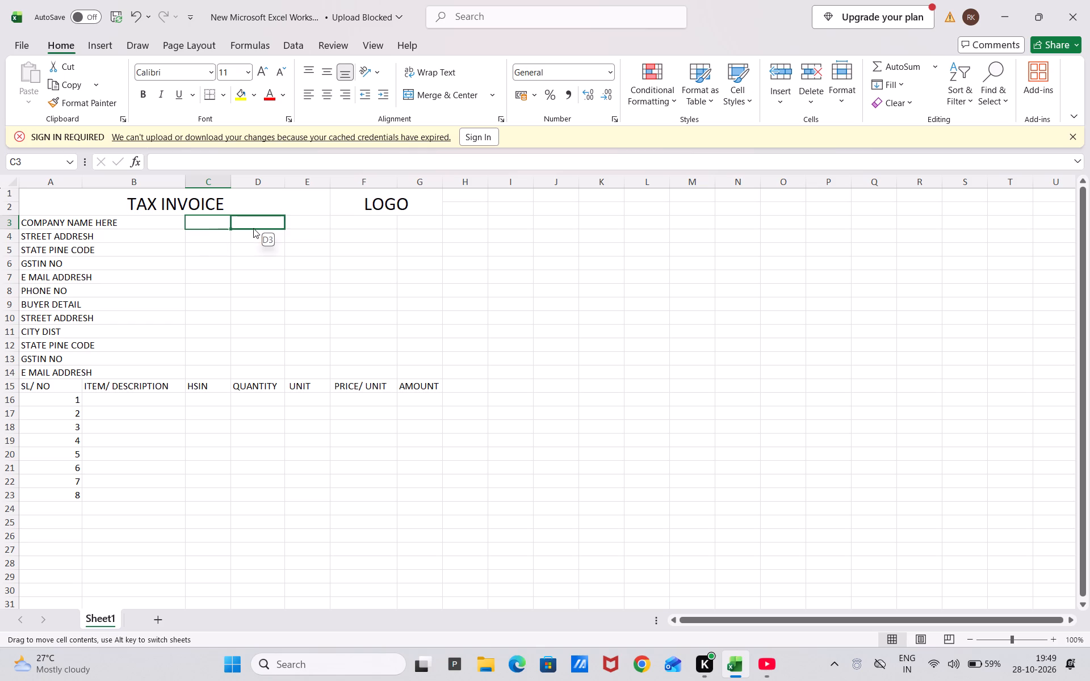
left_click_drag(253, 228, 252, 246)
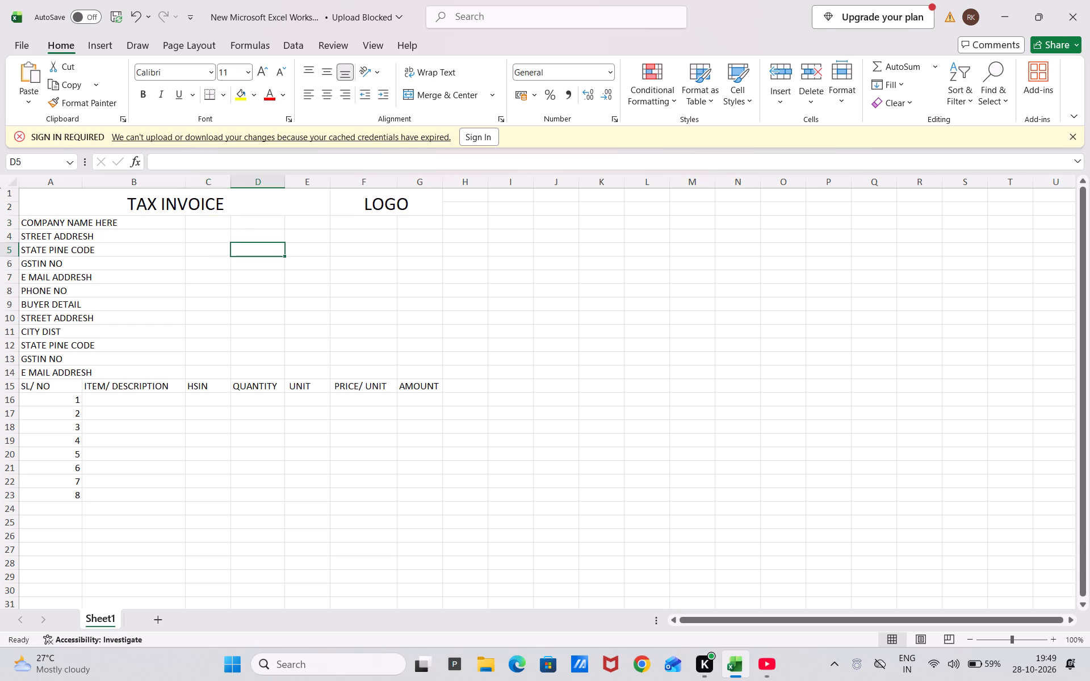
left_click(208, 216)
key("shift+Right")
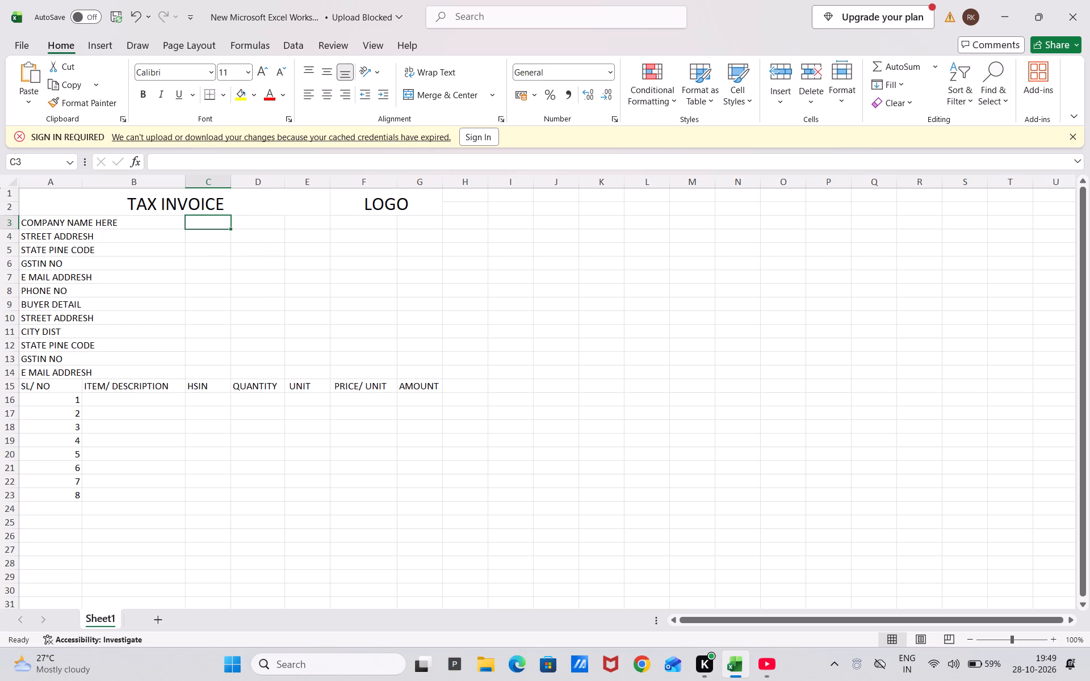
key("shift+Down")
key("shift+Down")
key("shift+Down")
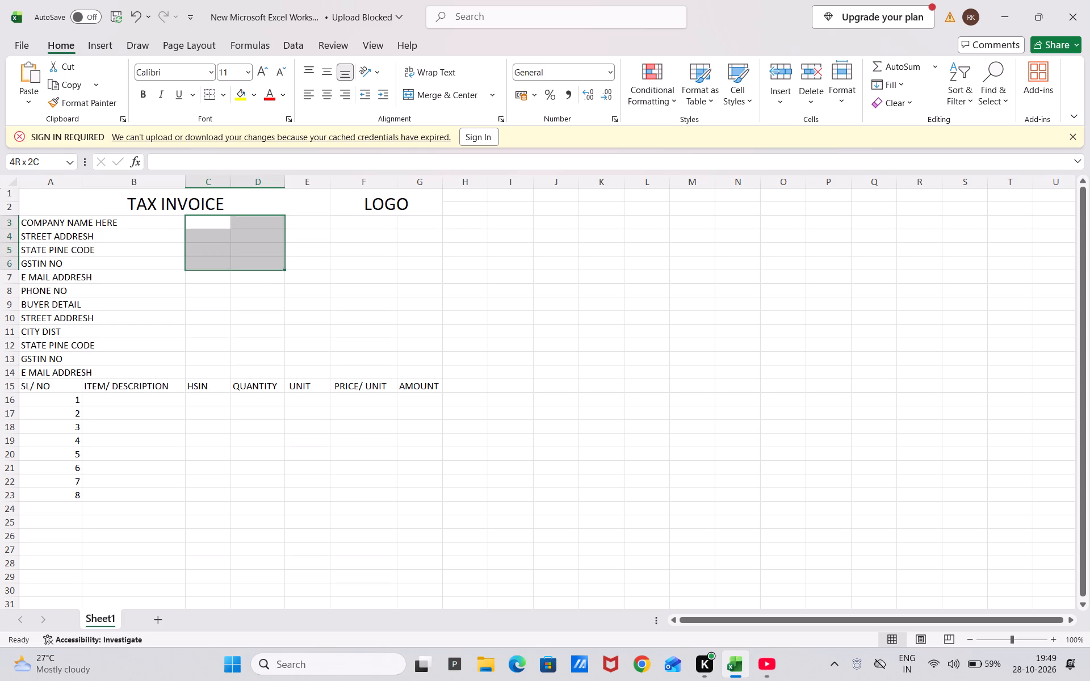
key("shift+Down")
key("shift+Down")
key("shift+Down")
key("shift+Down")
key("shift+Down")
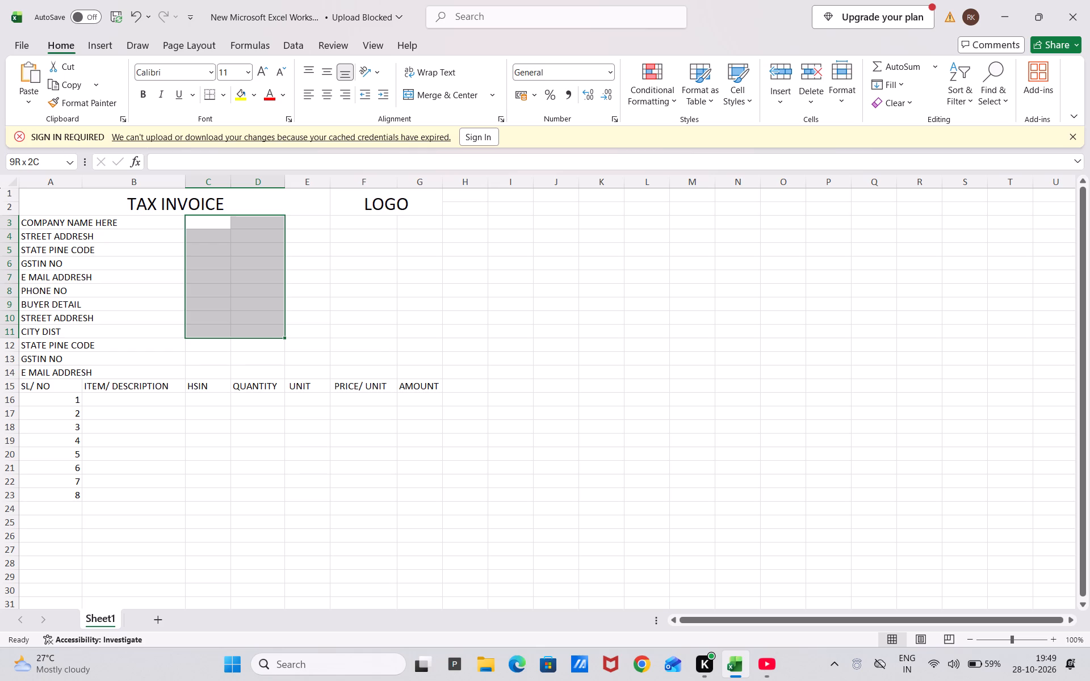
key("shift+Down")
key("shift+Down")
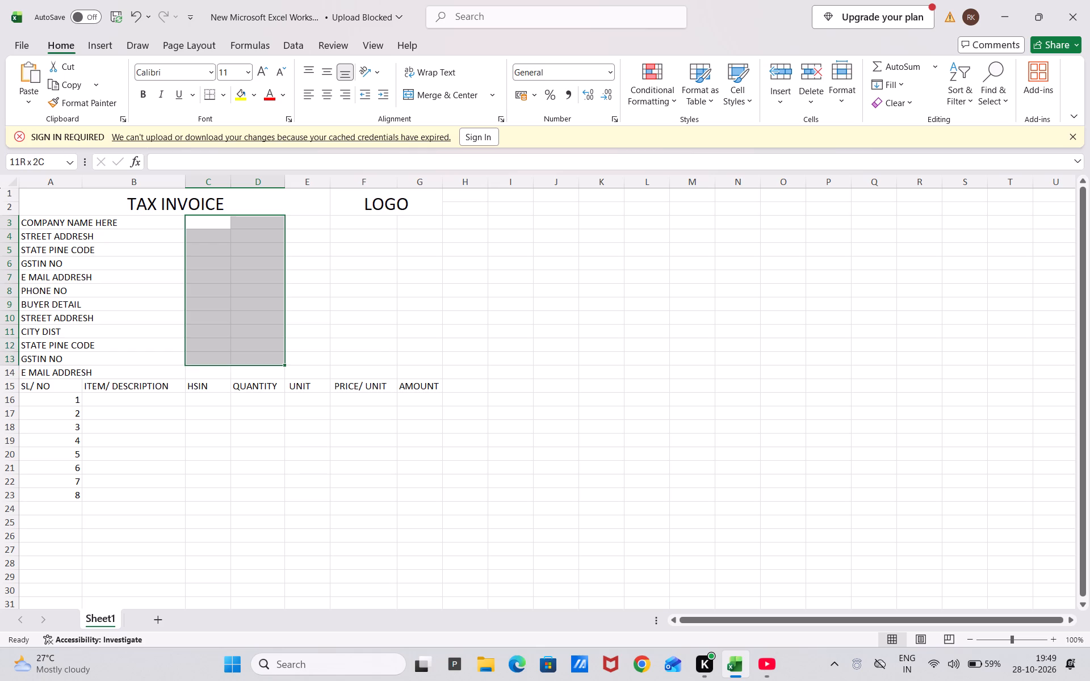
key("shift+Down")
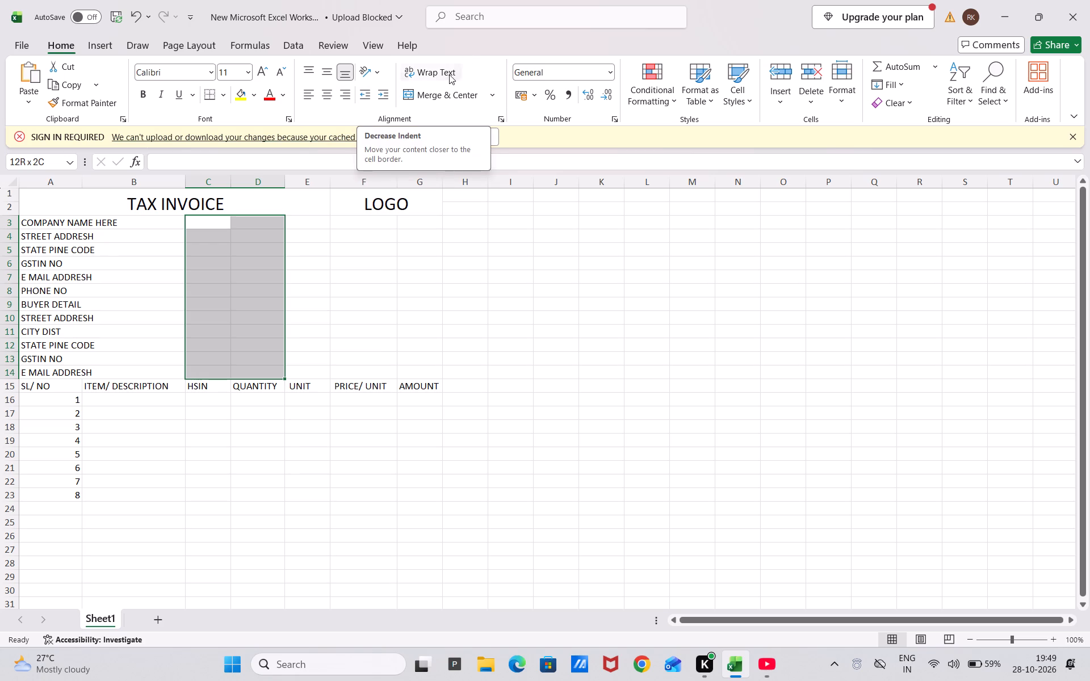
left_click(437, 95)
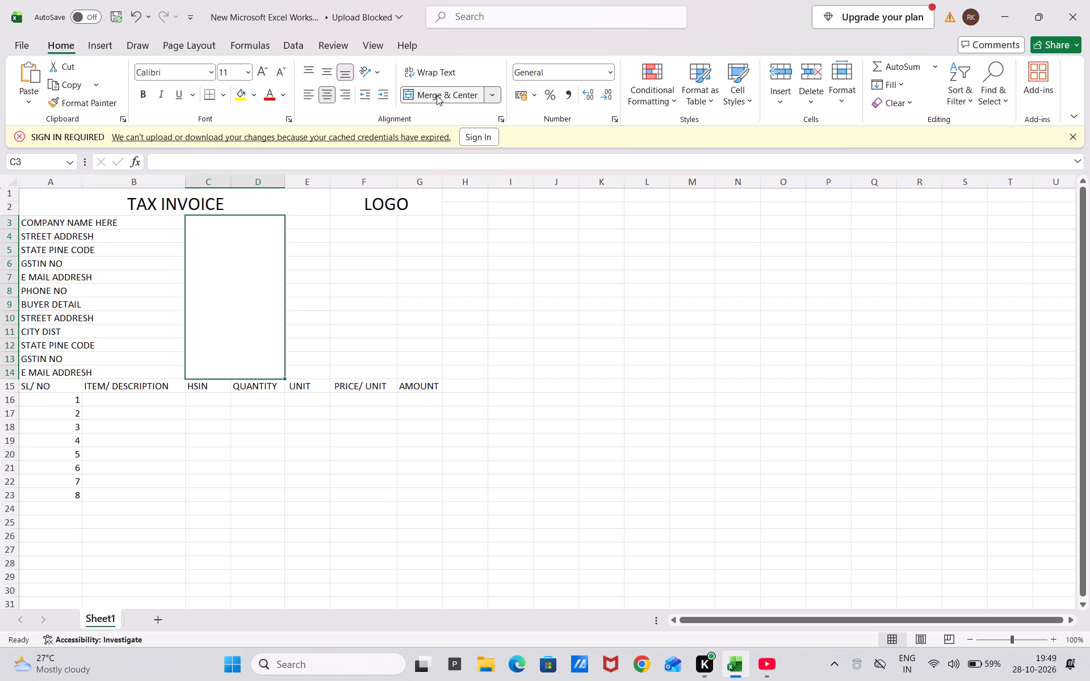
Enter "INVOICE" at font size 16 in the merged cell C3:D14.
left_click(195, 230)
key("space")
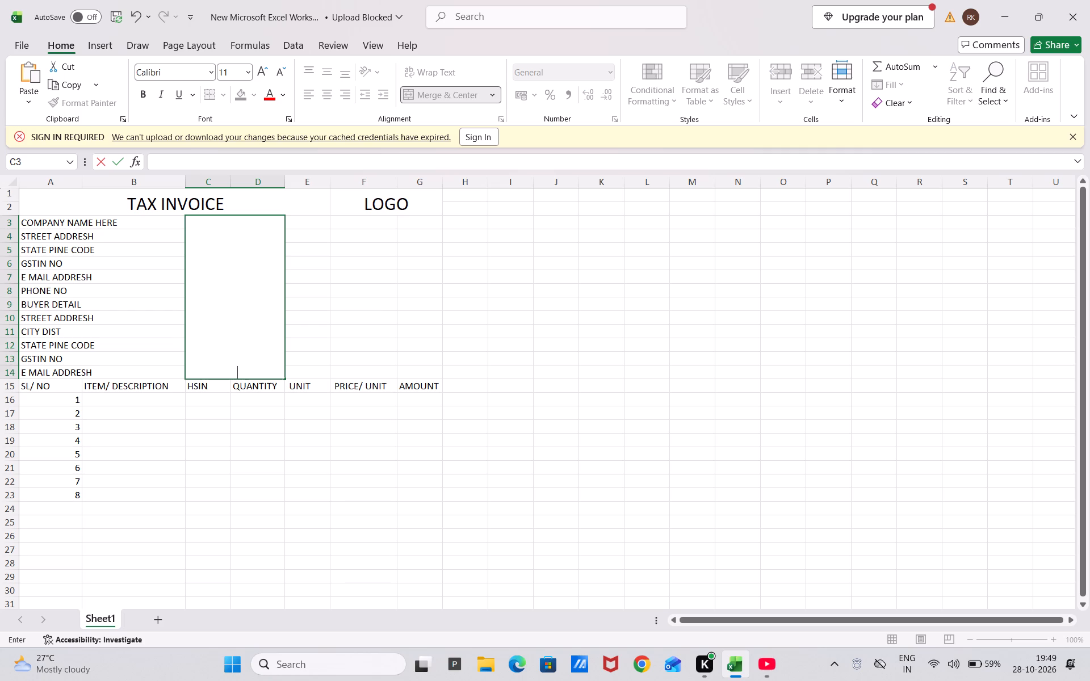
key("BackSpace")
key("BackSpace")
left_click(249, 76)
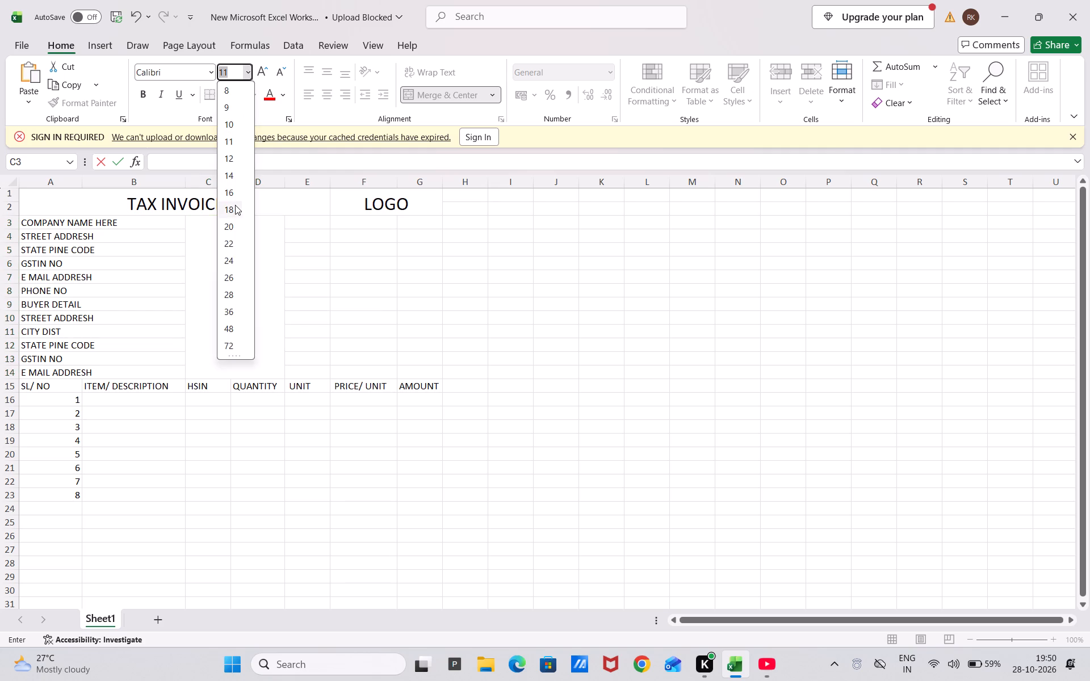
left_click(235, 196)
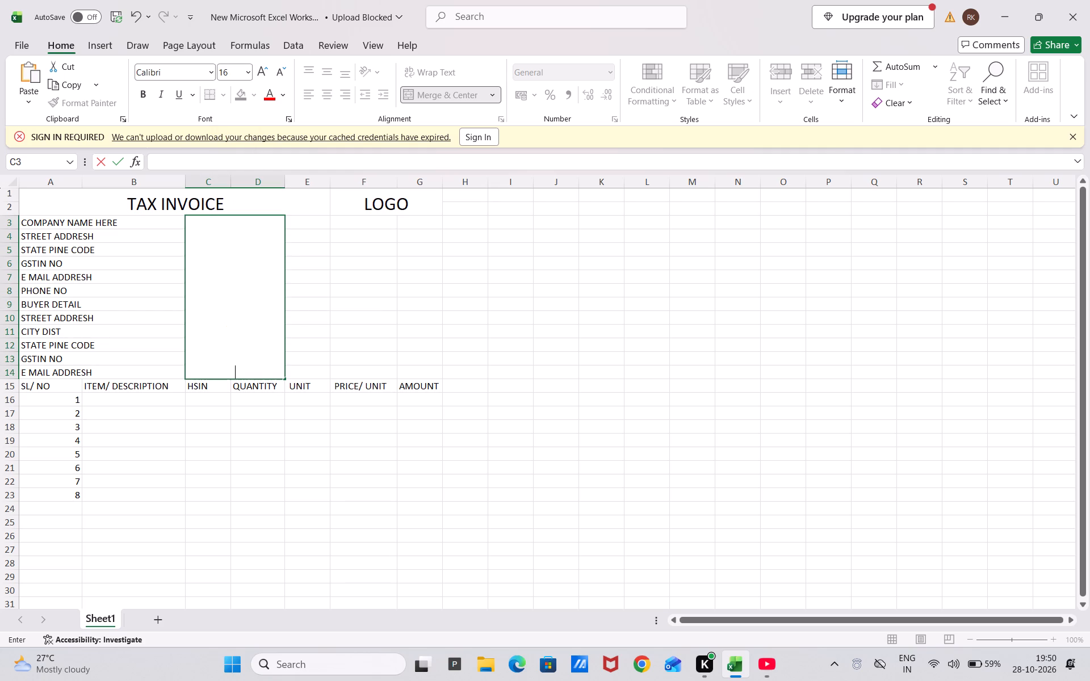
type("IN")
type("VO")
key("i")
key("c")
key("e")
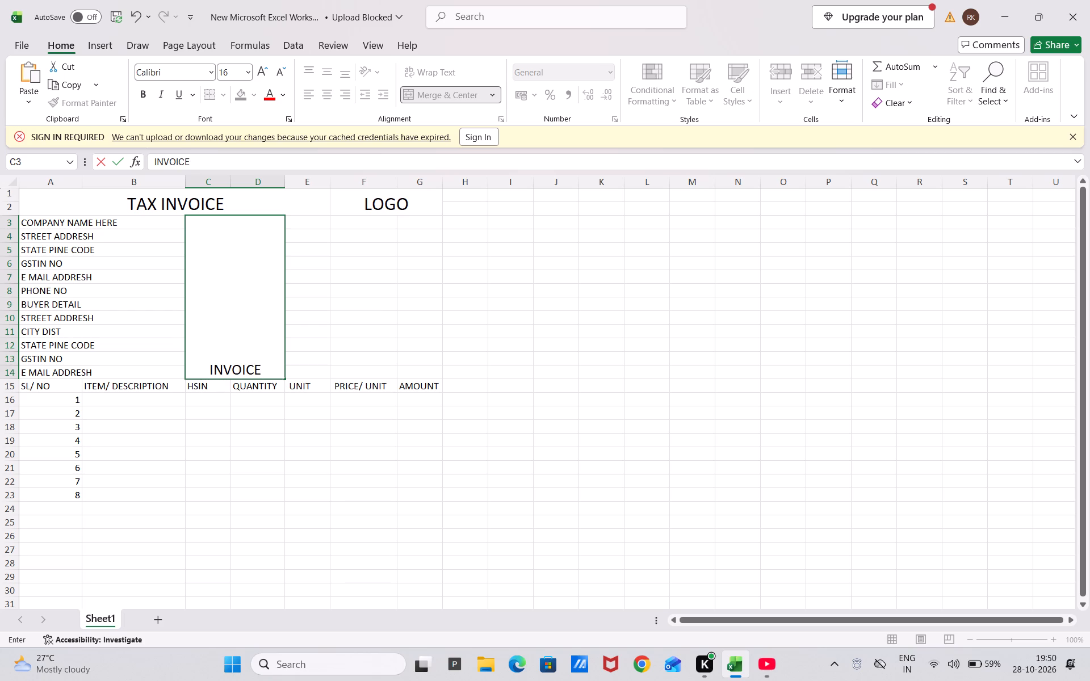
key("Return")
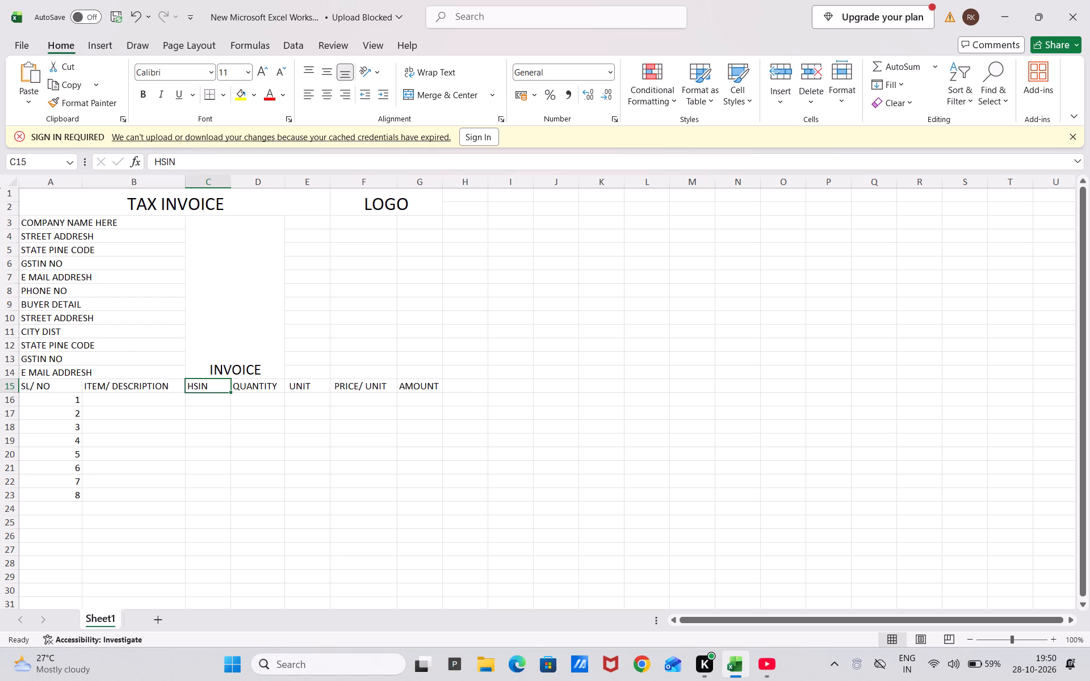
Delete the "INVOICE" text from the merged cell C3:D14 and unmerge that range.
left_click(253, 371)
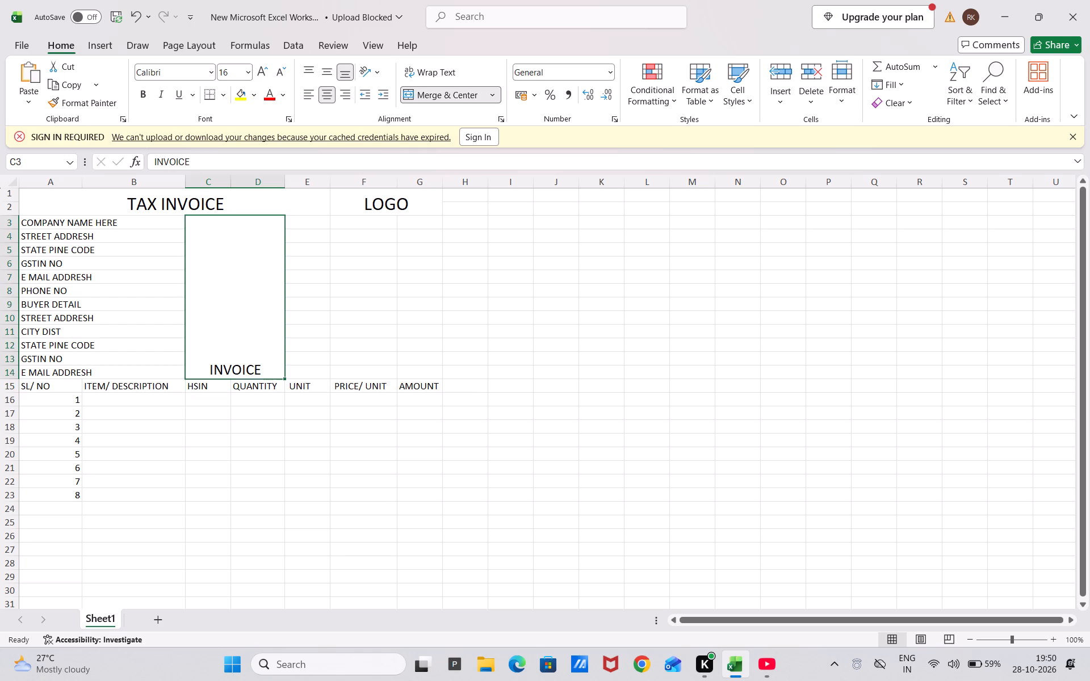
key("BackSpace")
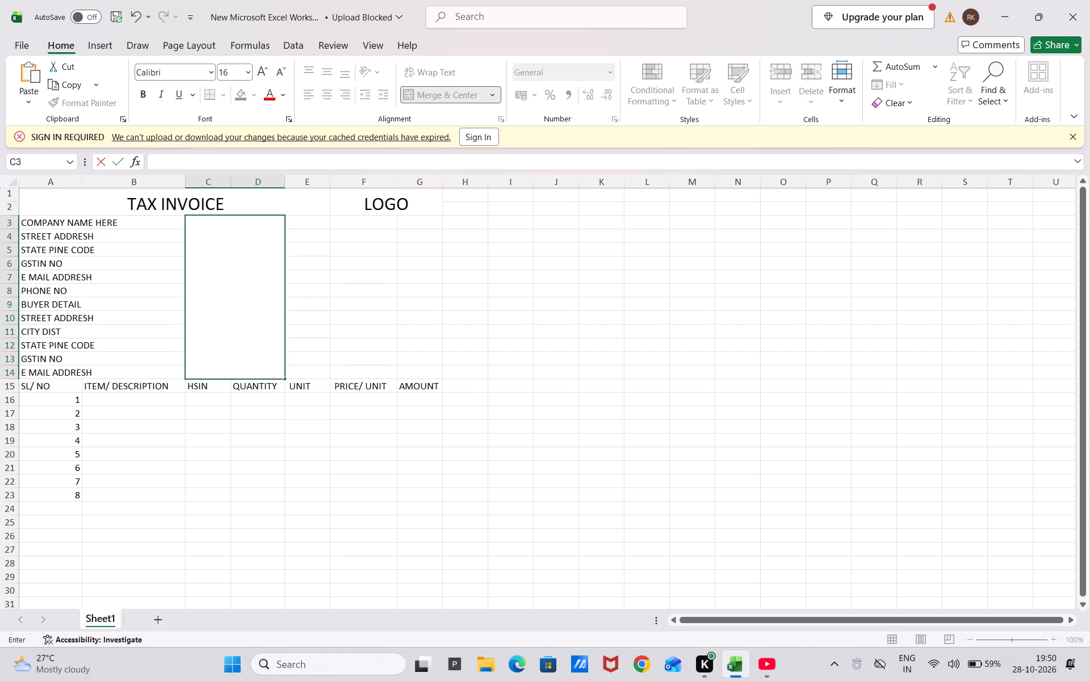
key("Up")
key("Up")
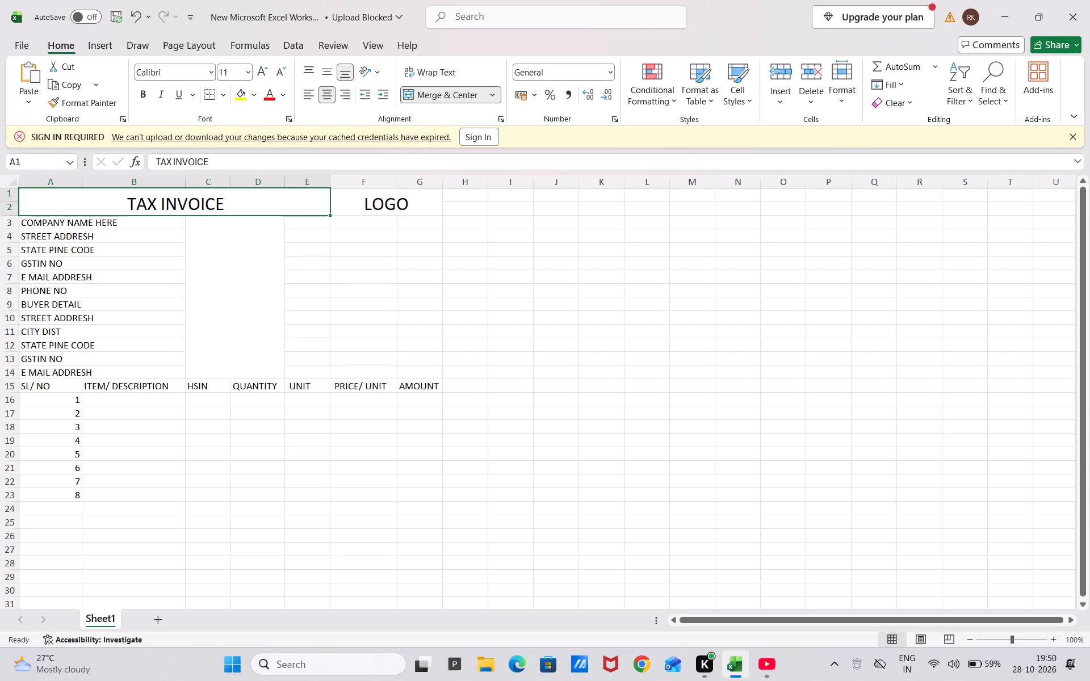
key("Down")
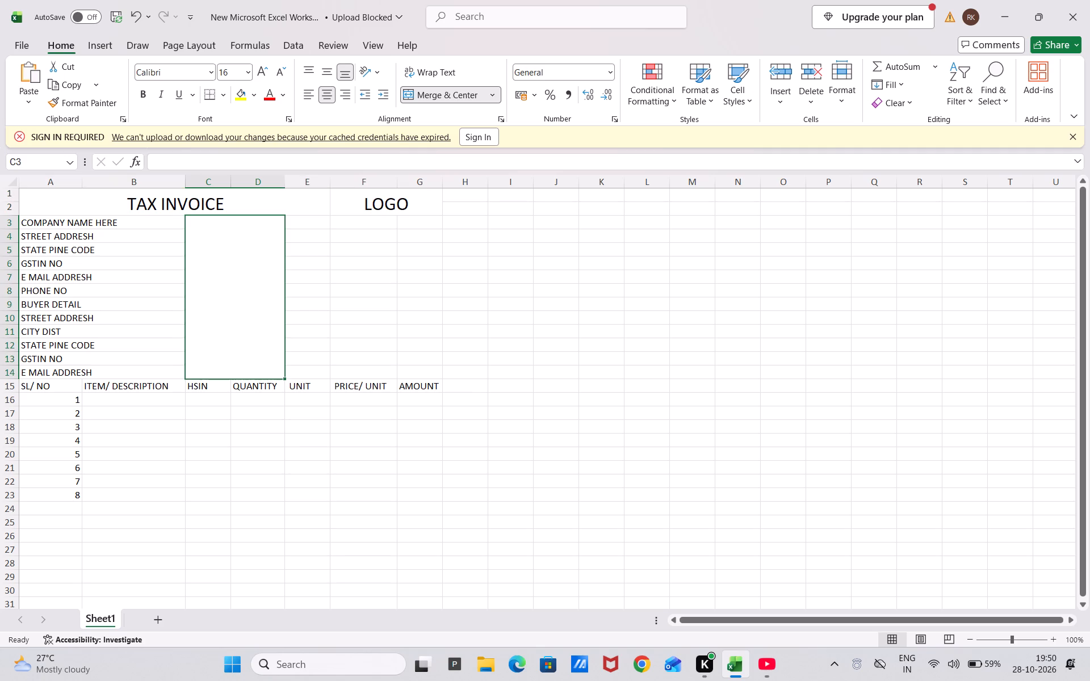
left_click(432, 93)
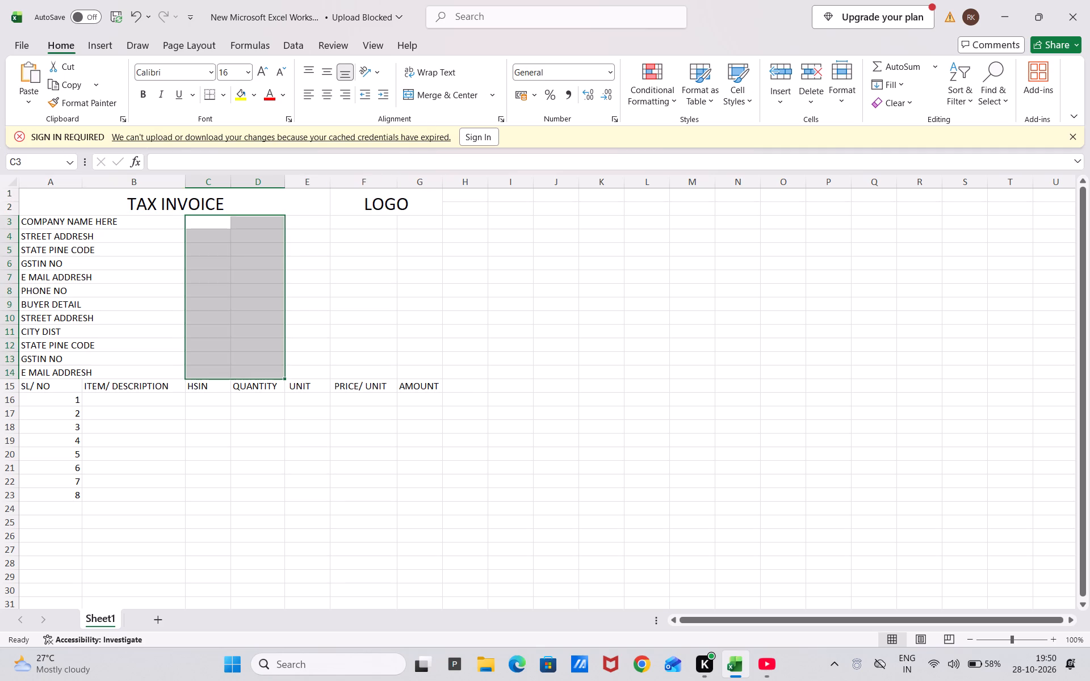
left_click(335, 249)
Merge and centre columns C and D separately in rows 3, 4 and 5 (C3:D3, C4:D4 and C5:D5).
left_click(208, 221)
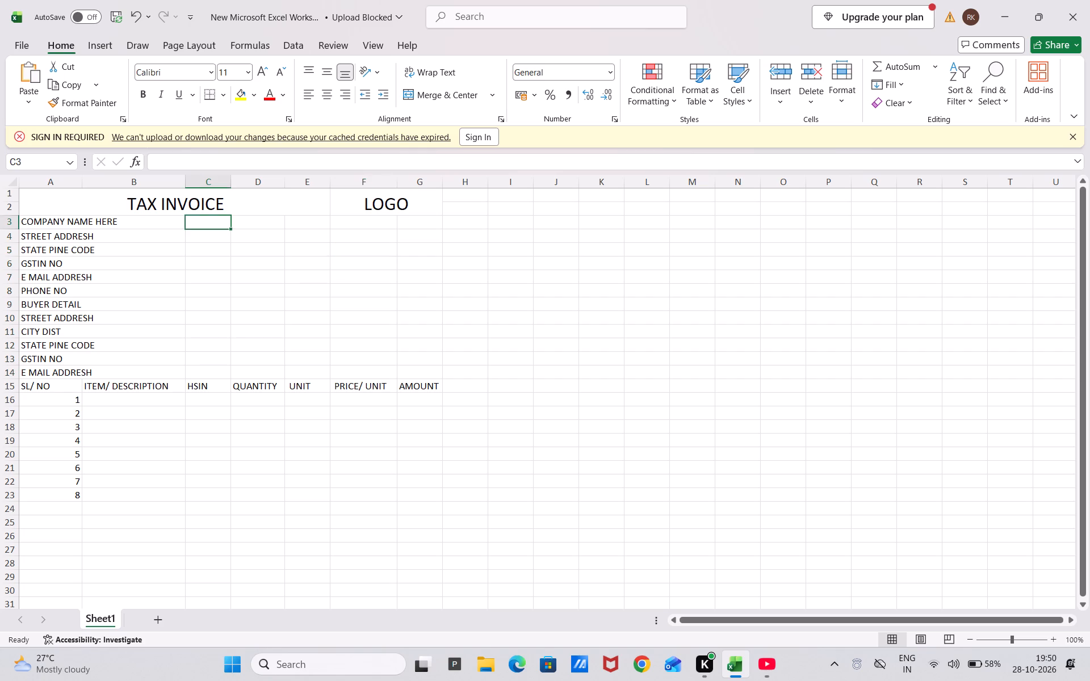
left_click_drag(208, 221, 248, 225)
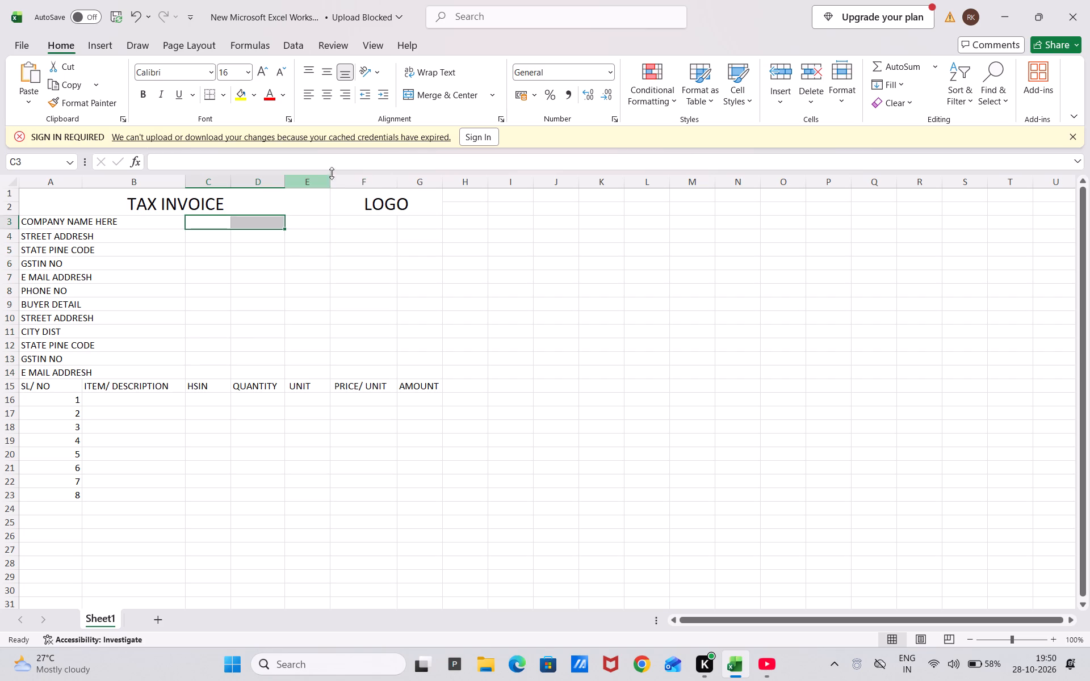
left_click(445, 94)
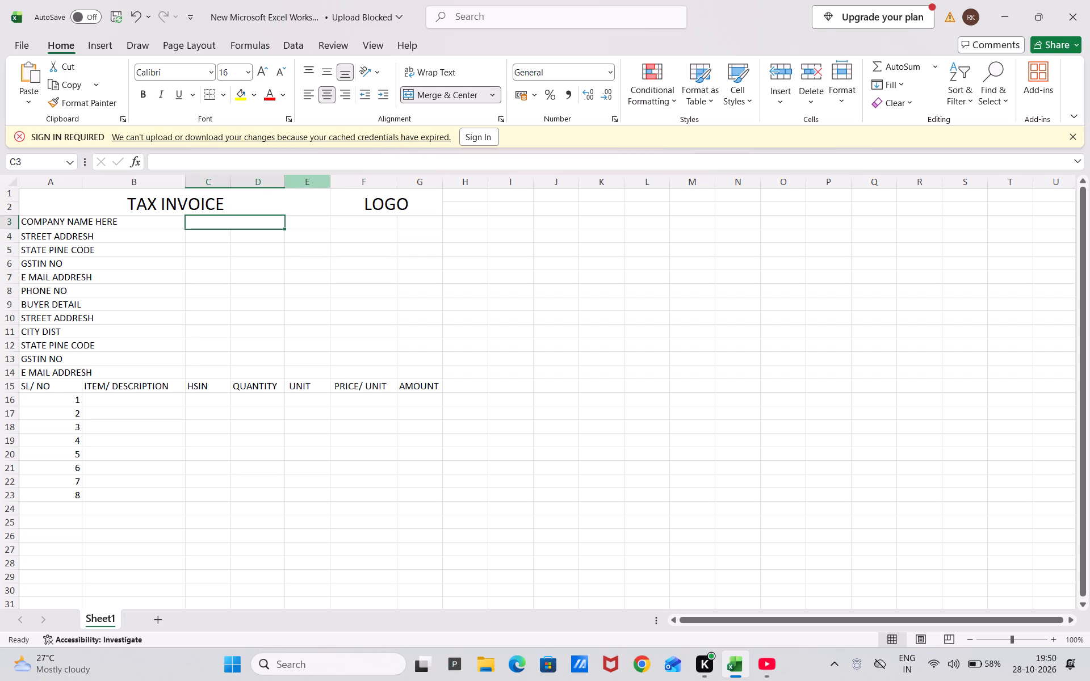
left_click(216, 238)
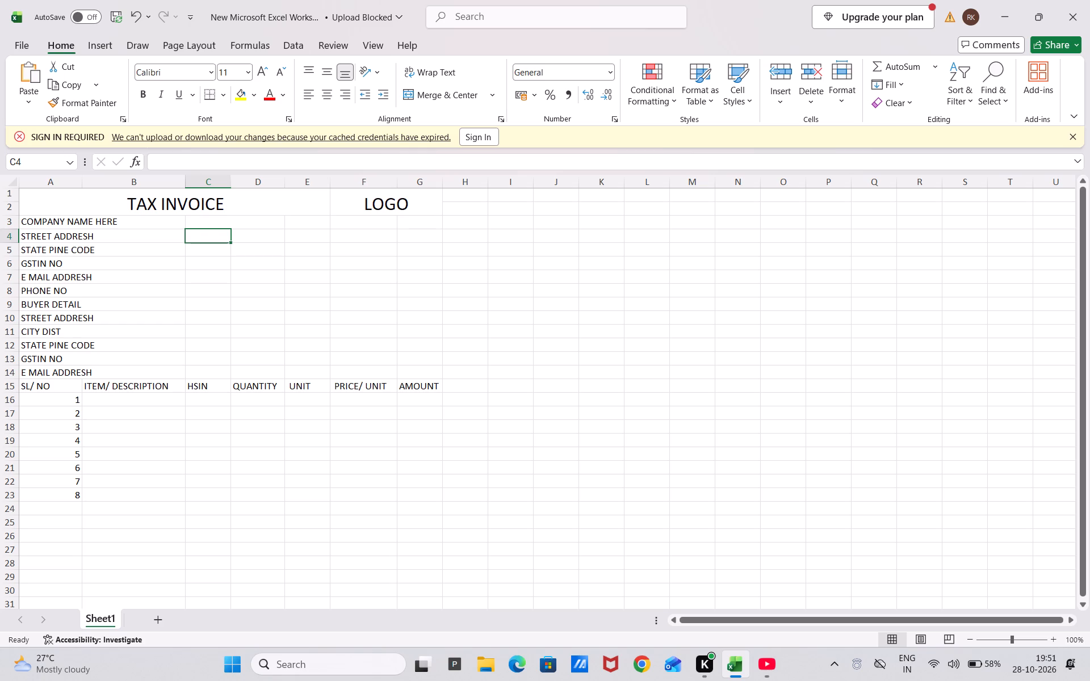
key("shift+Right")
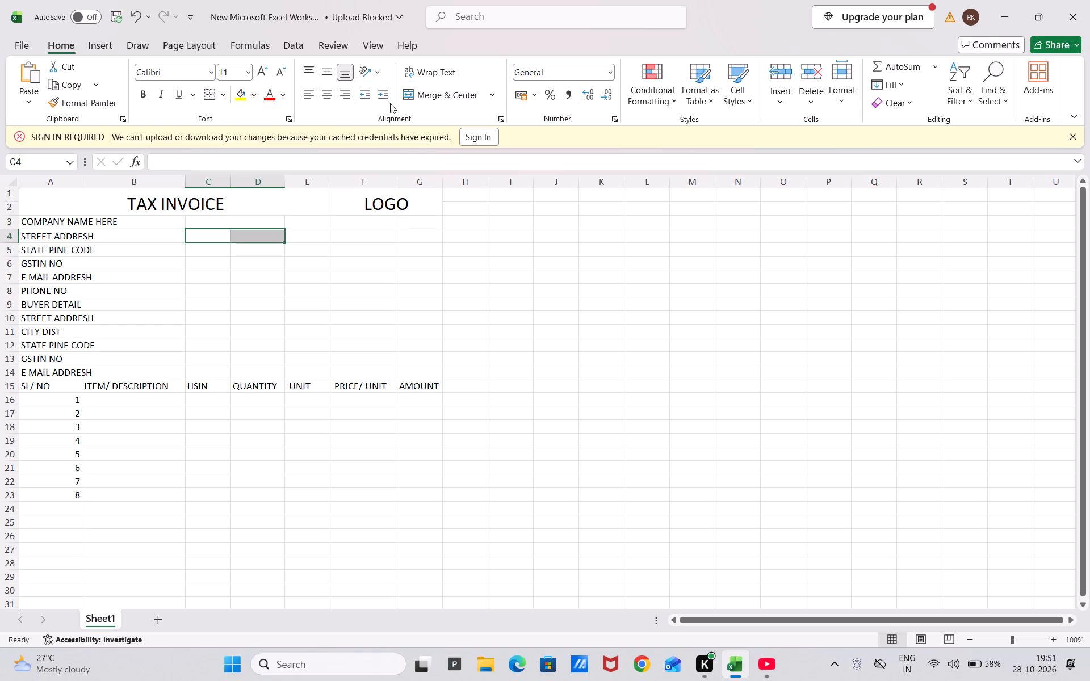
left_click(439, 91)
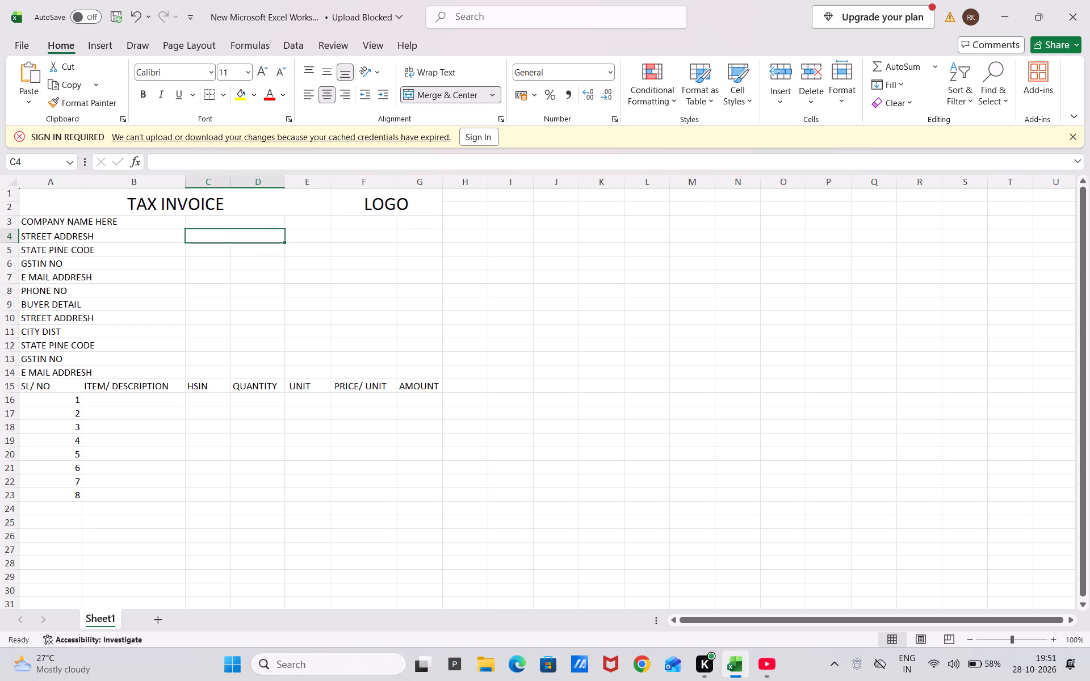
left_click(206, 251)
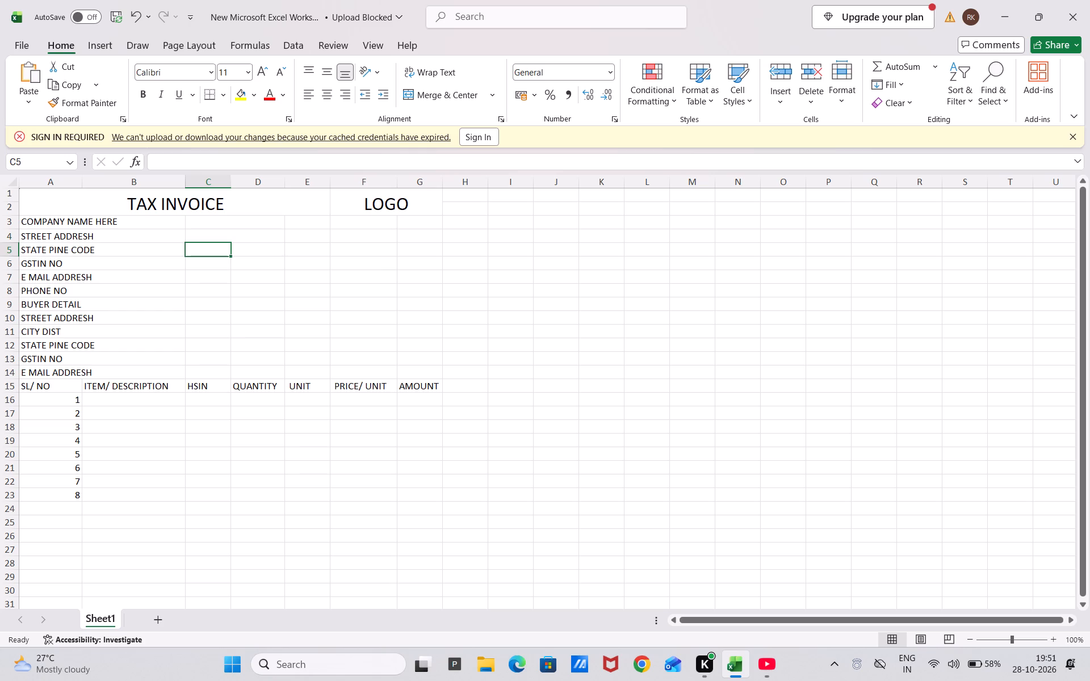
key("shift+Right")
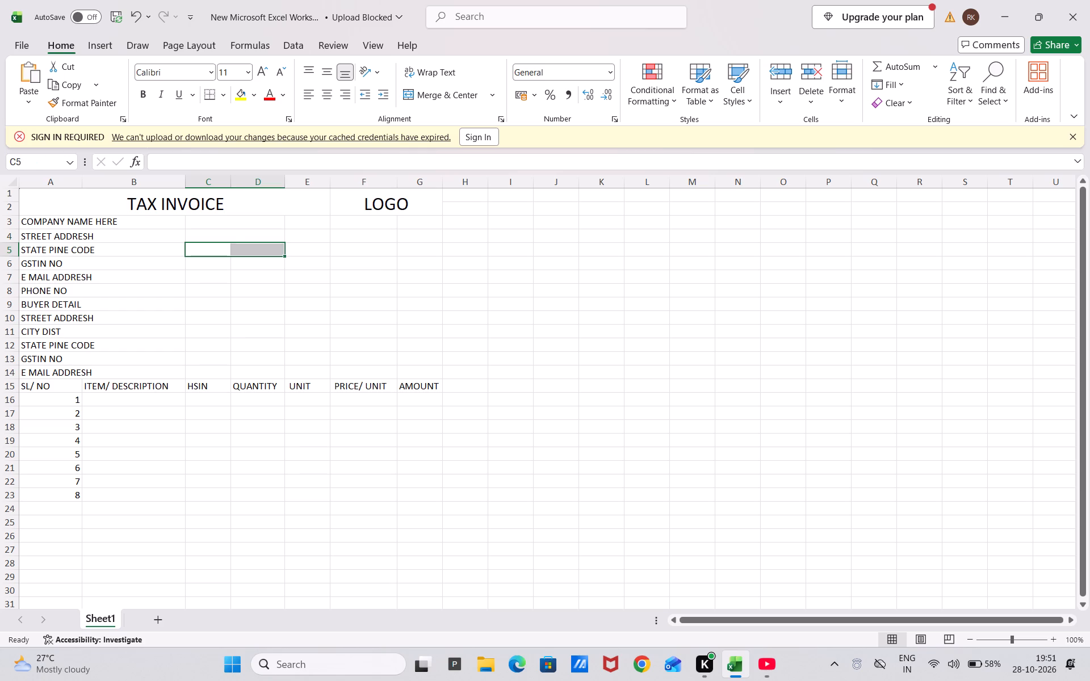
left_click(440, 94)
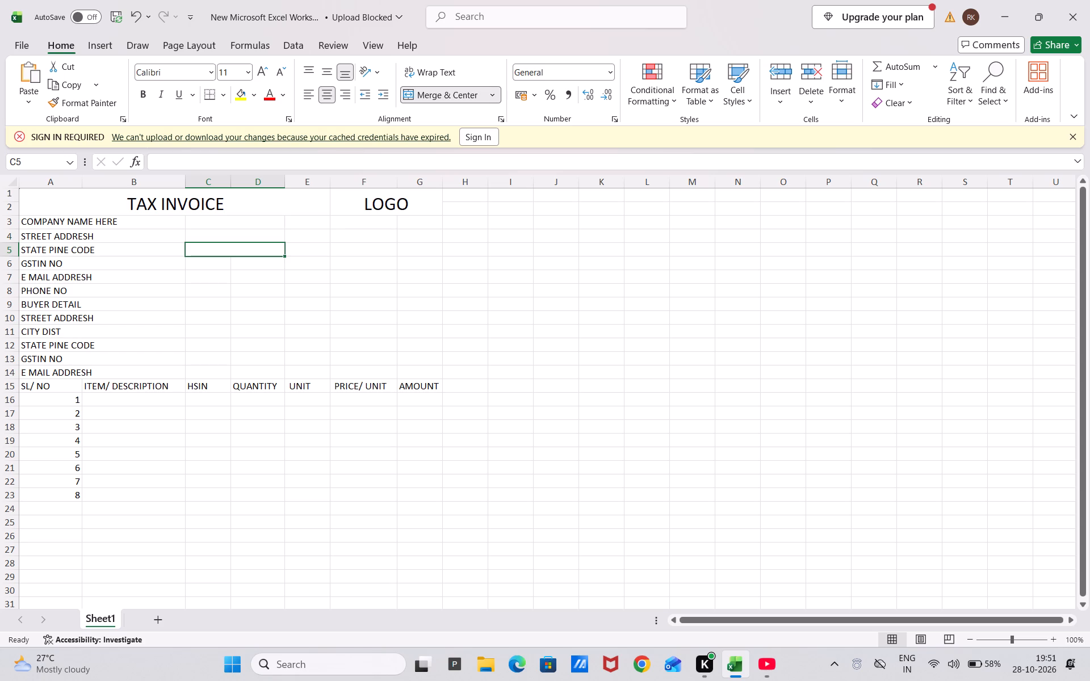
Merge and centre columns C and D separately in rows 6, 7 and 8 (C6:D6, C7:D7 and C8:D8).
left_click(221, 259)
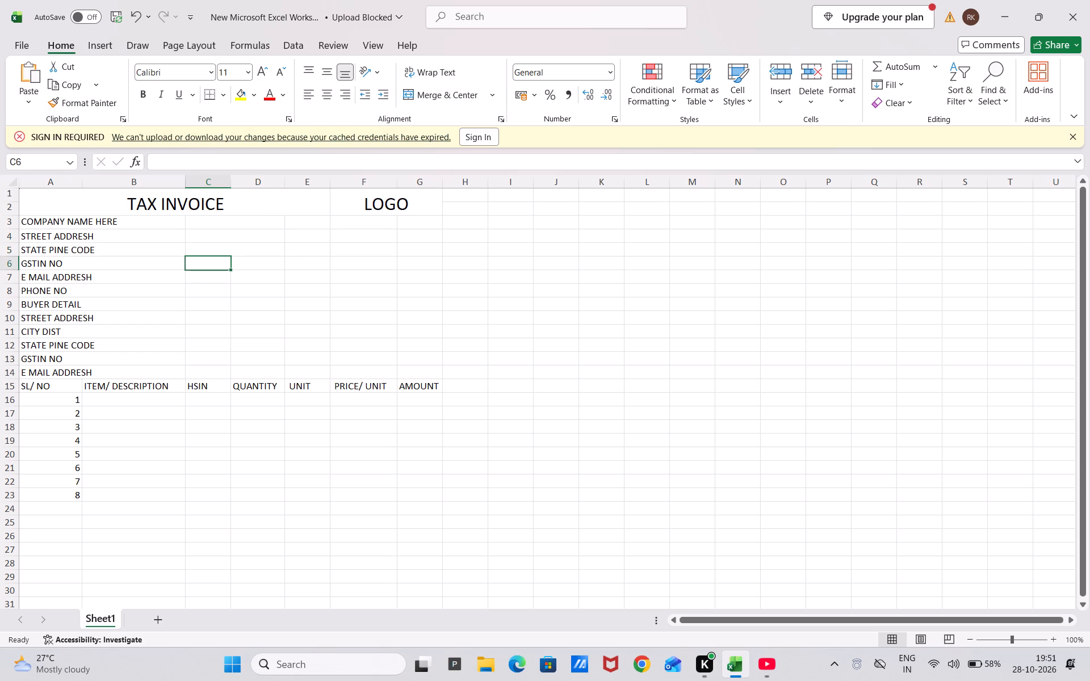
key("shift+Right")
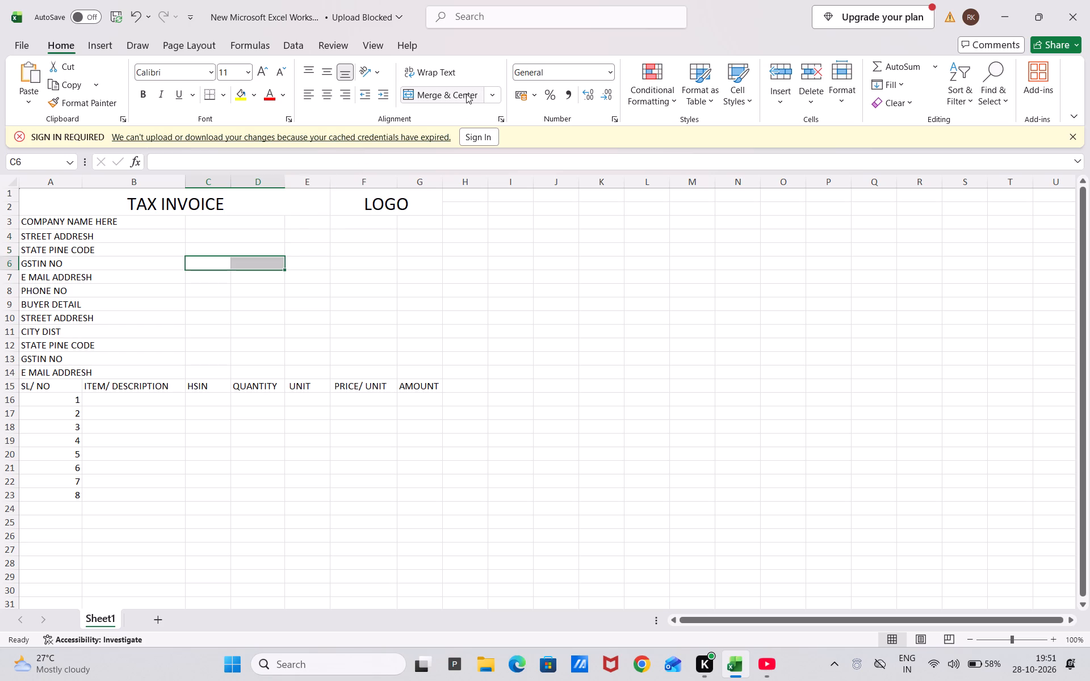
left_click(466, 93)
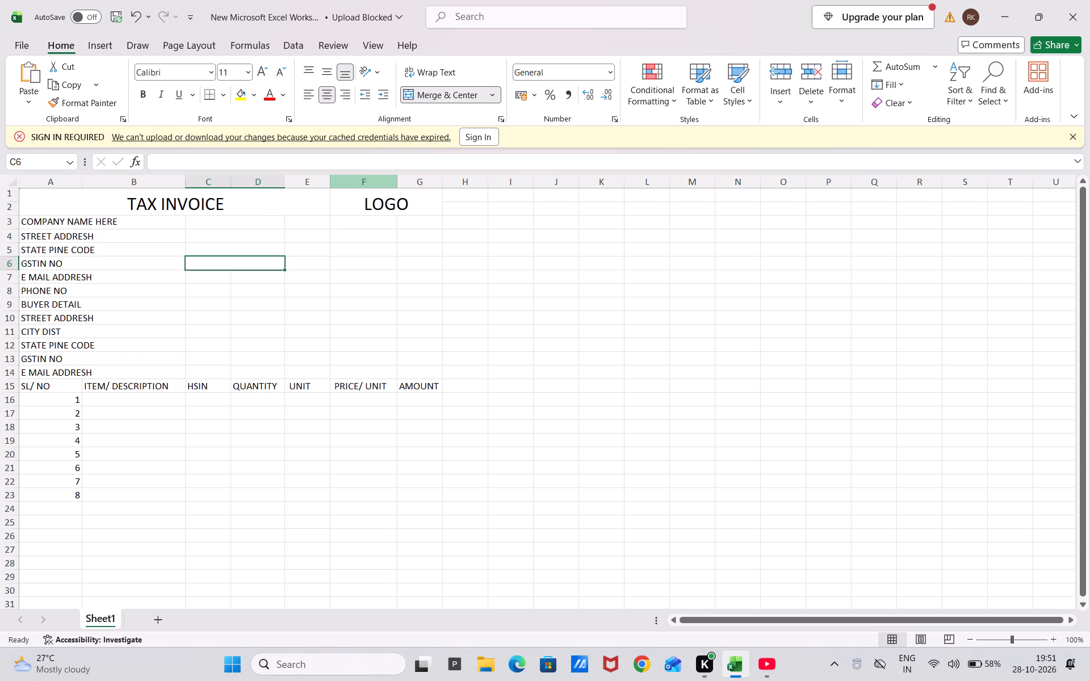
left_click(203, 276)
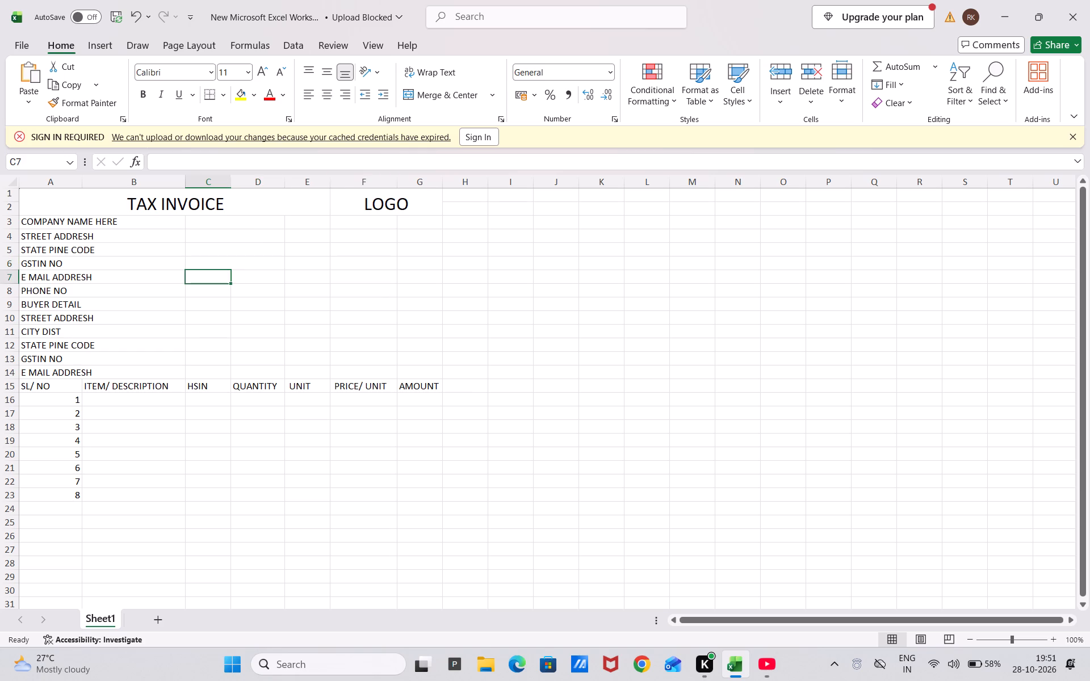
key("shift+Right")
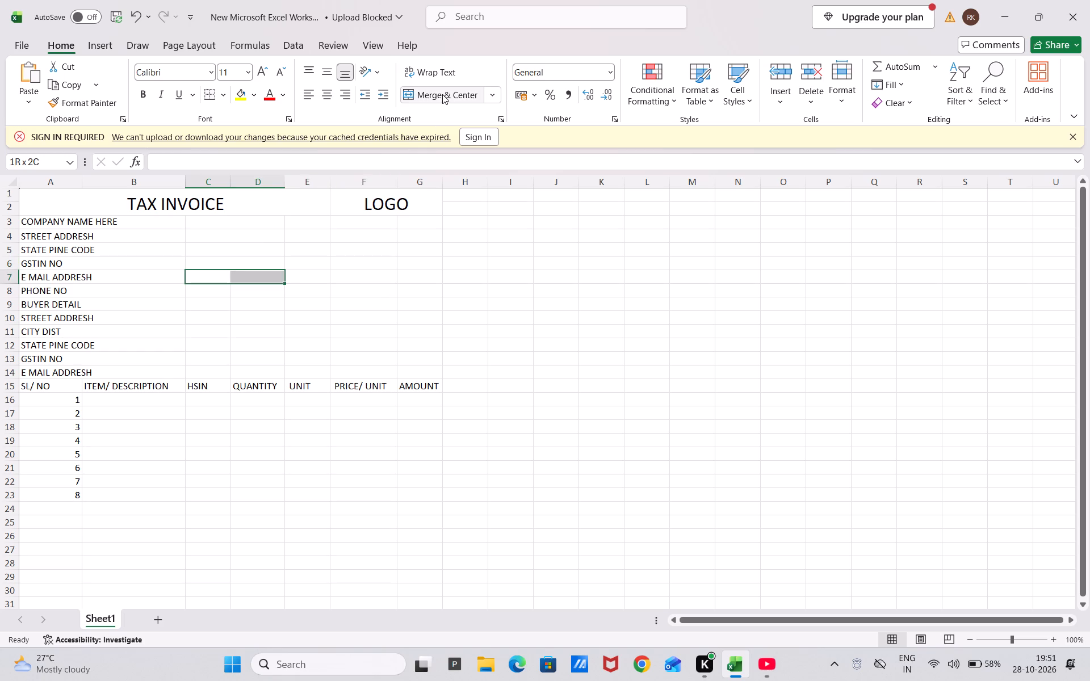
left_click(442, 94)
key("Down")
key("shift+Right")
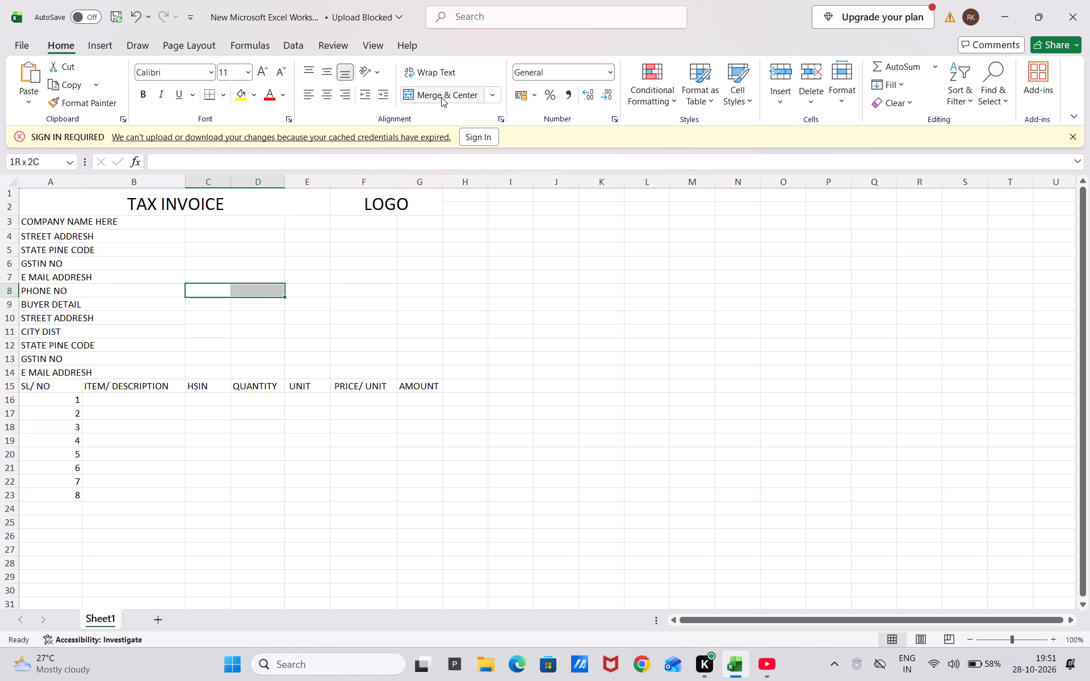
left_click(441, 97)
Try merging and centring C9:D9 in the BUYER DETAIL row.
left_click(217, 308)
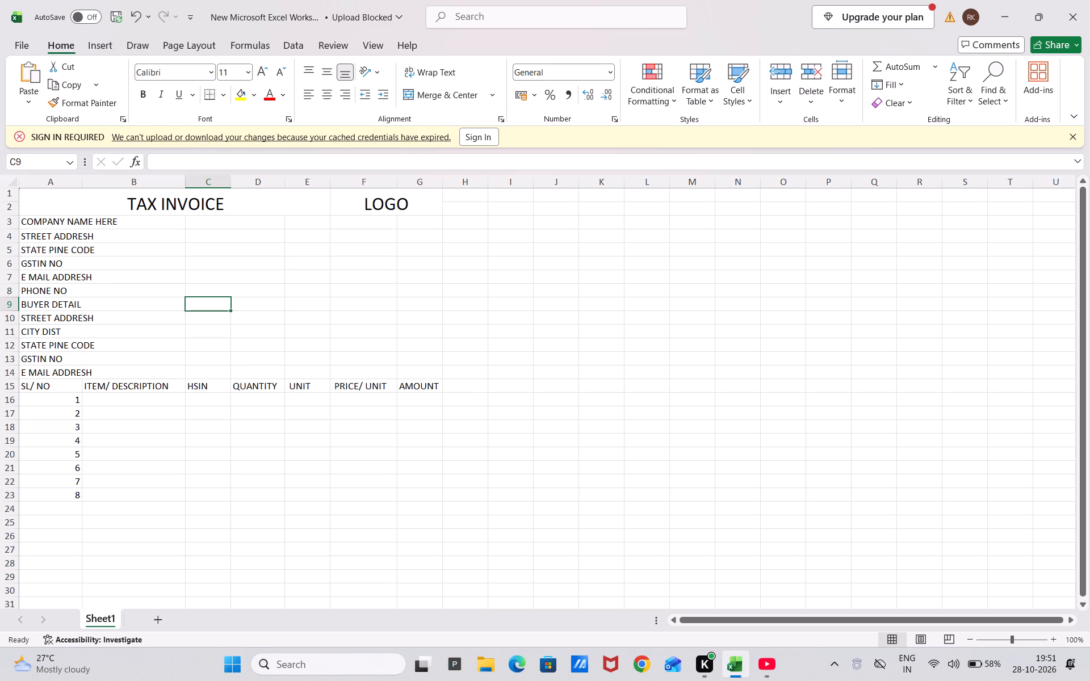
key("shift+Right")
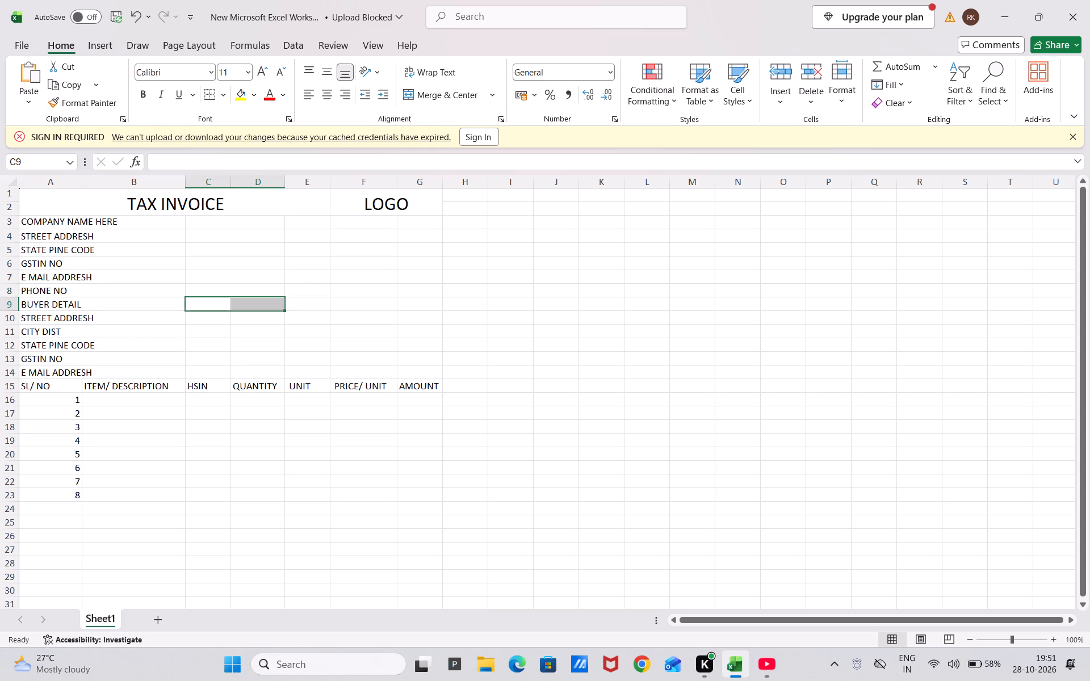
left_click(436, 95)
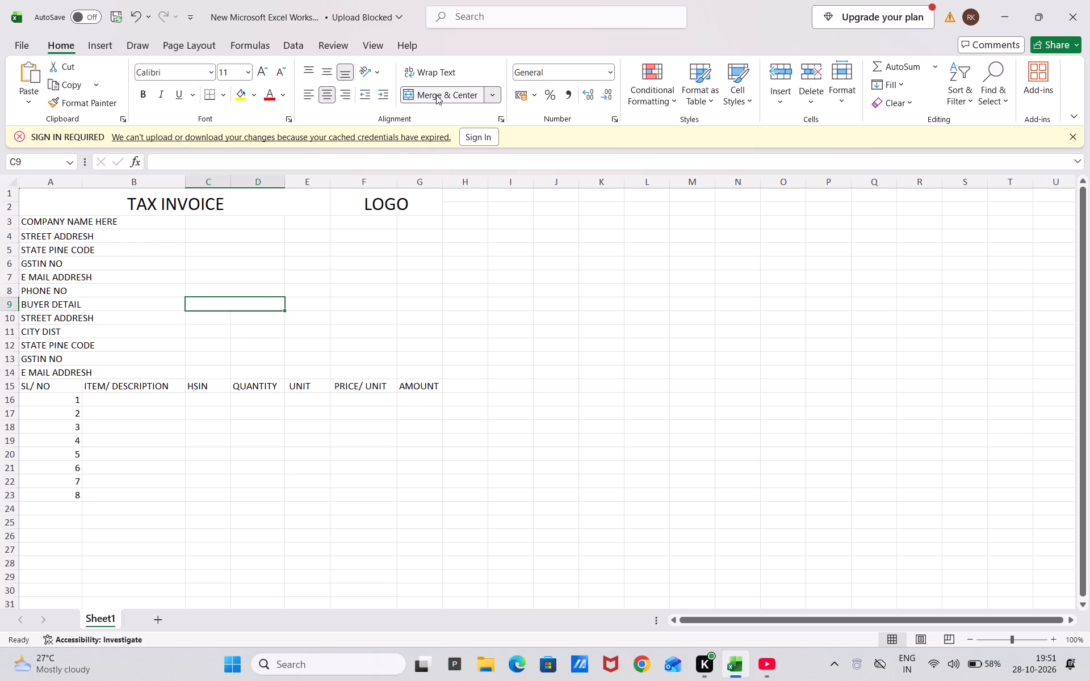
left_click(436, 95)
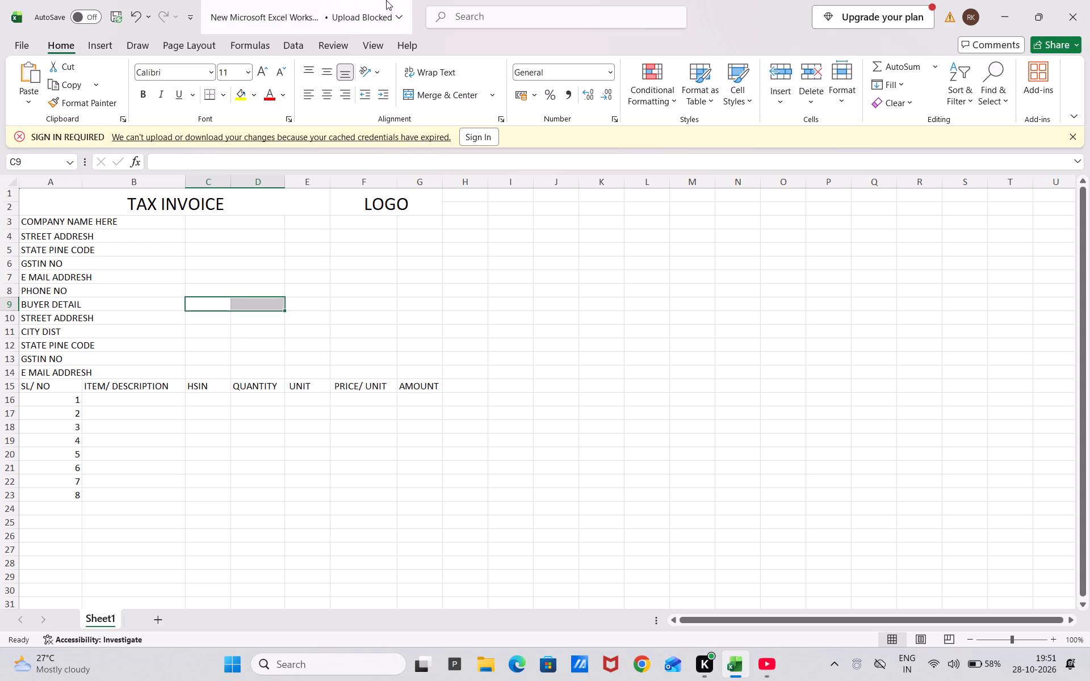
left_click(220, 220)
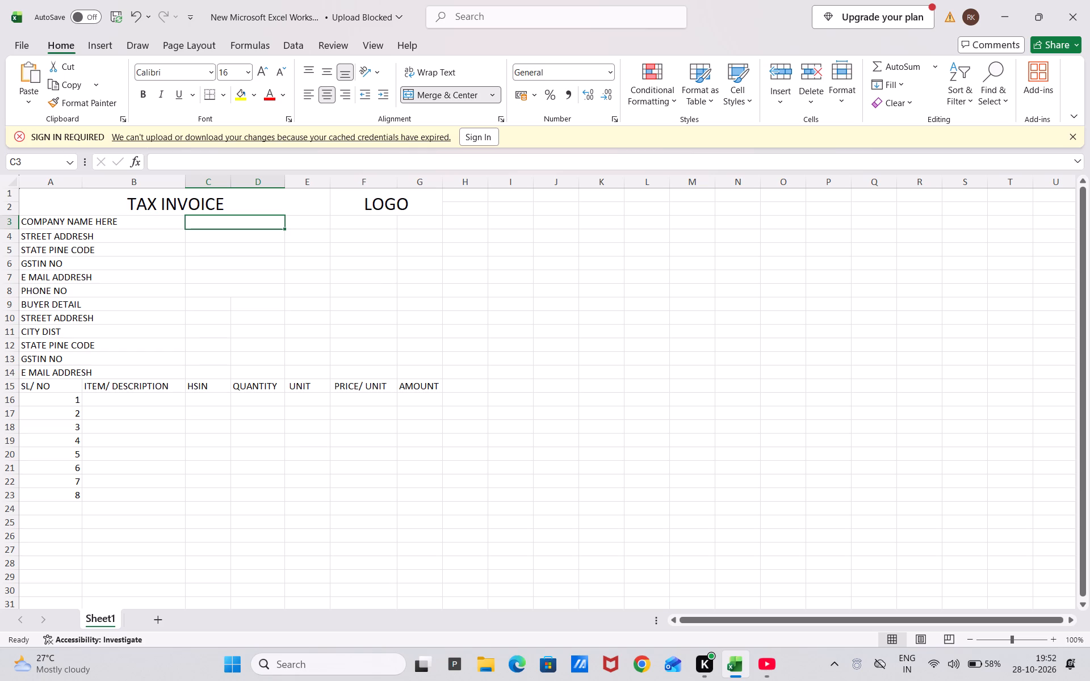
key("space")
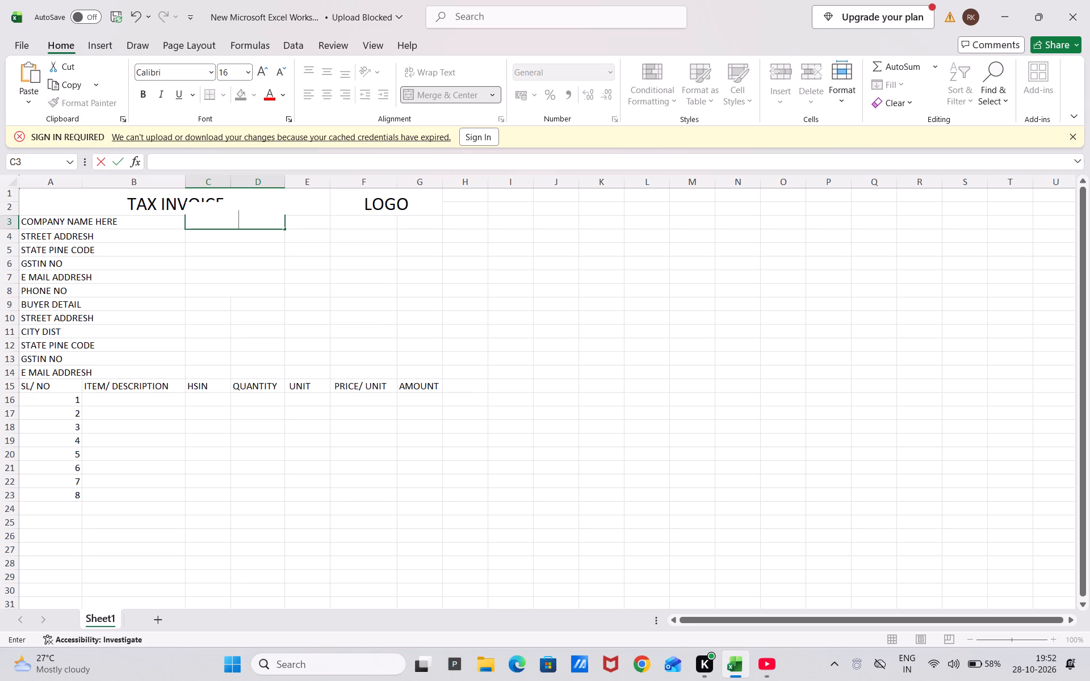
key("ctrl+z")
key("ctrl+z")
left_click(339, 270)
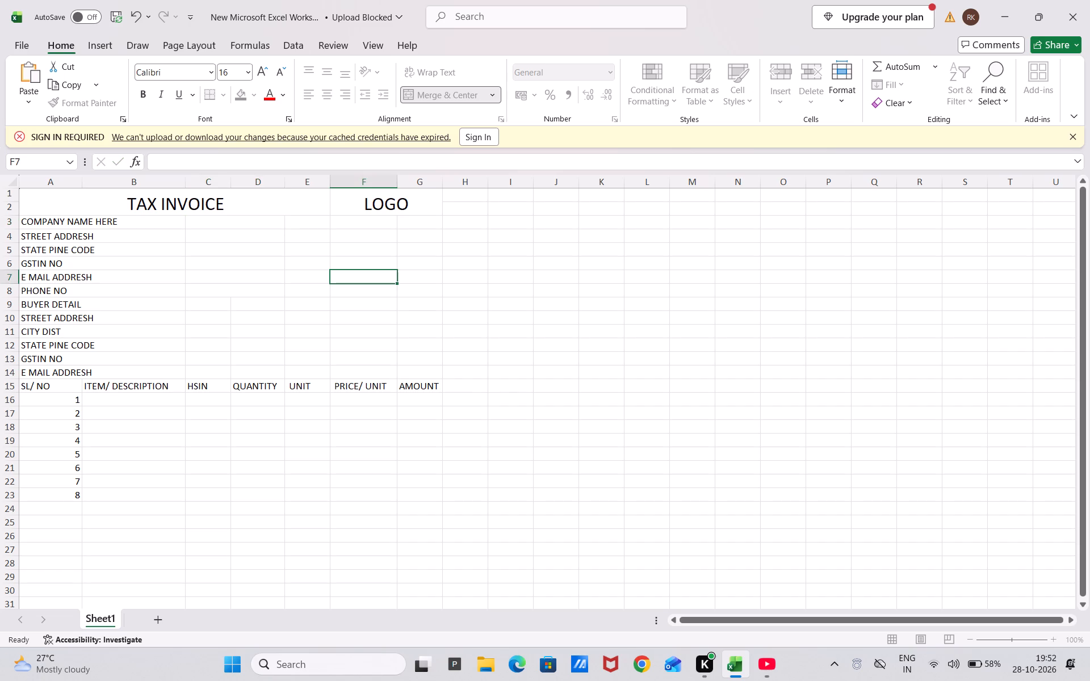
Set the font size of the empty merged cell C3:D3 to 14.
left_click(220, 223)
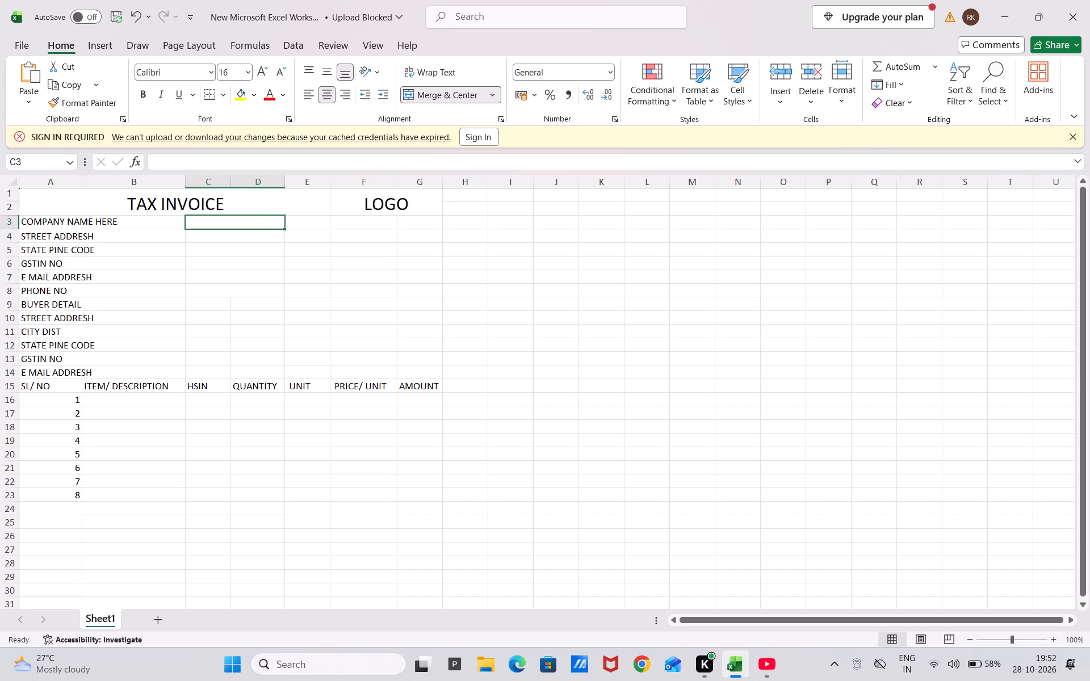
left_click(247, 72)
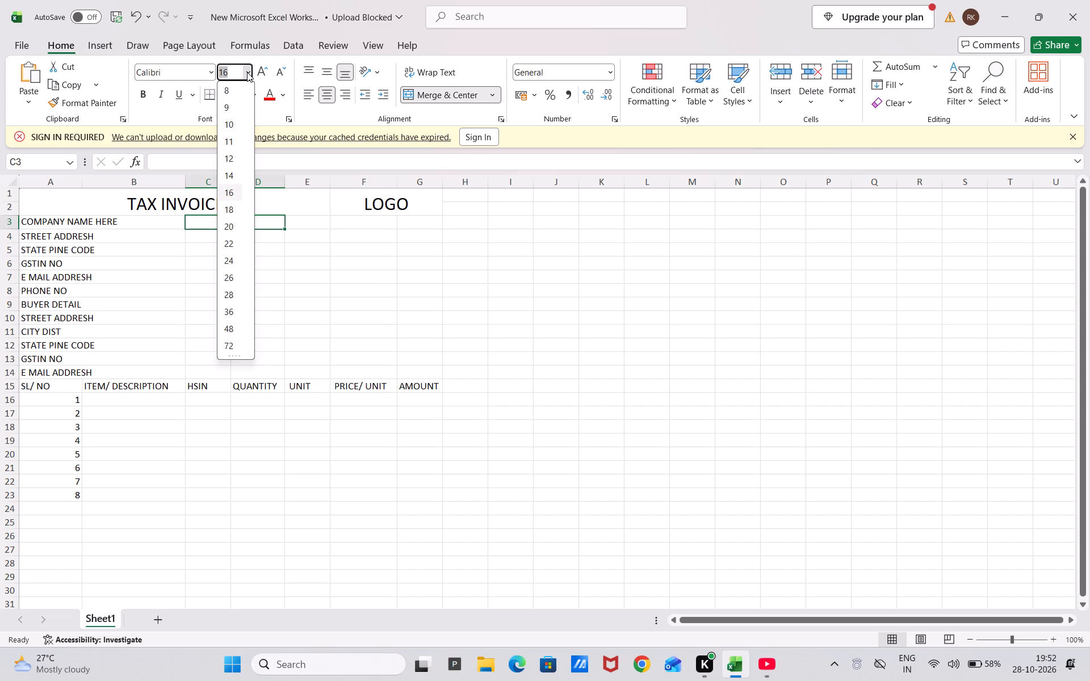
left_click(235, 170)
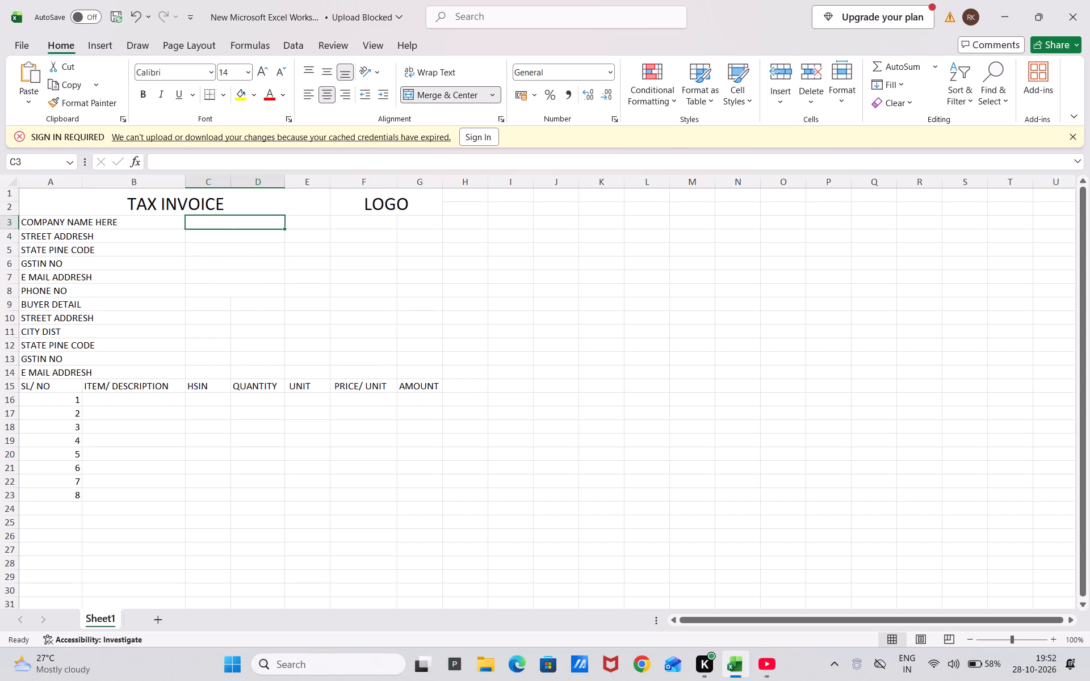
Reduce the font size of the empty merged cell C3:D3 to 9.
left_click(203, 226)
key("space")
left_click(248, 72)
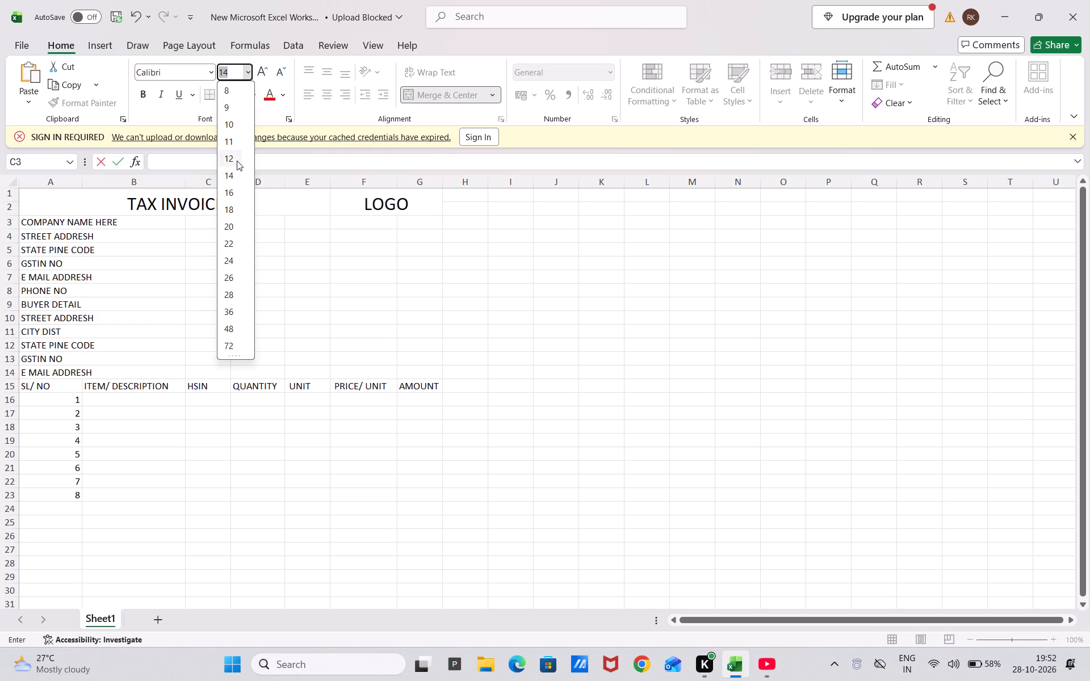
left_click(237, 161)
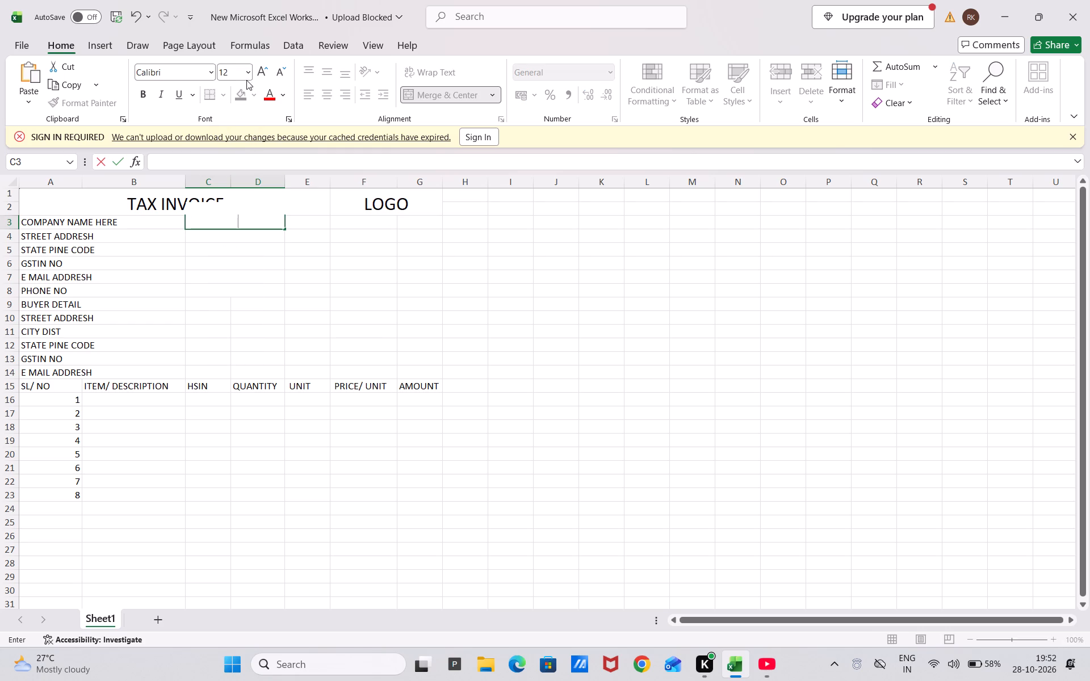
left_click(247, 75)
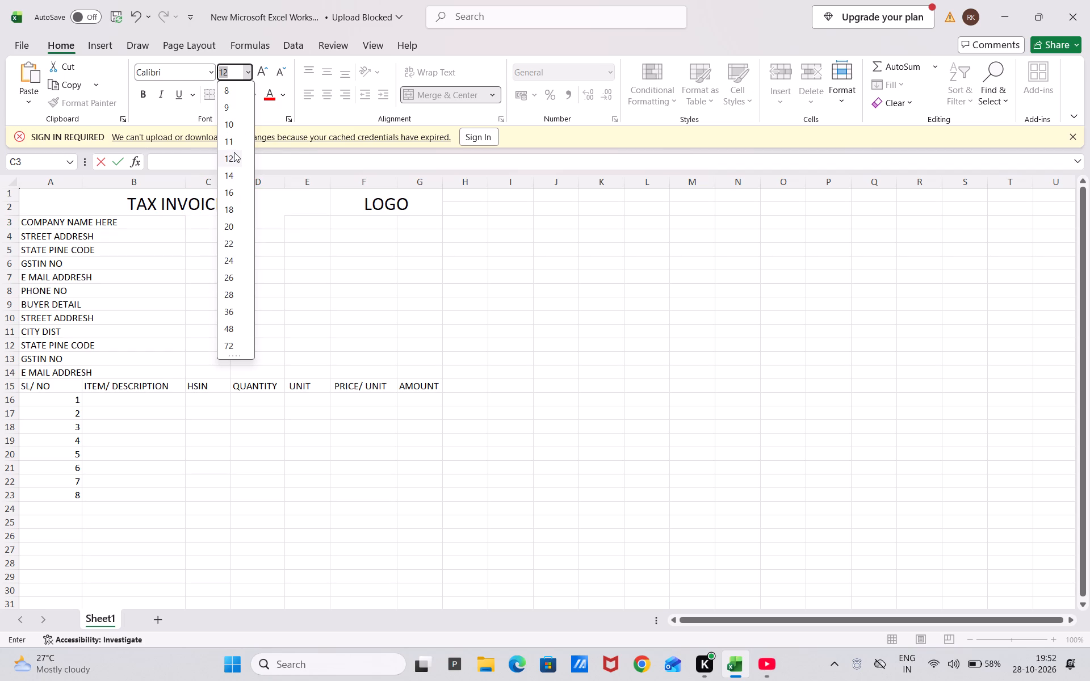
left_click(234, 152)
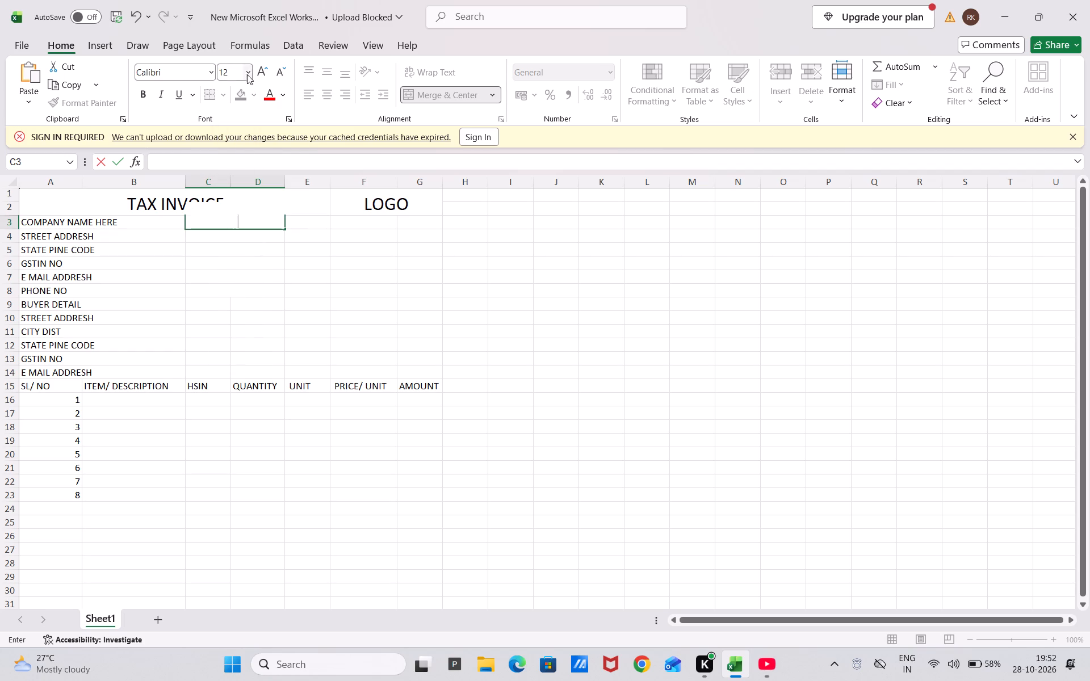
left_click(247, 72)
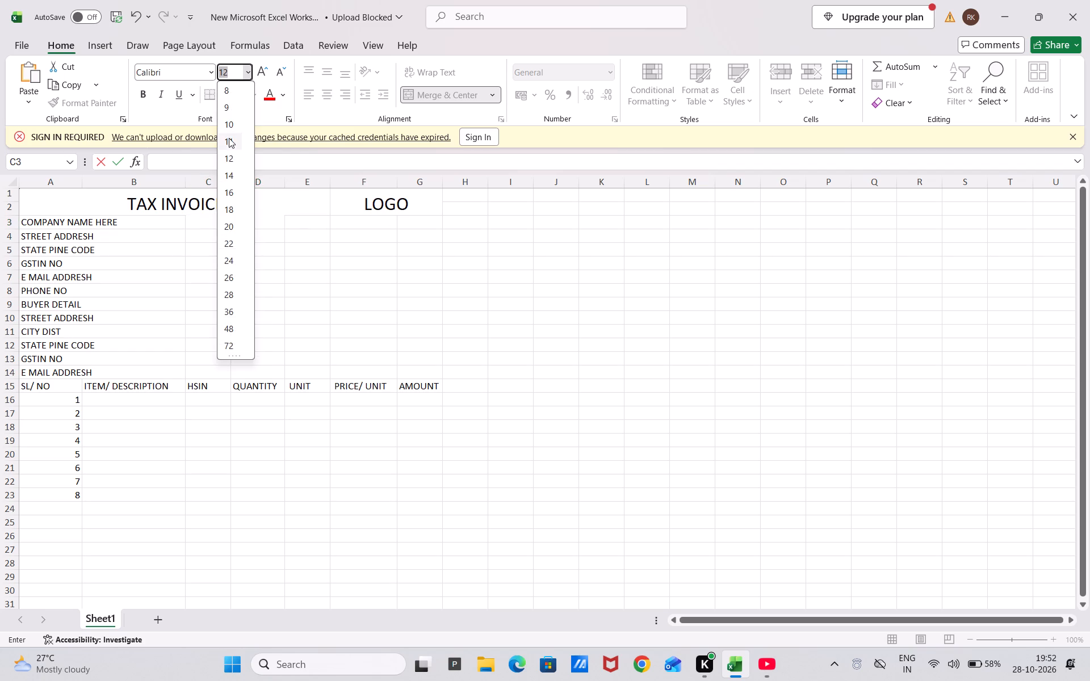
left_click(229, 138)
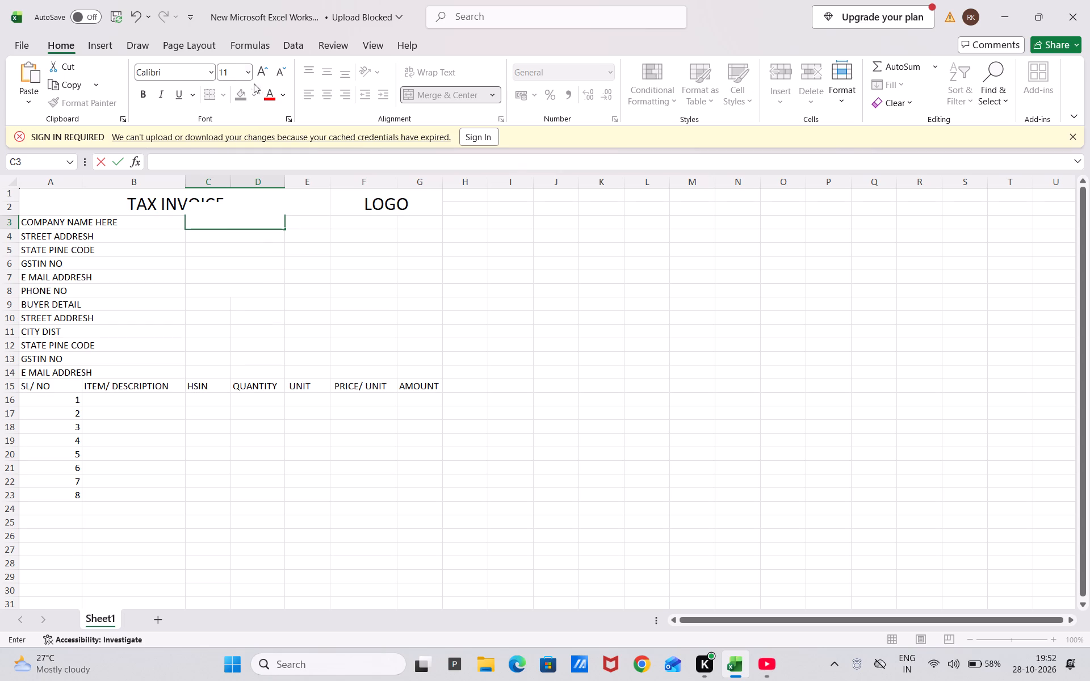
left_click(247, 72)
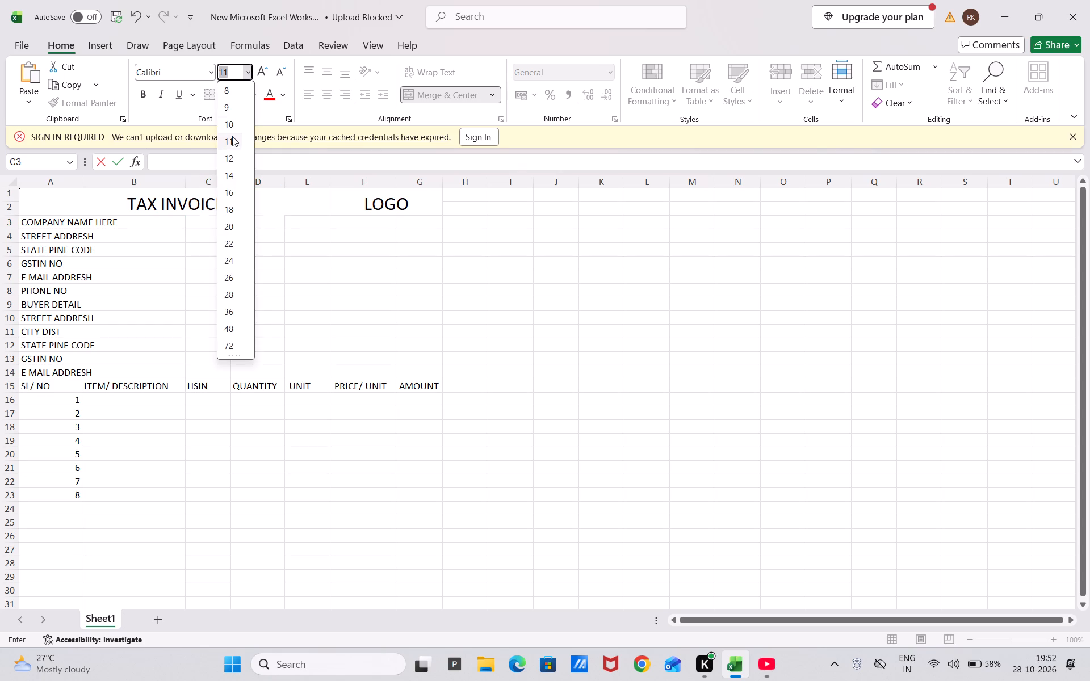
left_click(233, 121)
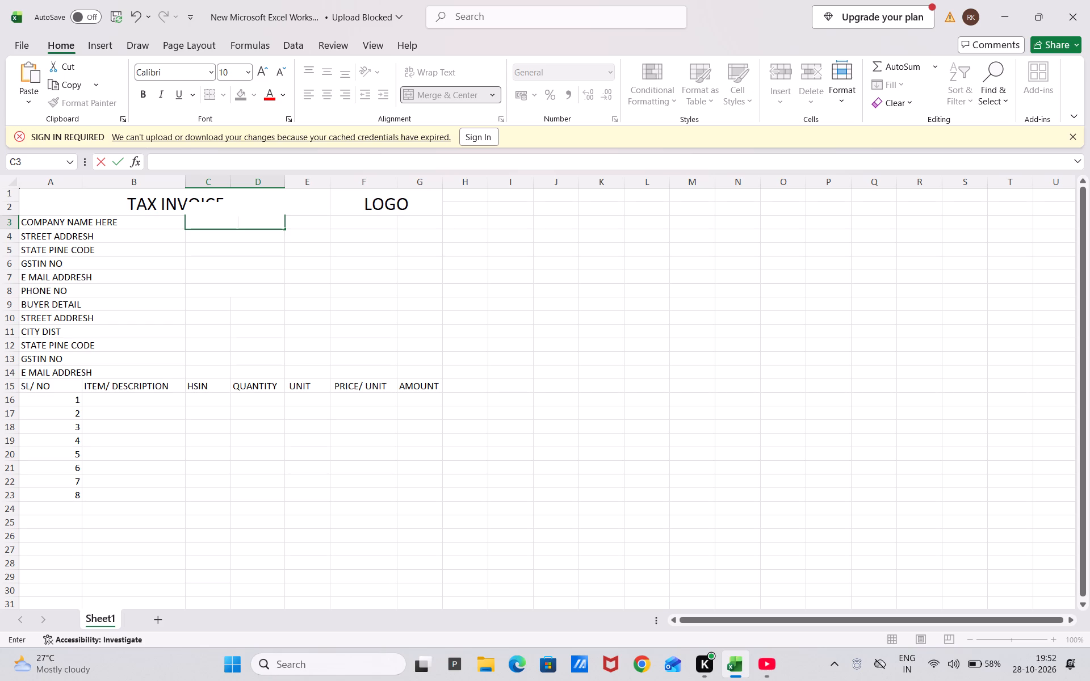
left_click(248, 72)
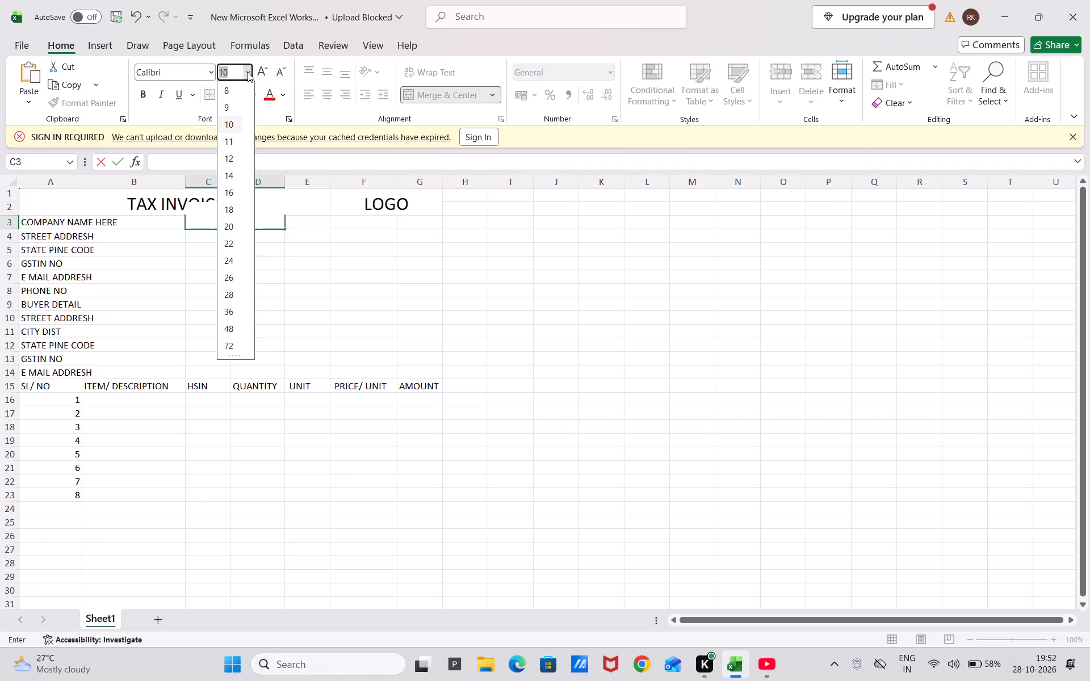
left_click(228, 108)
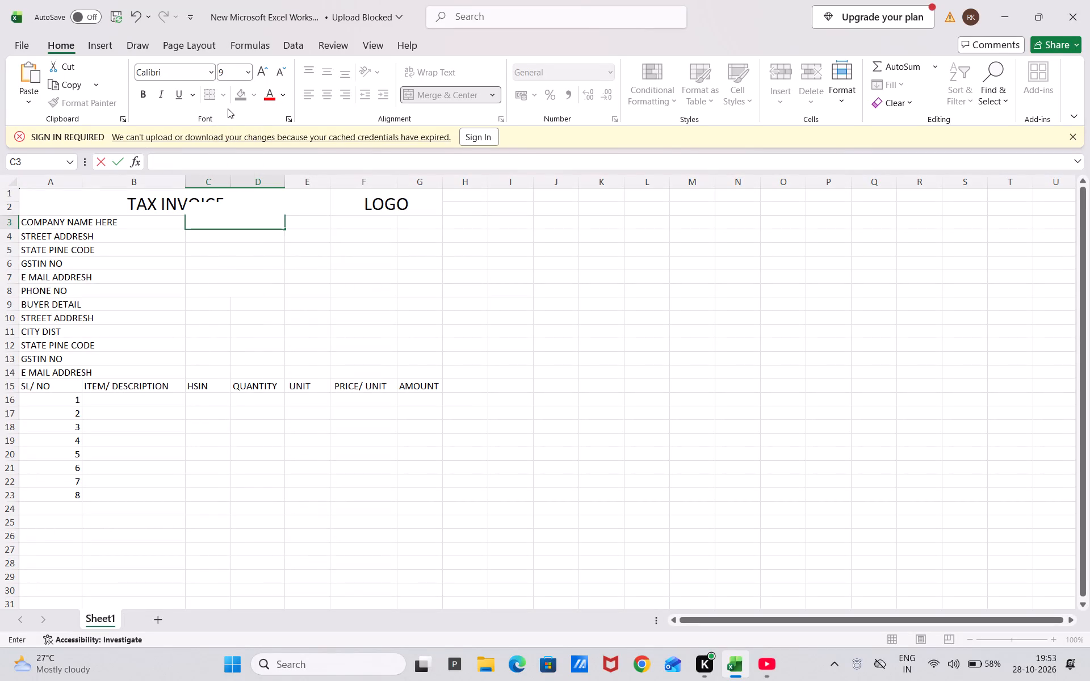
Enter the label INVOICE NO in the merged cell C3:D3, beside COMPANY NAME HERE.
key("i")
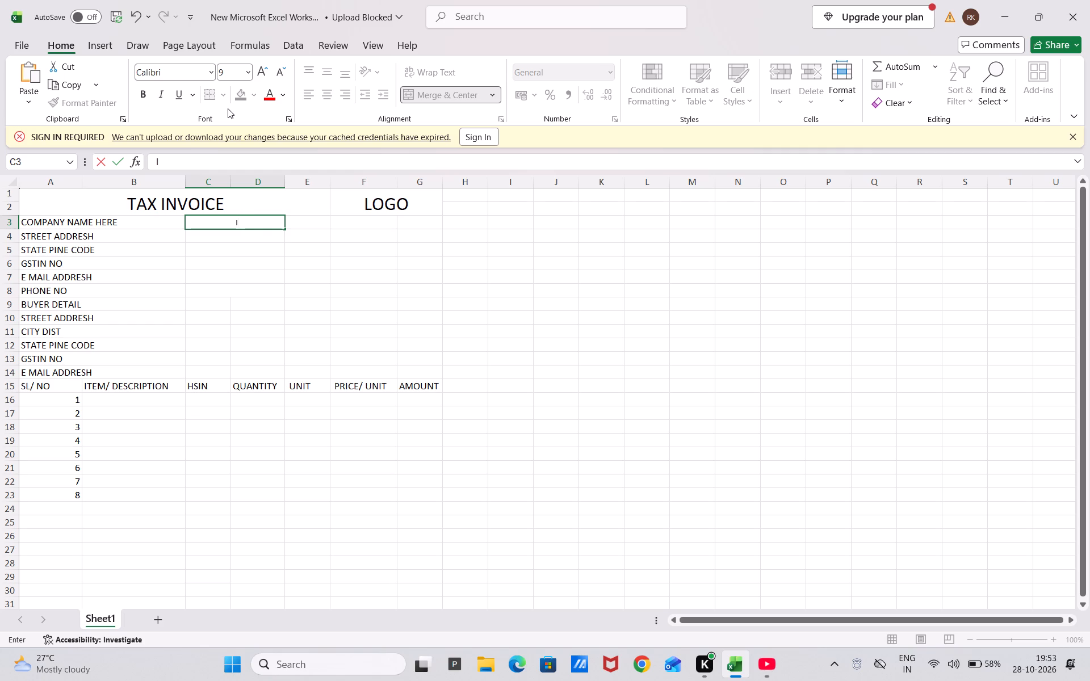
key("n")
type("VO")
key("i")
type("CE")
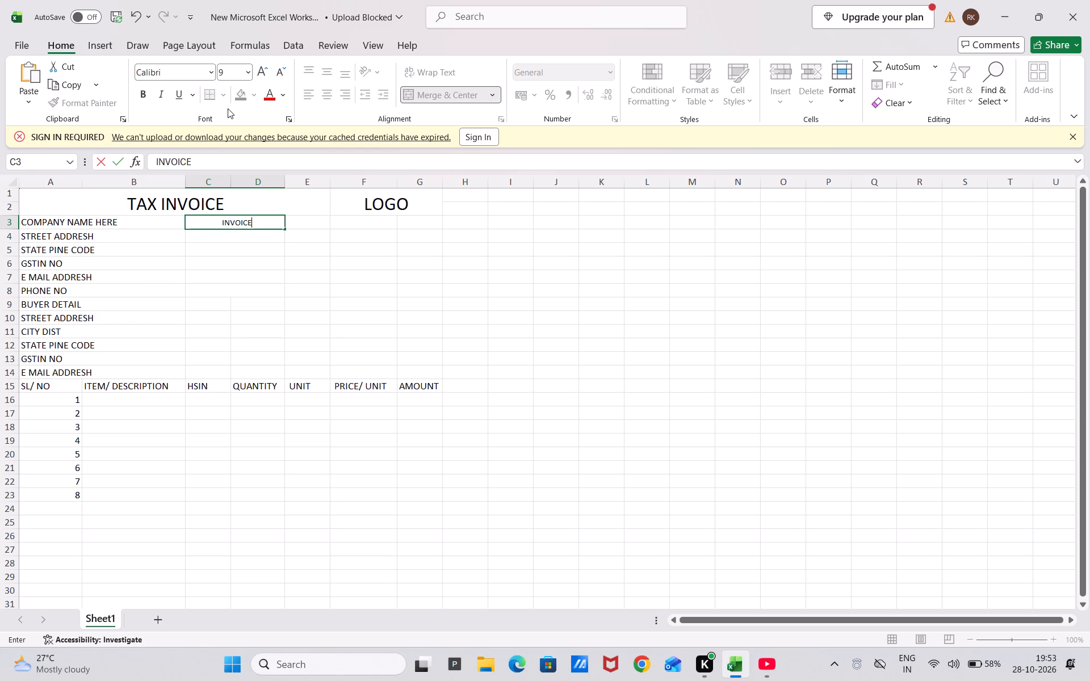
key("space")
type("N")
key("o")
key("Return")
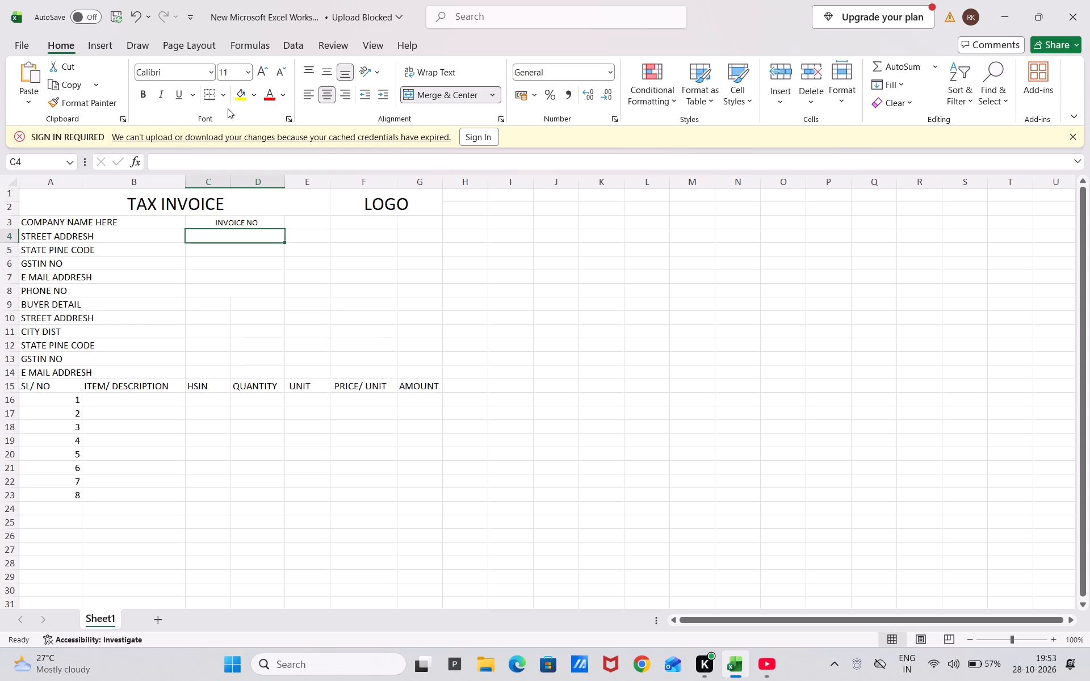
Enter the label DUE DATE in the merged cell C4:D4, below INVOICE NO.
type("DU")
key("e")
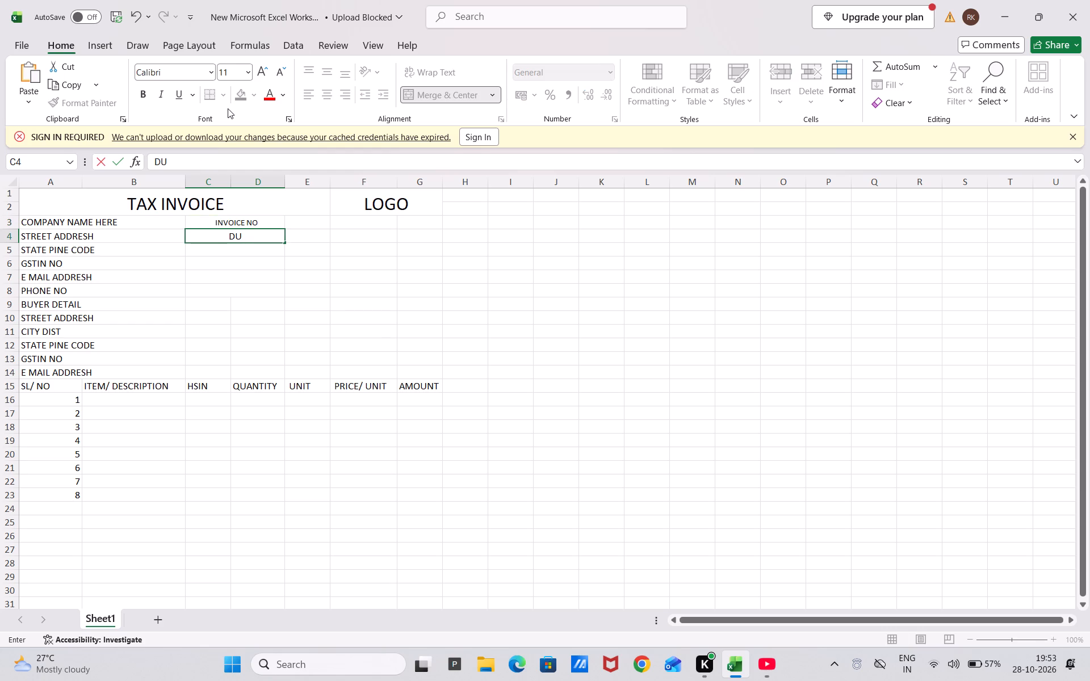
key("space")
type("DA")
type("TE")
key("Return")
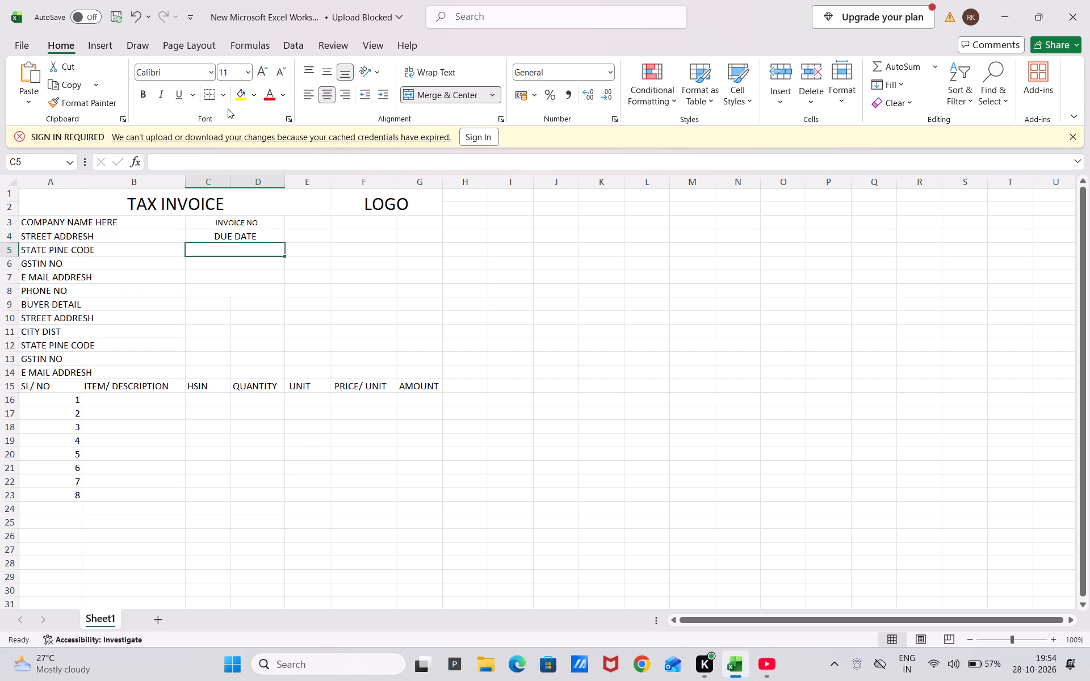
Enter the label SUPLIER in the merged cell C5:D5 and keep that cell selected.
key("s")
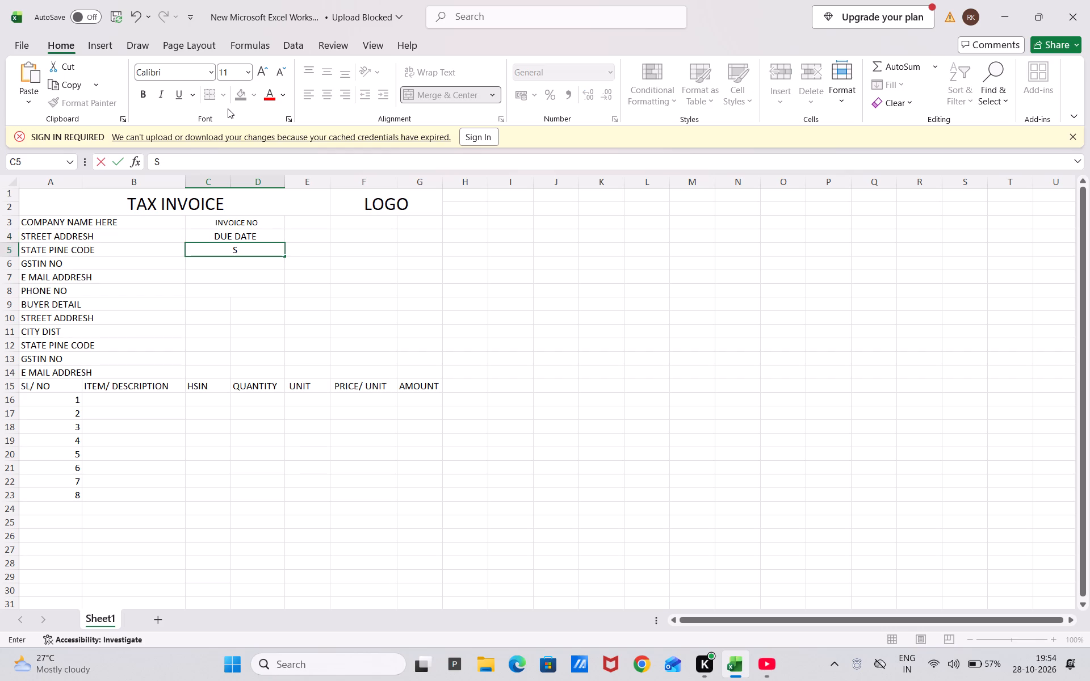
type("UPLIER")
key("Left")
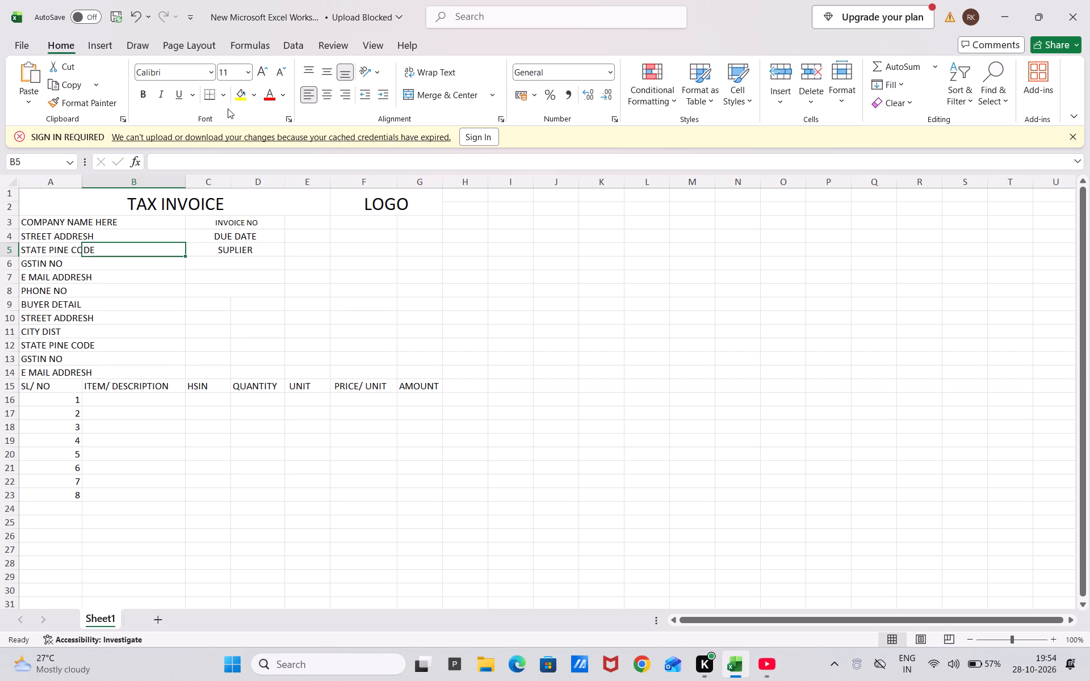
key("Right")
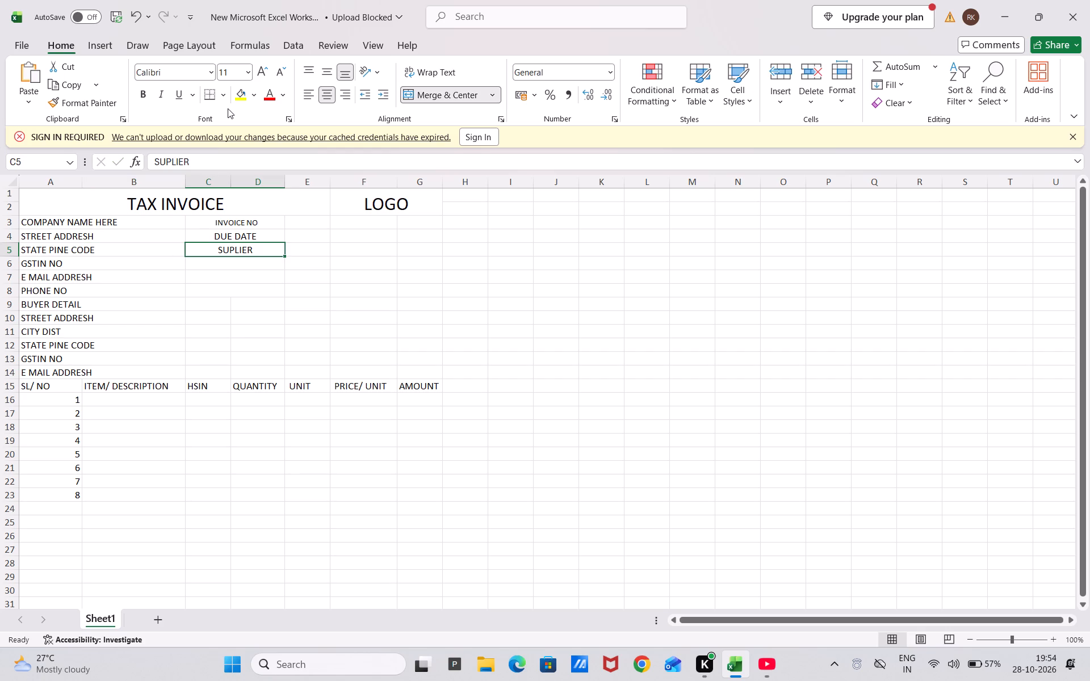
key("Left")
key("Right")
left_click(234, 250)
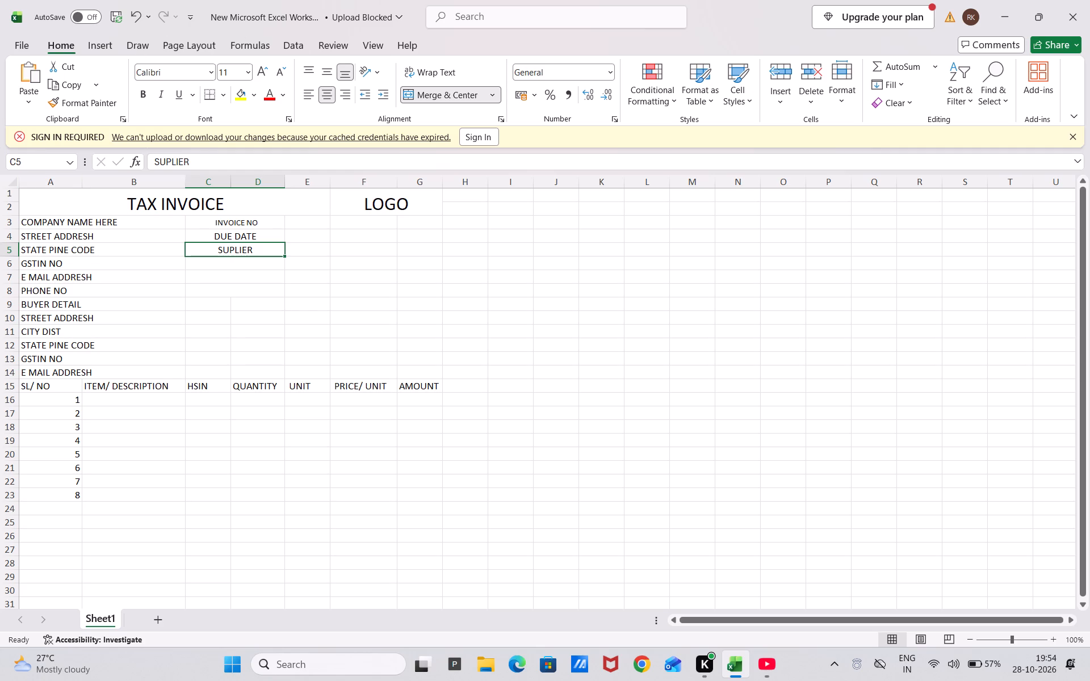
Enter the label REFERANCE in the merged cell C6:D6, below SUPLIER.
left_click(232, 264)
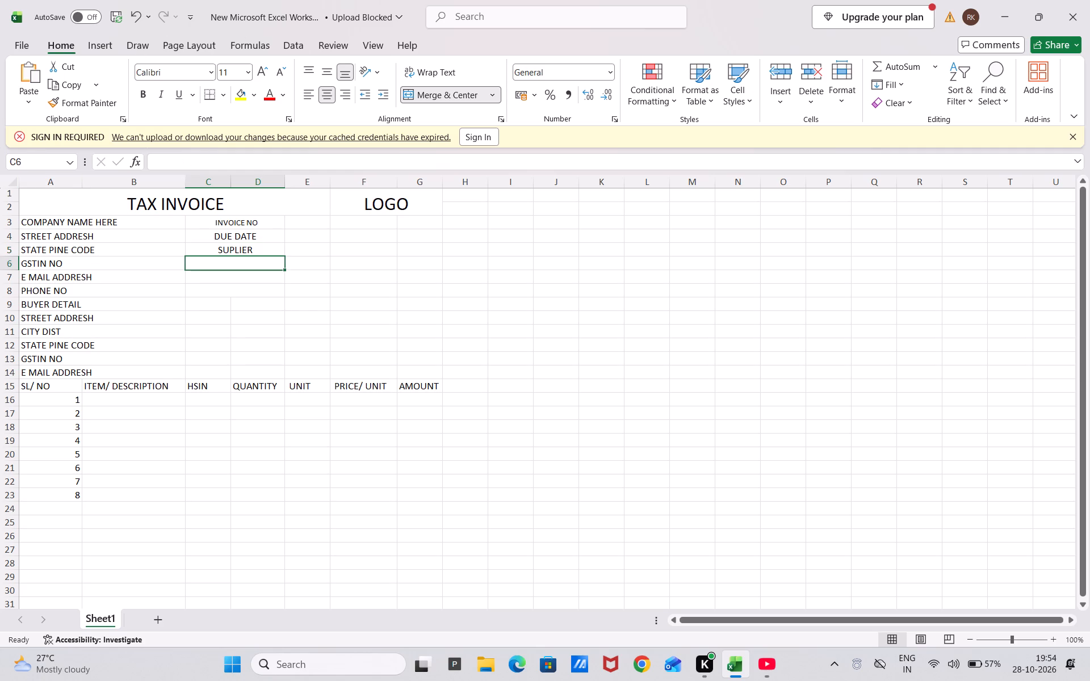
type("RE")
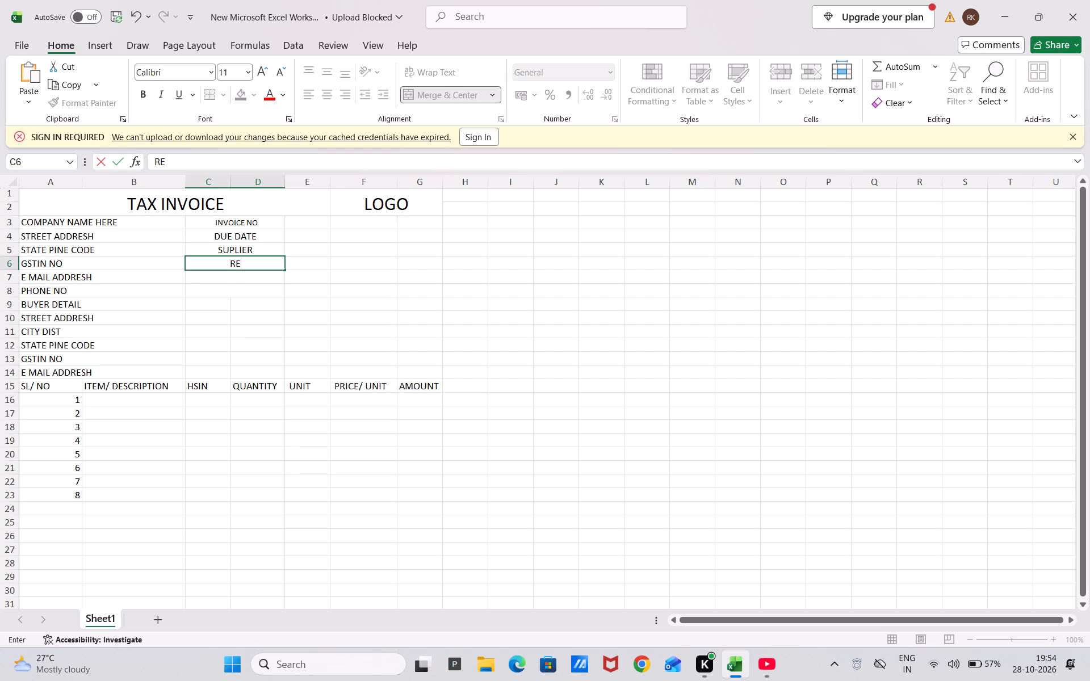
key("f")
type("ERANCE")
key("Return")
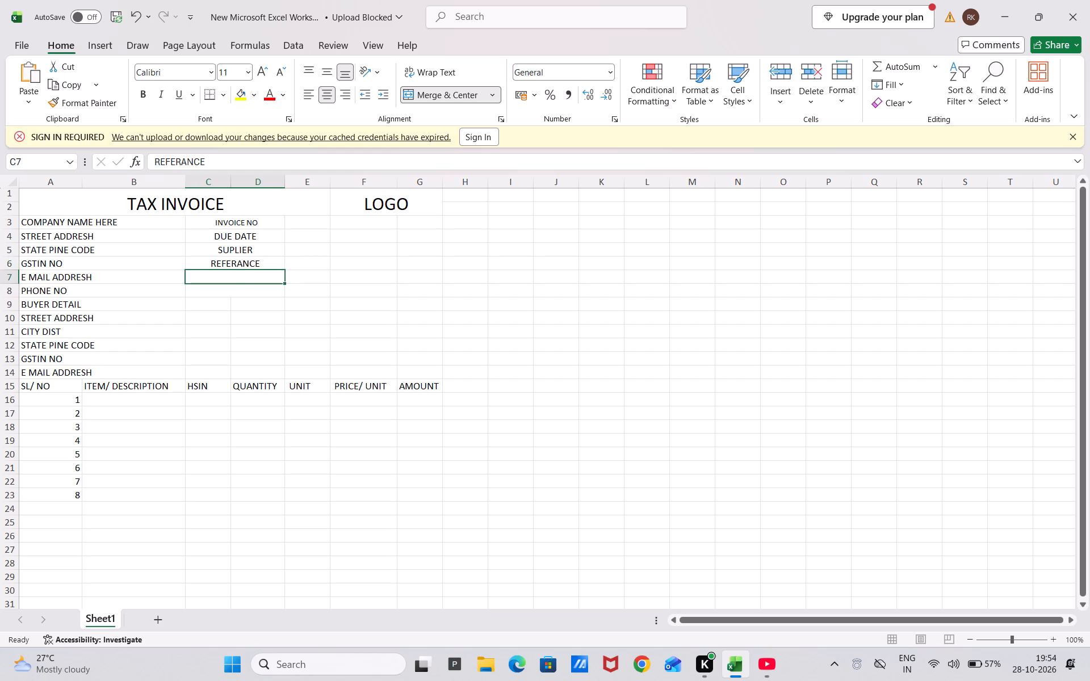
Enter the label E- WAY BILL NO in the merged cell C7:D7, below REFERANCE.
key("e")
key("minus")
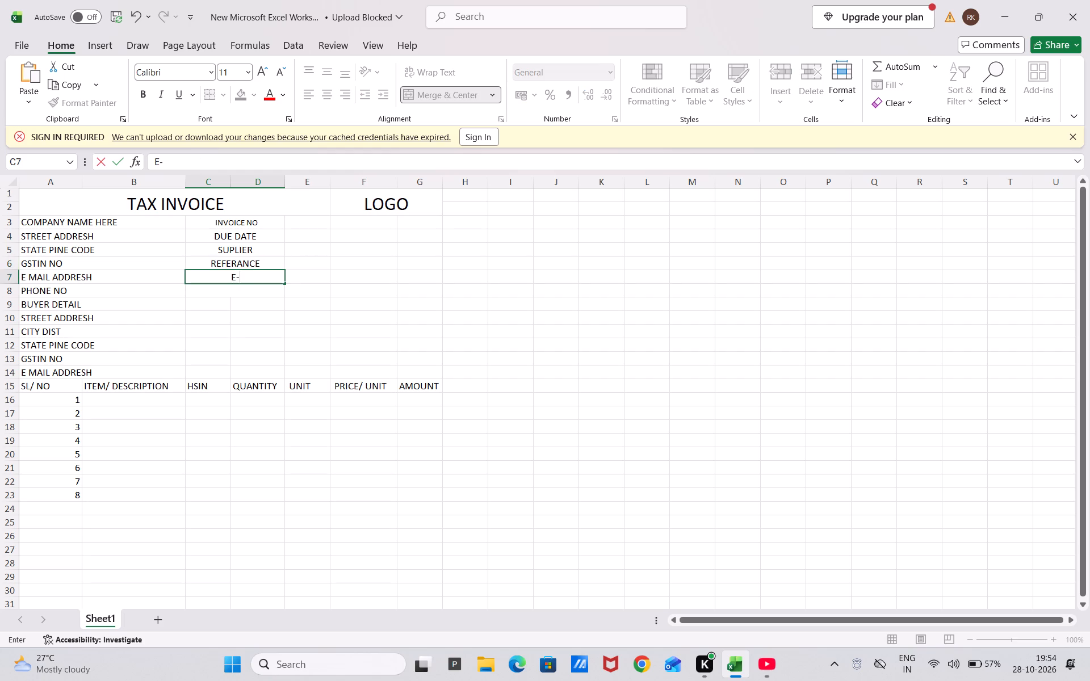
key("space")
type("WAY")
key("space")
type("BILL")
key("space")
type("NO")
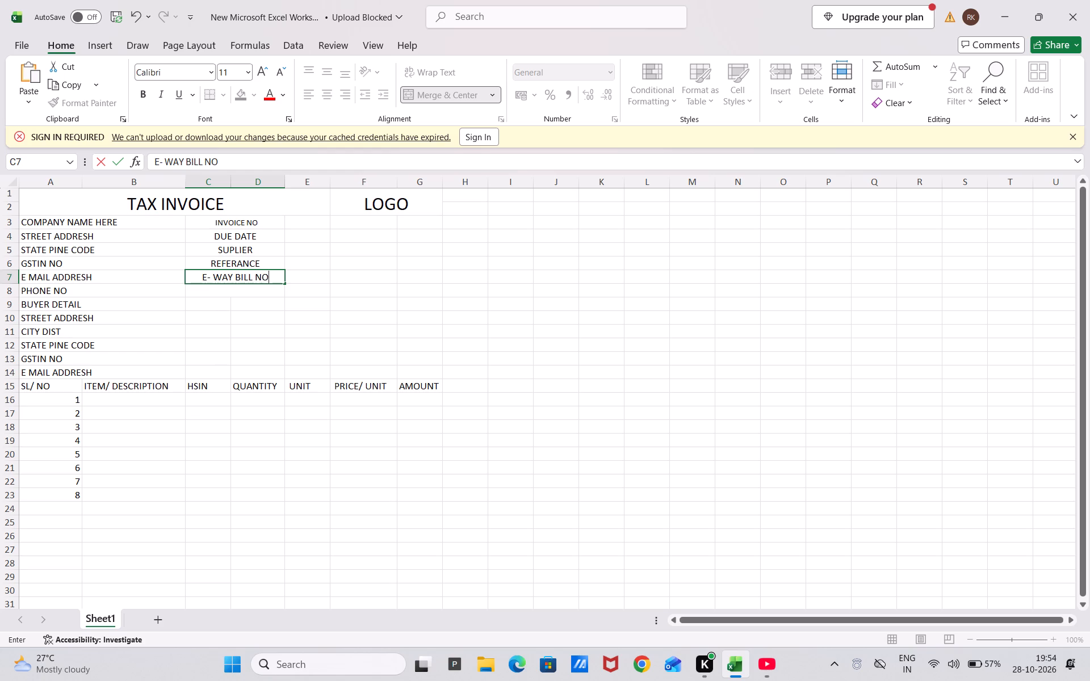
key("Return")
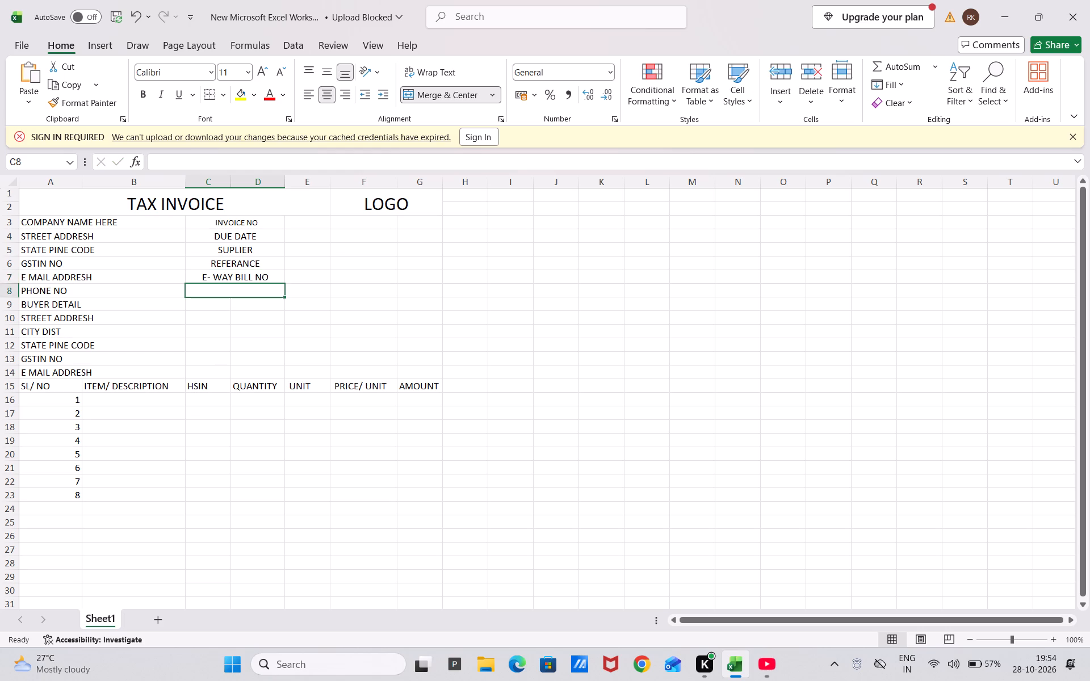
Enter the label TRANSPORTER in the merged cell C8:D8, beside PHONE NO.
type("TRA")
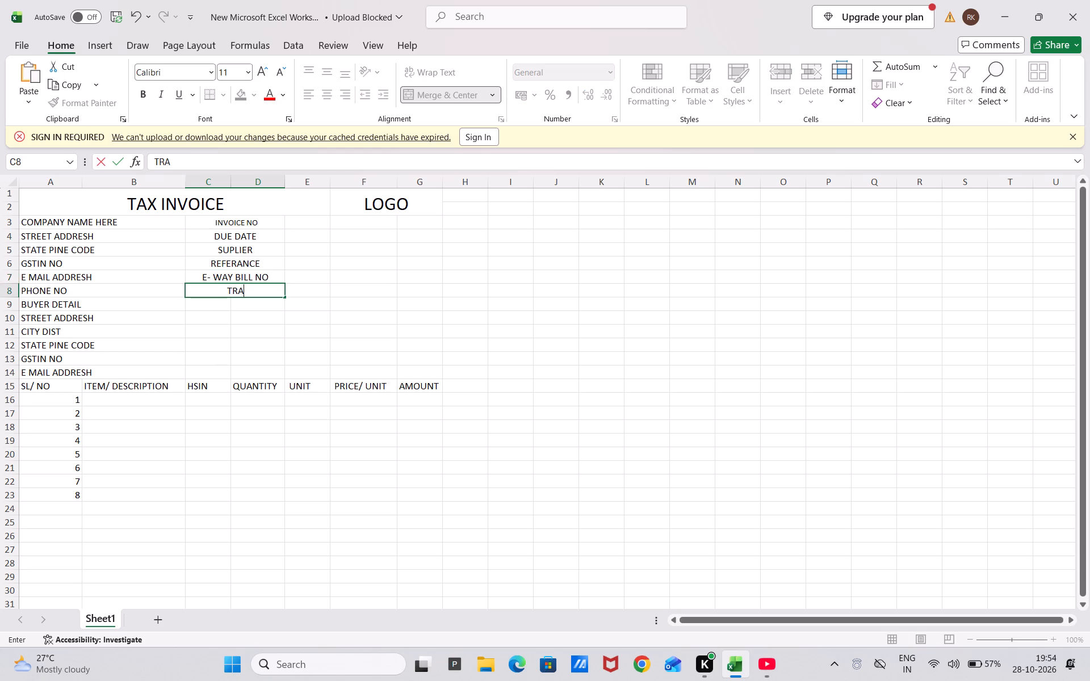
key("n")
key("s")
type("PO")
key("r")
type("TER")
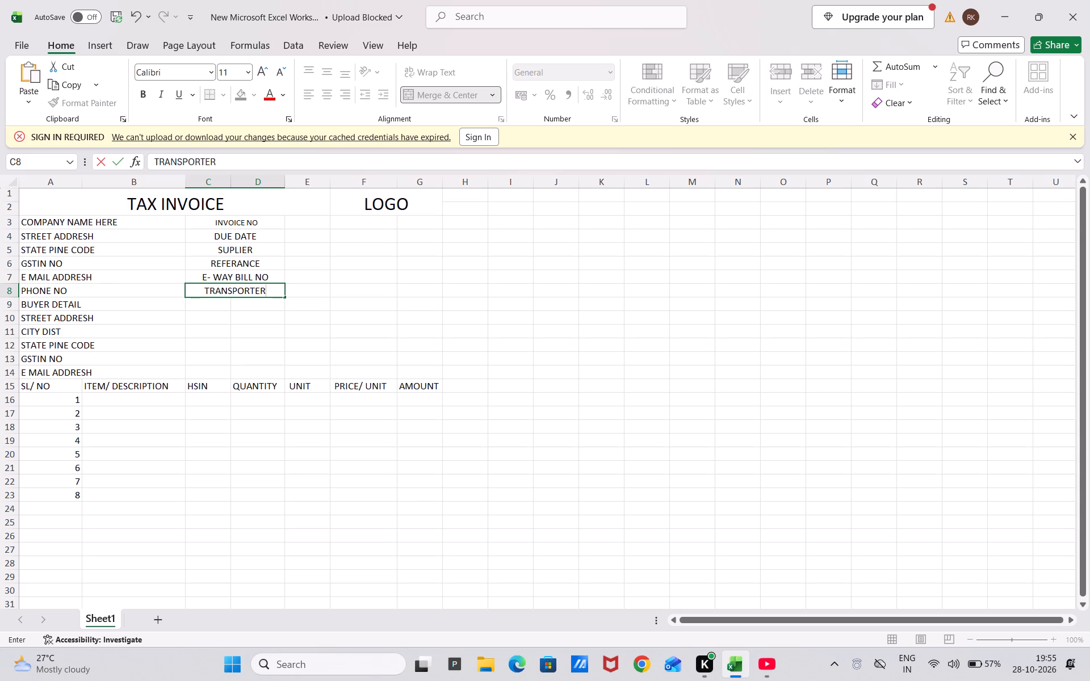
key("Return")
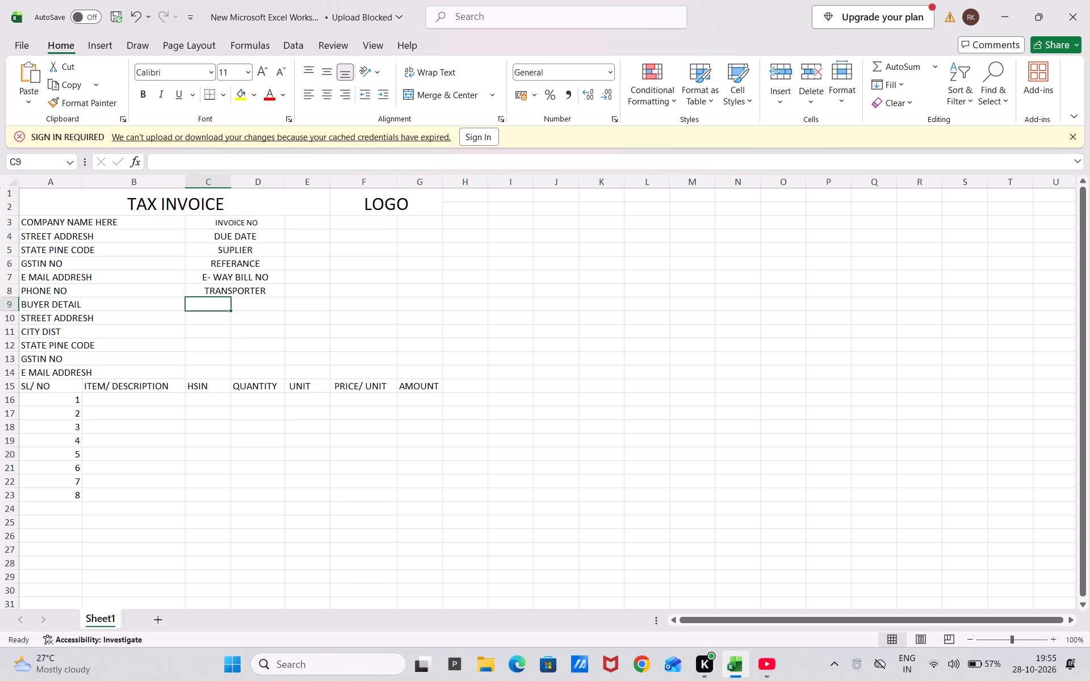
Merge and center cells C9:D9, beside BUYER DETAIL, and enter the label MODE OF PAYMENT there.
key("shift+Right")
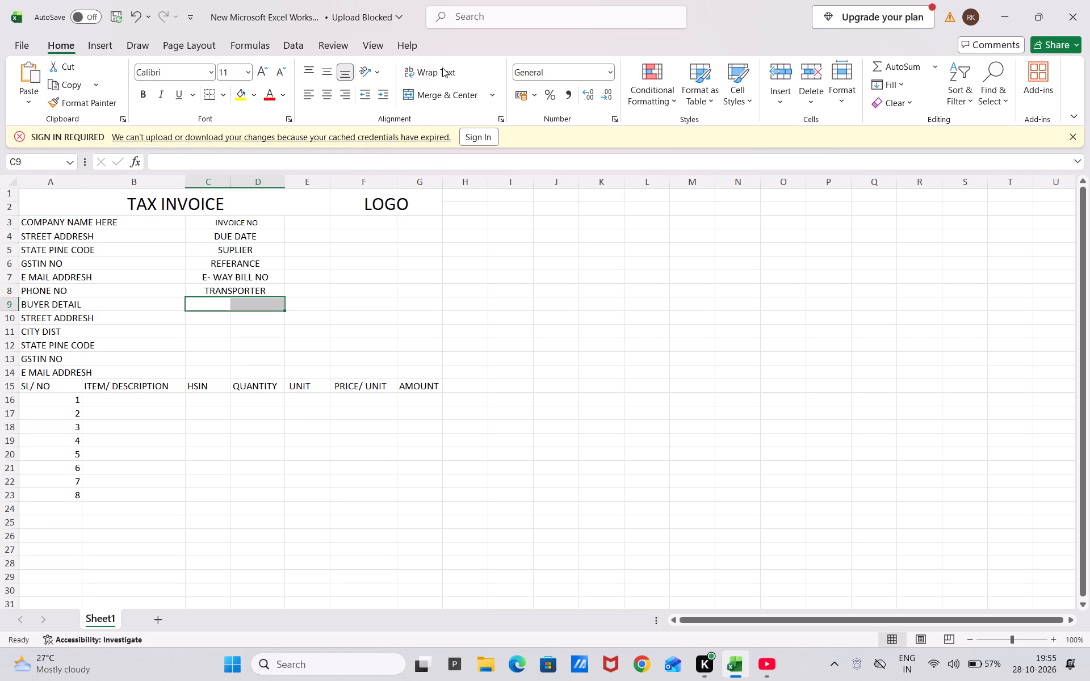
left_click(456, 93)
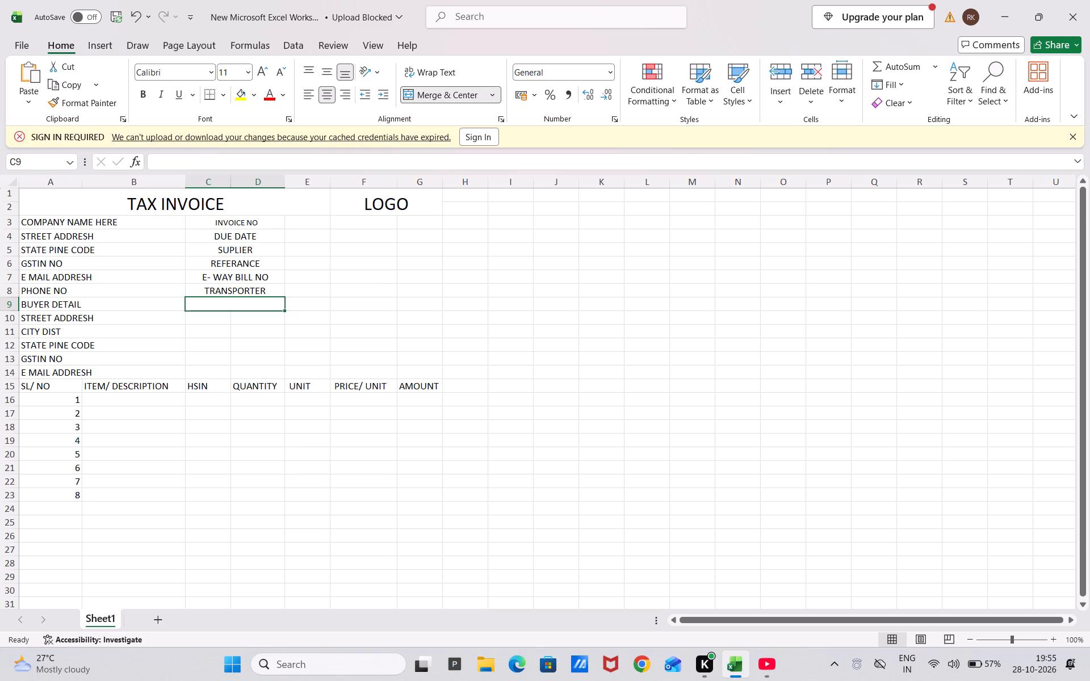
left_click(204, 301)
key("space")
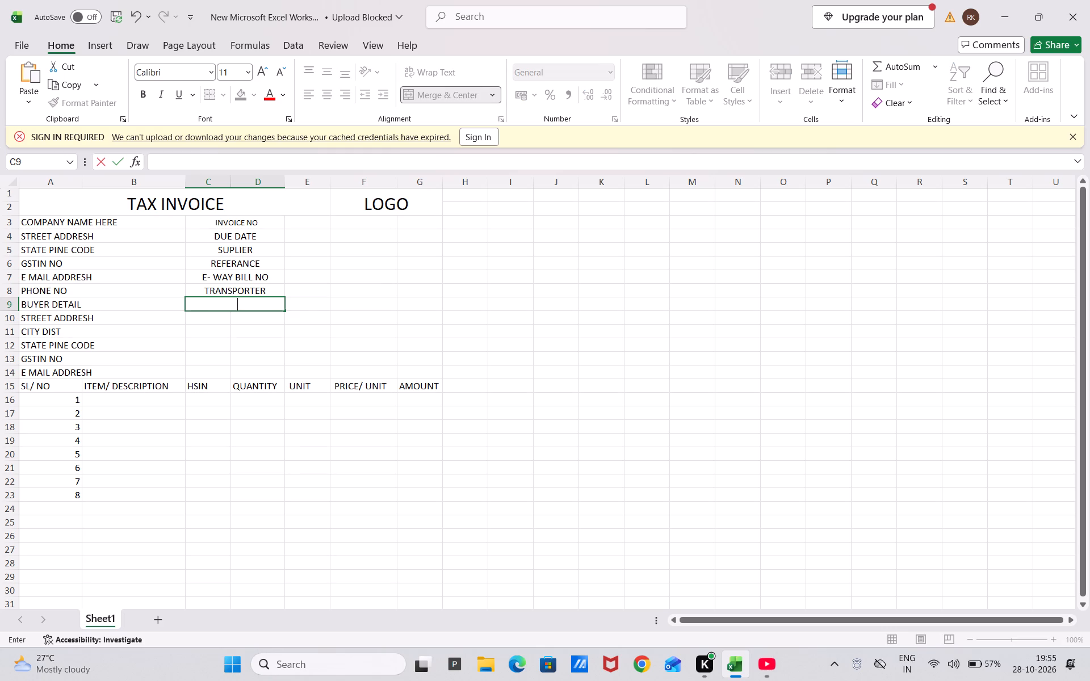
type("MODE OF PAY")
type("MENT")
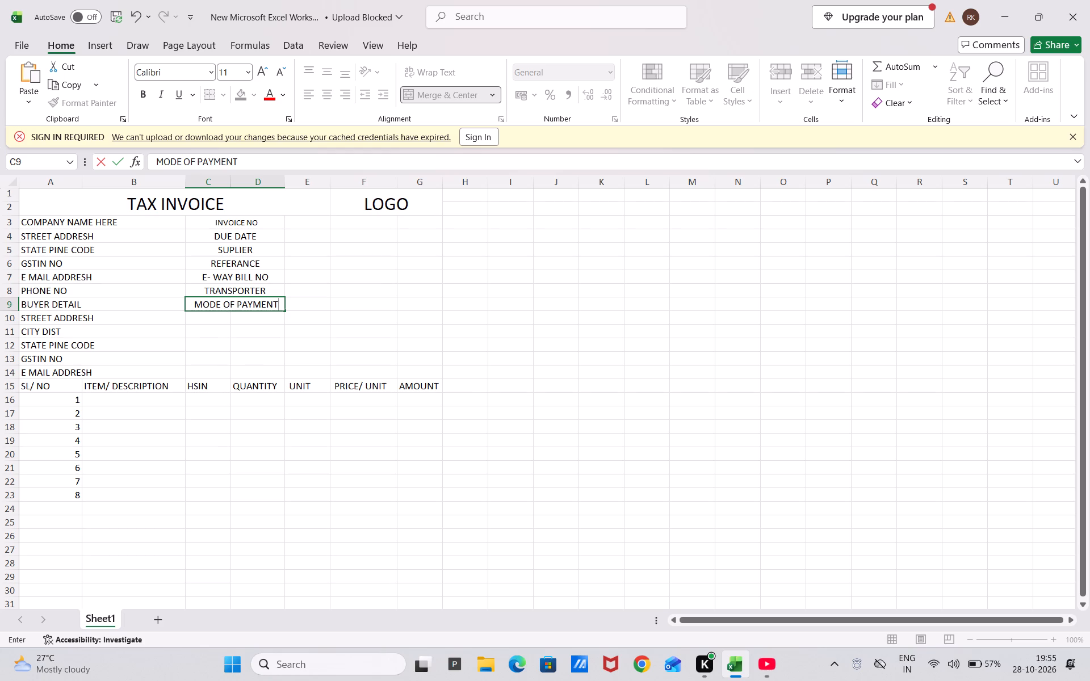
key("Return")
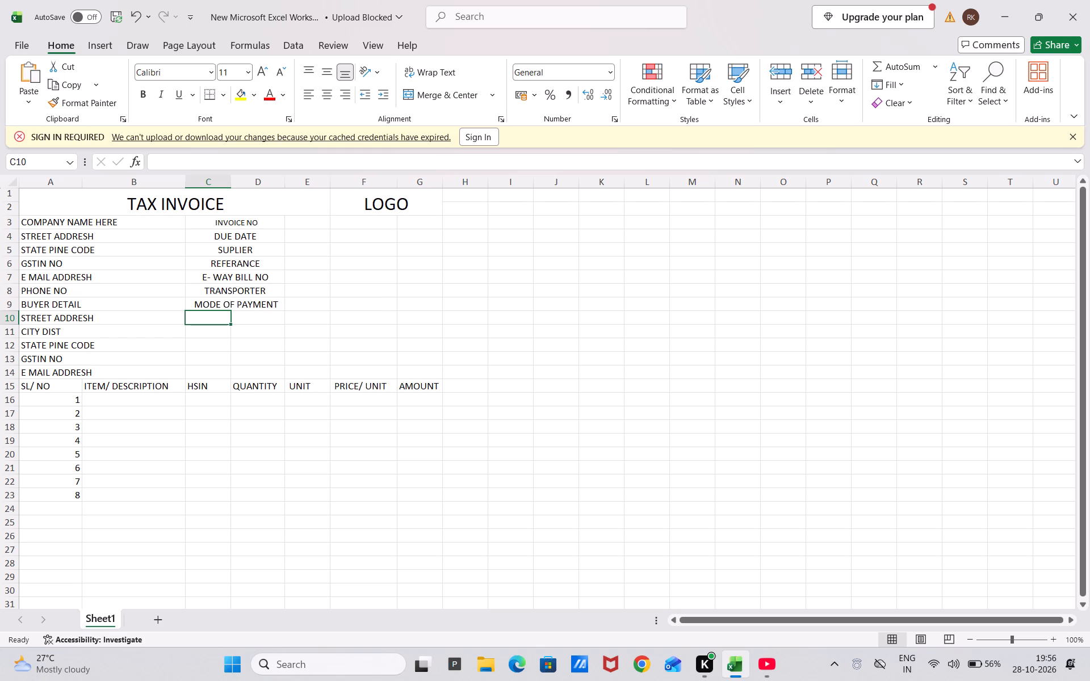
Merge and center columns E to G separately in rows 3, 4 and 5, beside INVOICE NO, DUE DATE and SUPLIER.
left_click(316, 224)
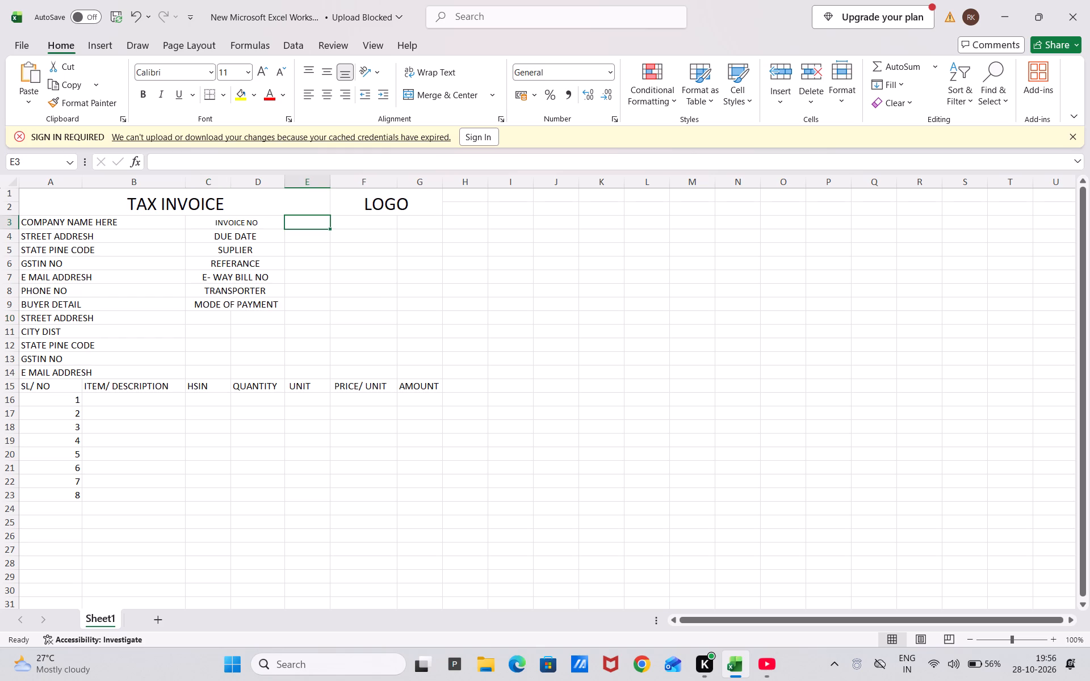
key("shift+Right")
key("shift+Right")
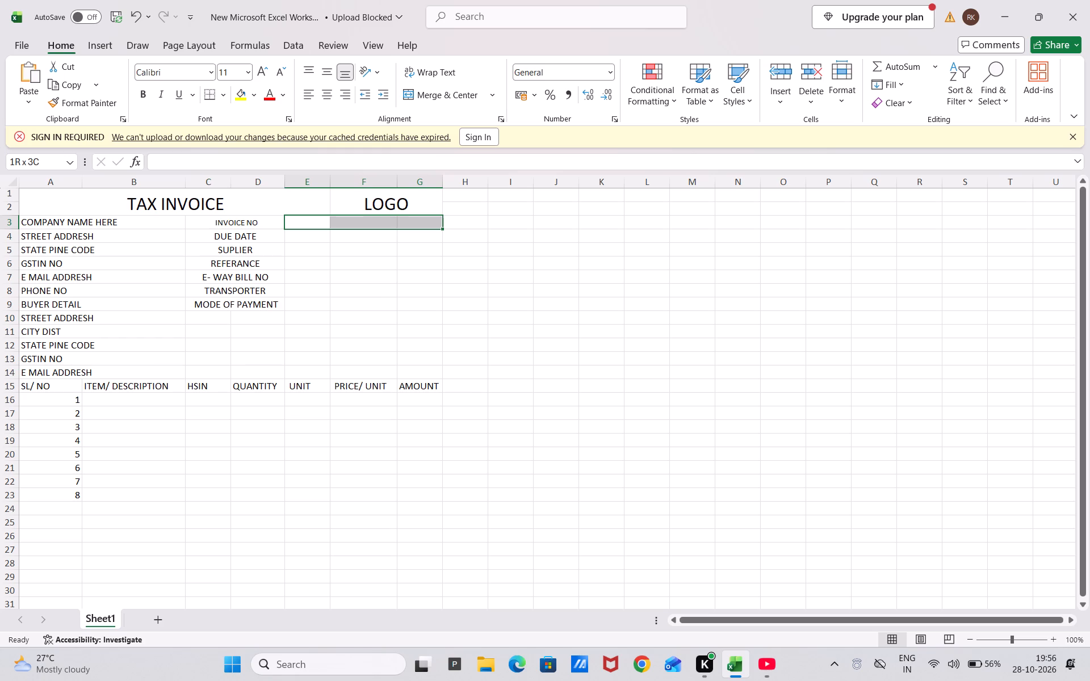
left_click(450, 94)
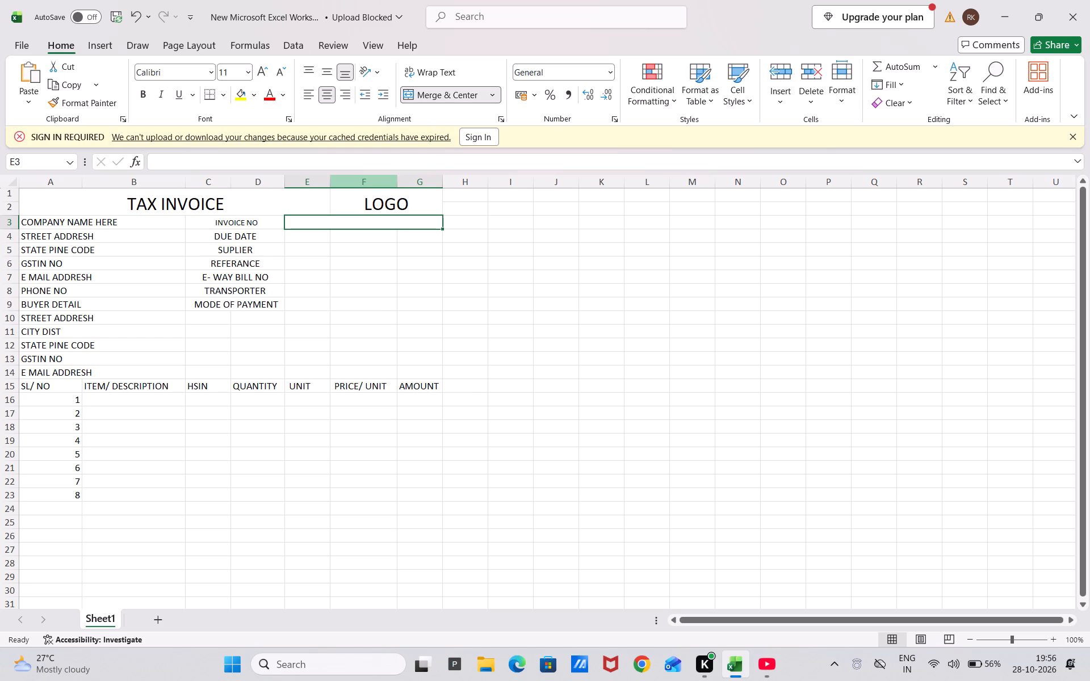
left_click(302, 244)
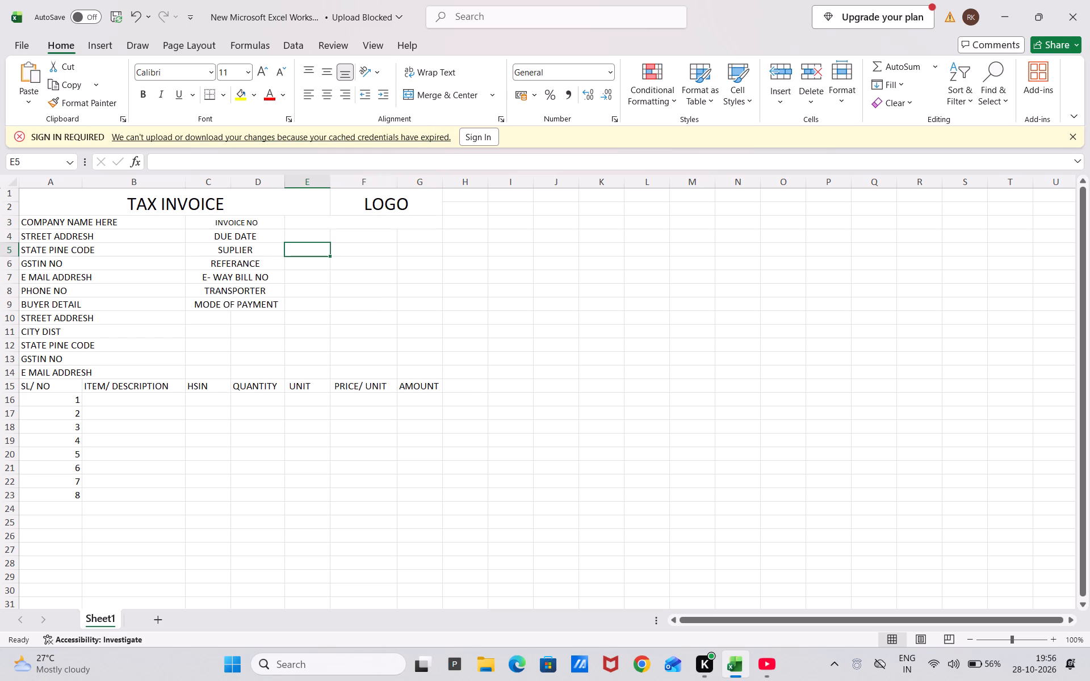
left_click(307, 233)
key("shift+Right")
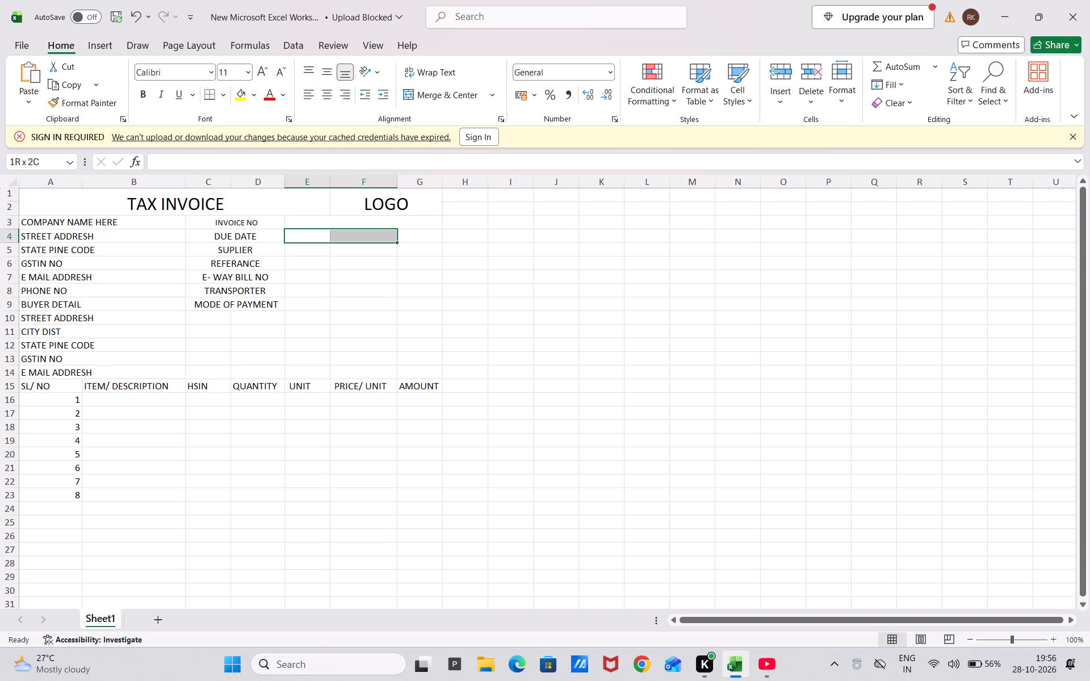
key("shift+Right")
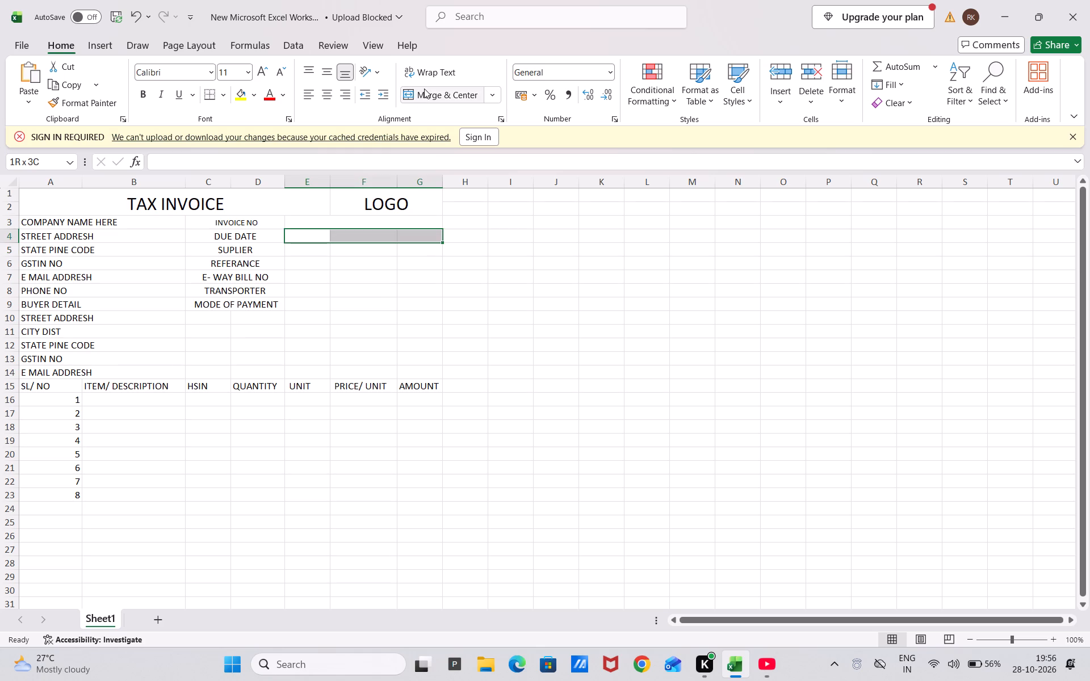
left_click(424, 89)
key("Down")
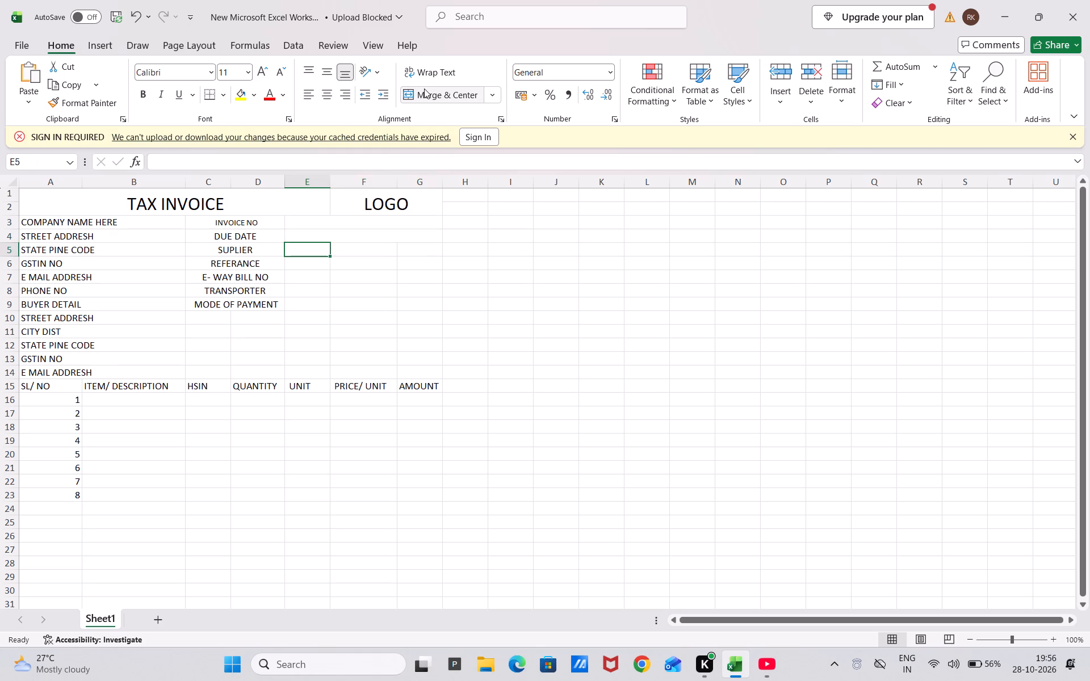
key("shift+Right")
key("shift+Right")
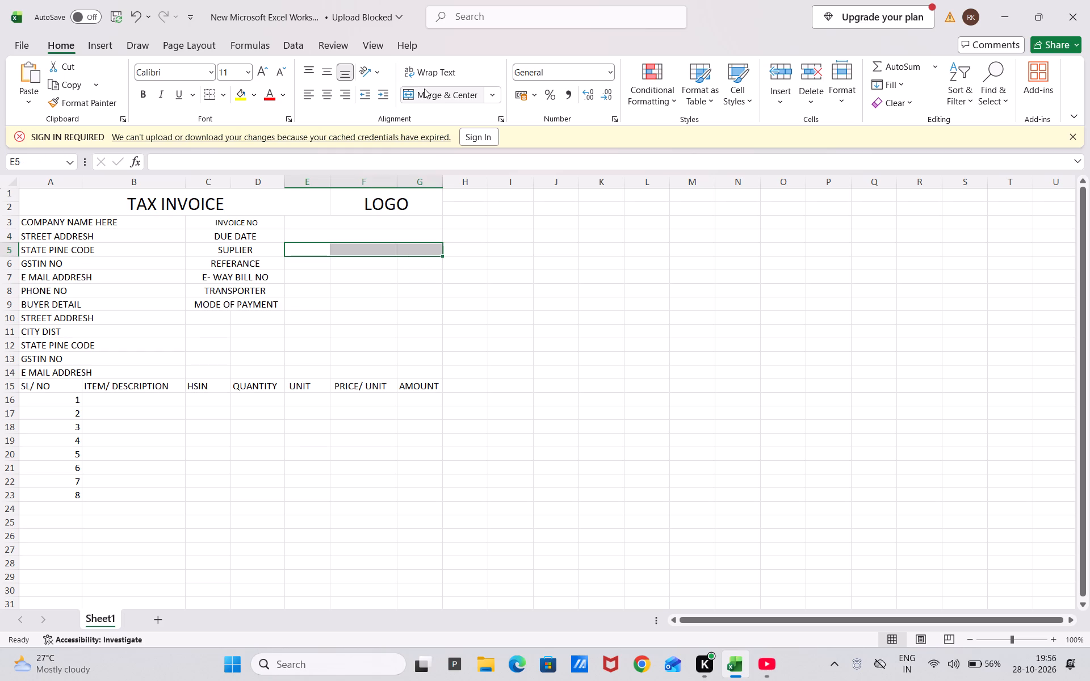
left_click(446, 95)
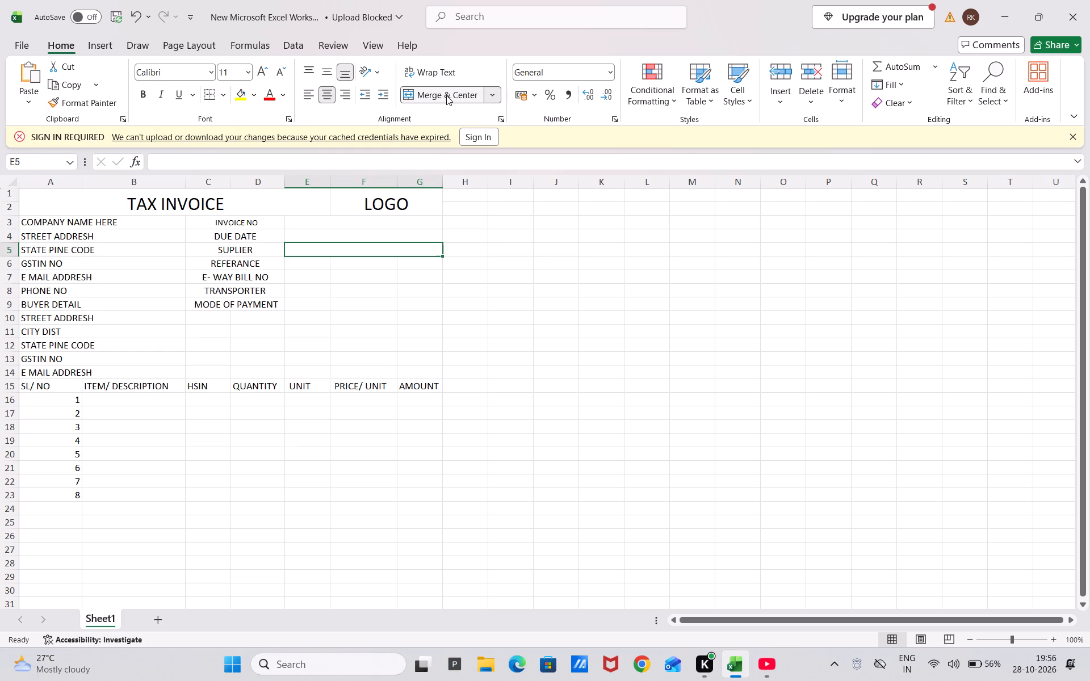
key("Down")
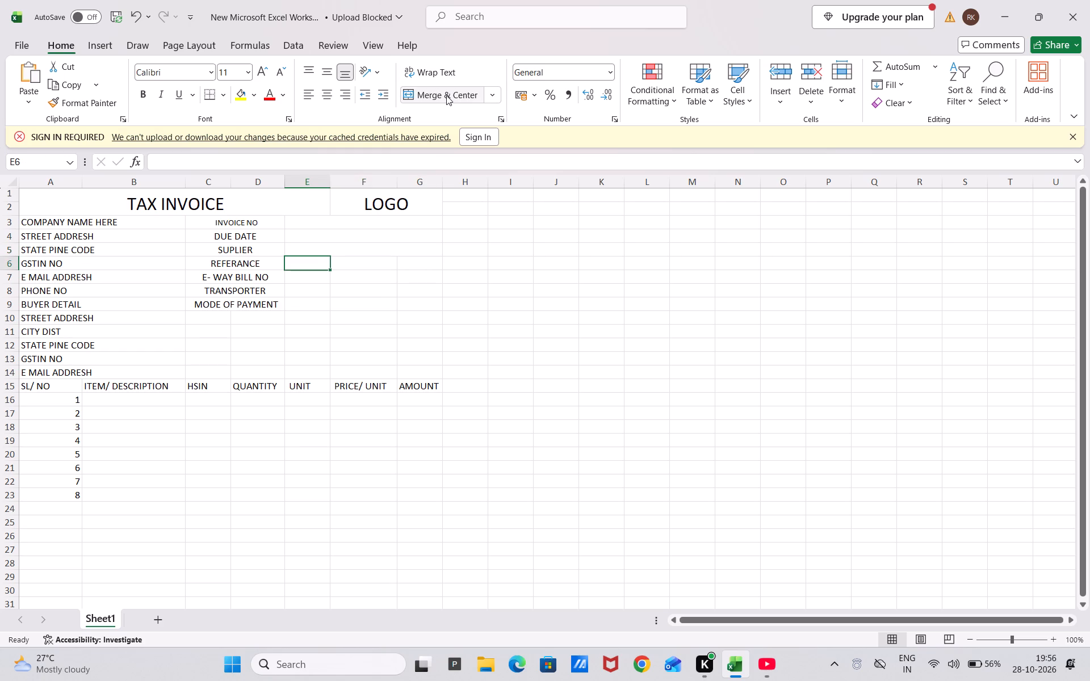
Merge and center cells E6:G6, beside REFERANCE.
key("shift+Right")
key("shift+Right")
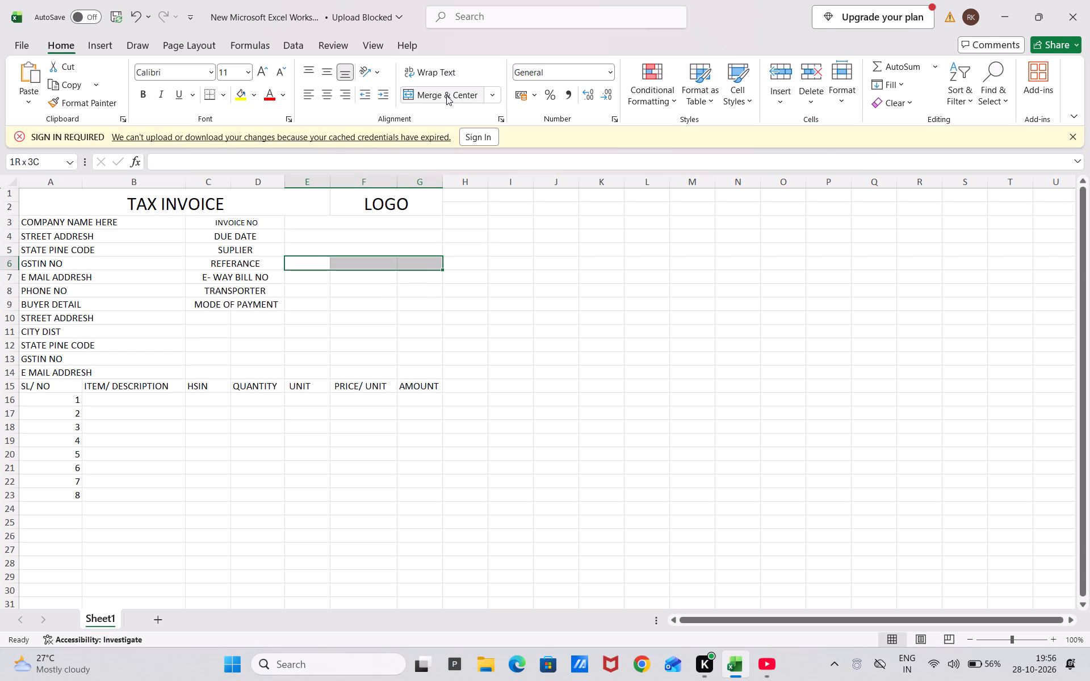
left_click(446, 95)
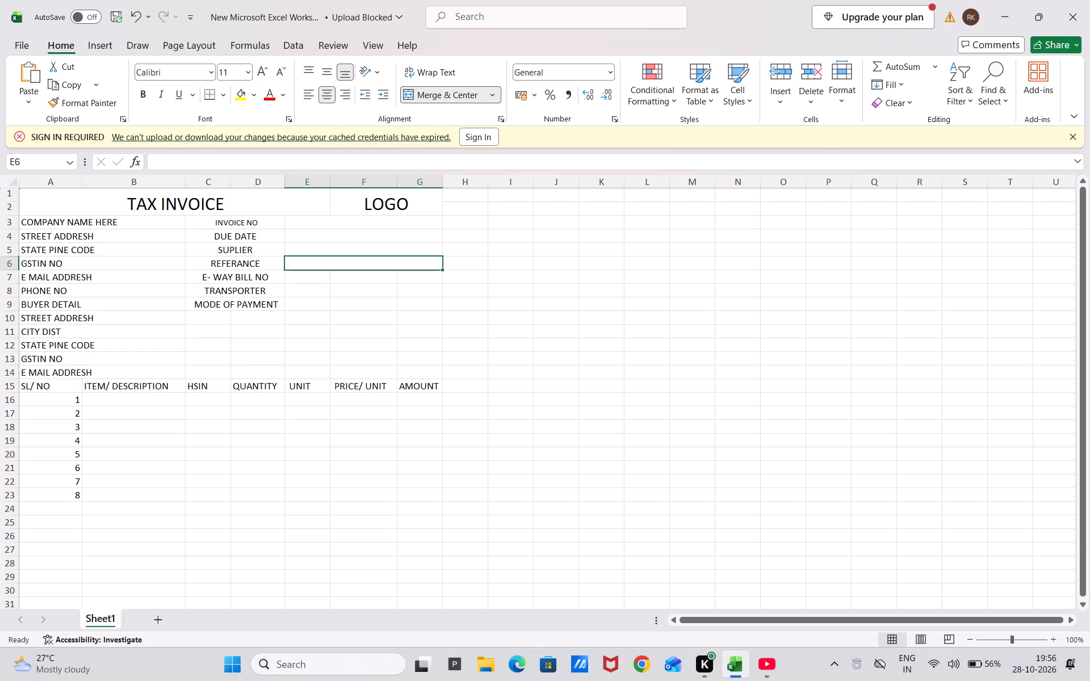
Enter the label DATE in the merged cell E3:G3, beside INVOICE NO.
left_click(308, 224)
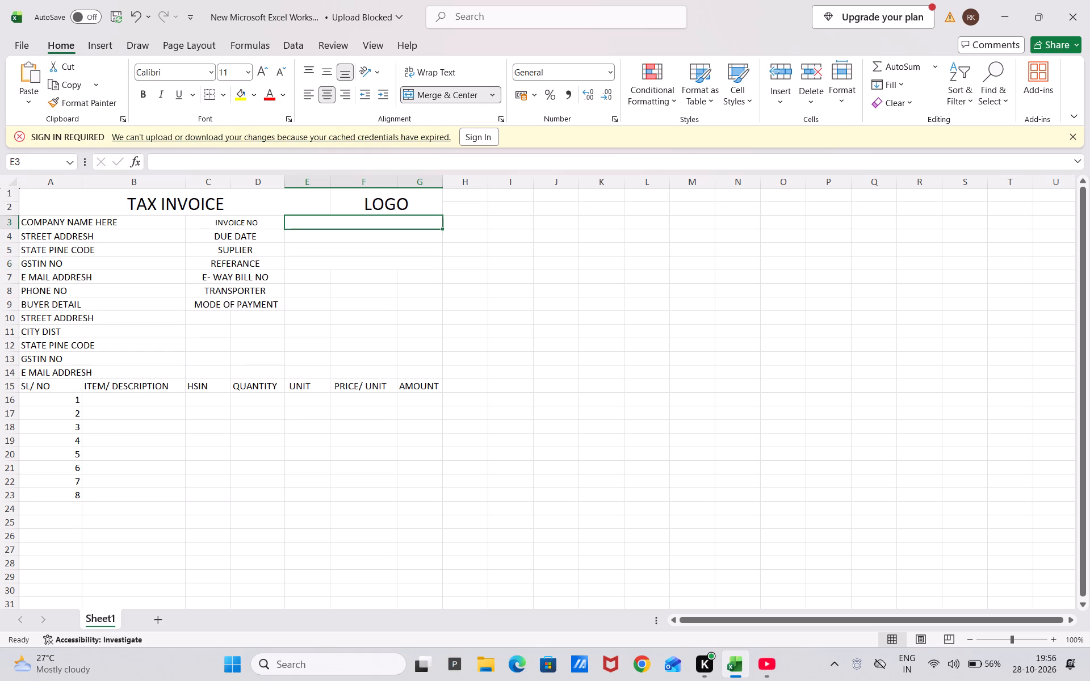
key("space")
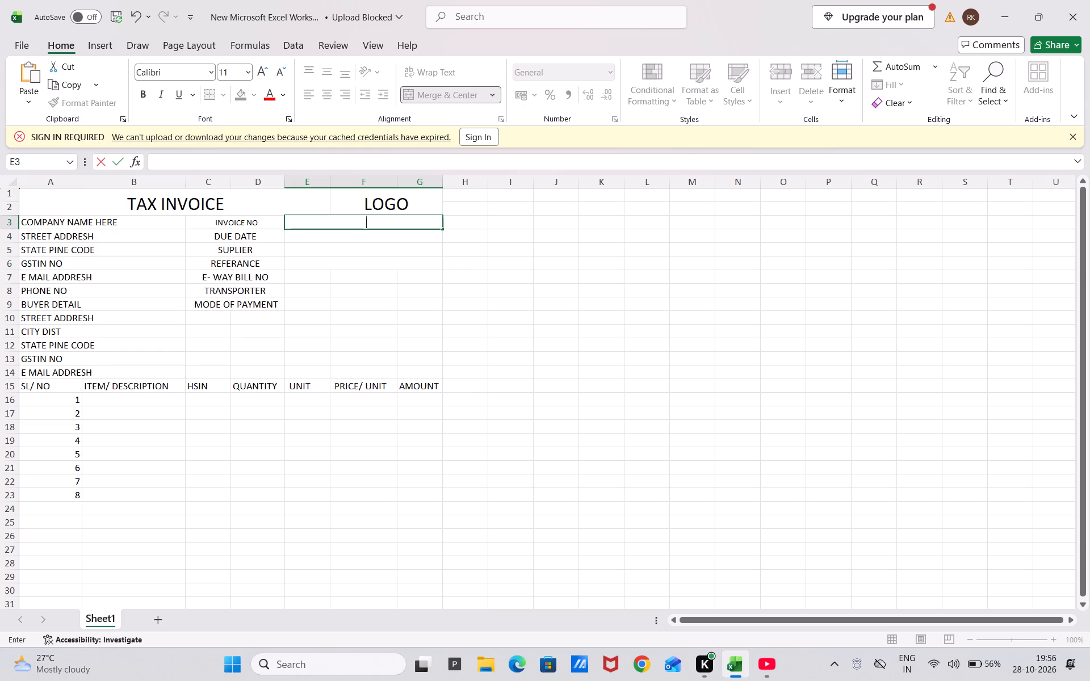
type("DATE")
key("Return")
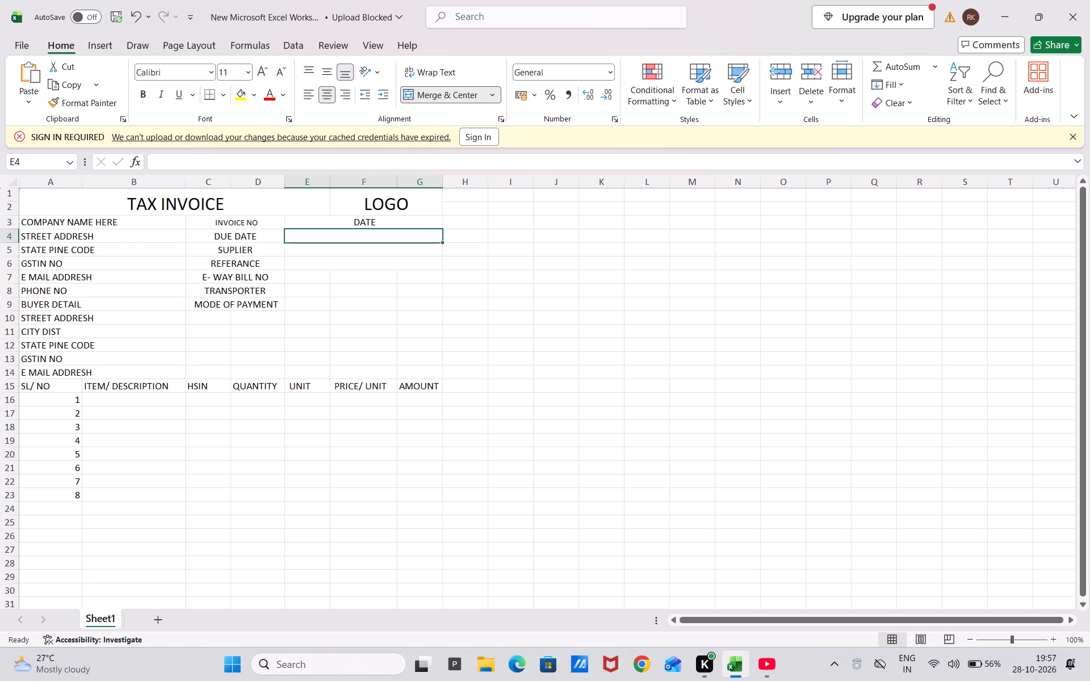
Enter the label DESTINATION in the merged cell E4:G4, beside DUE DATE.
type("DES")
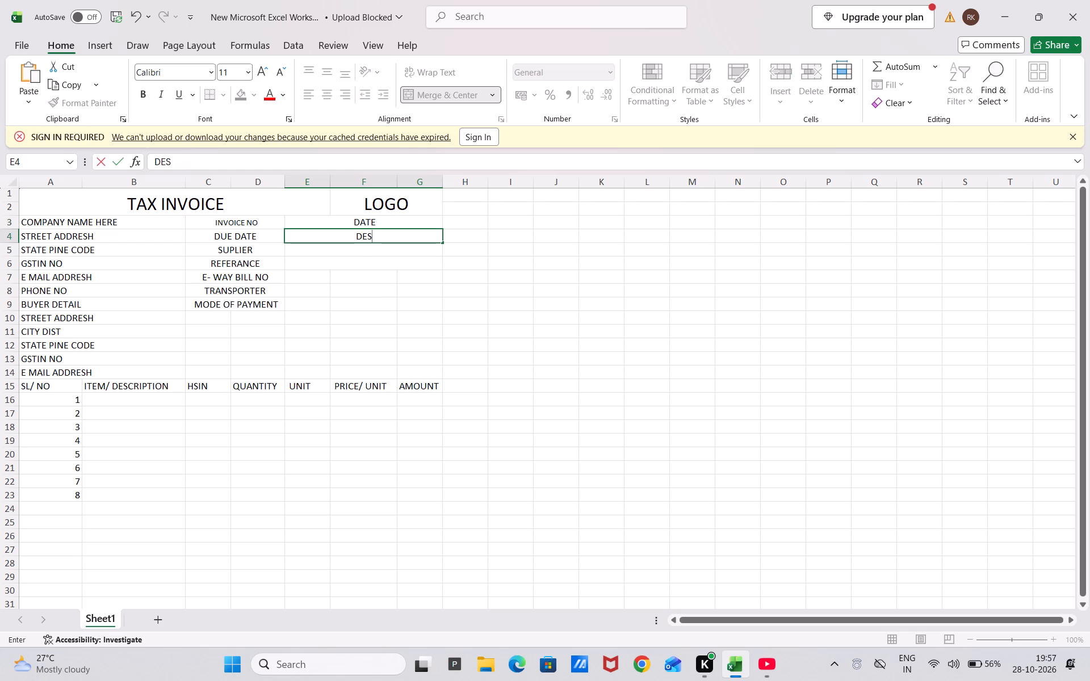
type("TIN")
key("a")
type("TIO")
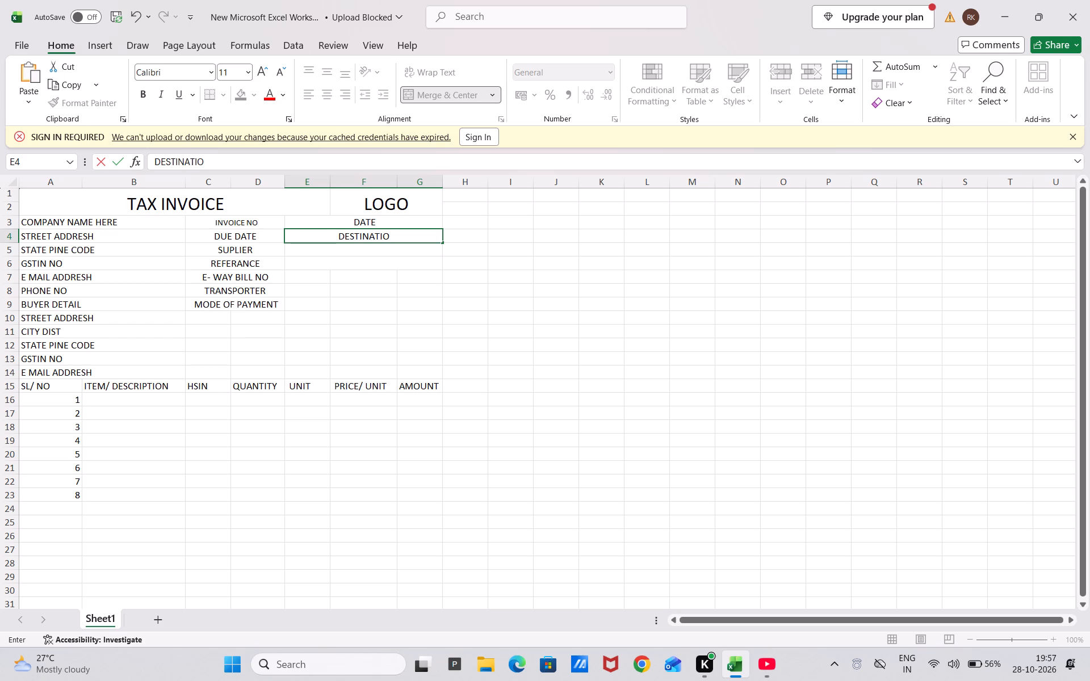
key("n")
key("space")
key("o")
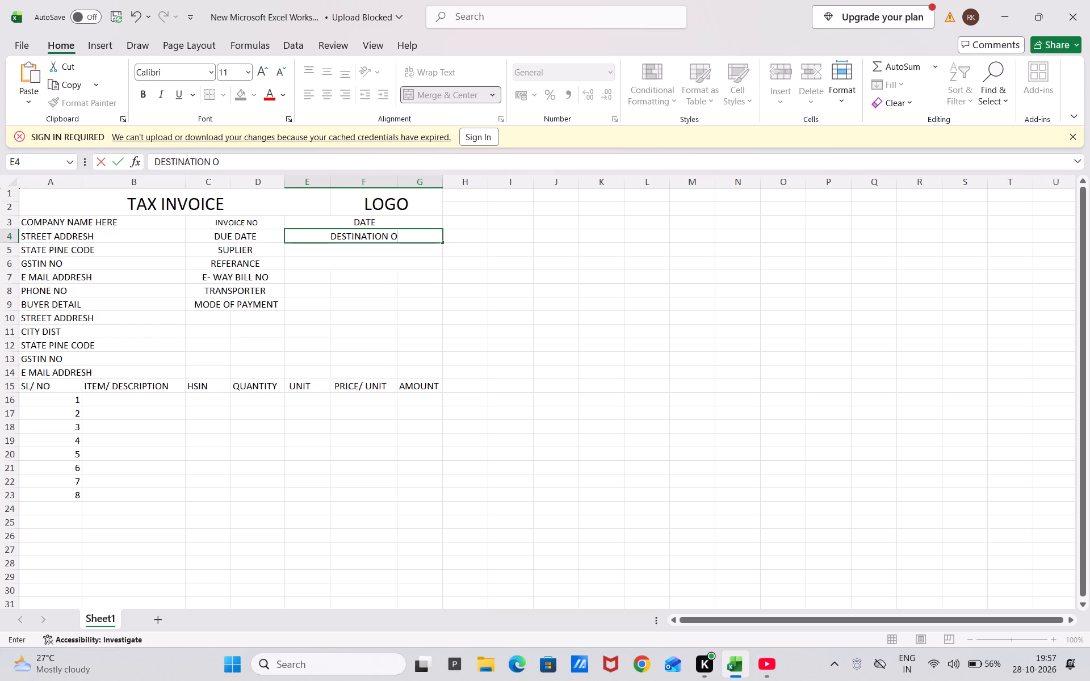
key("BackSpace")
key("Return")
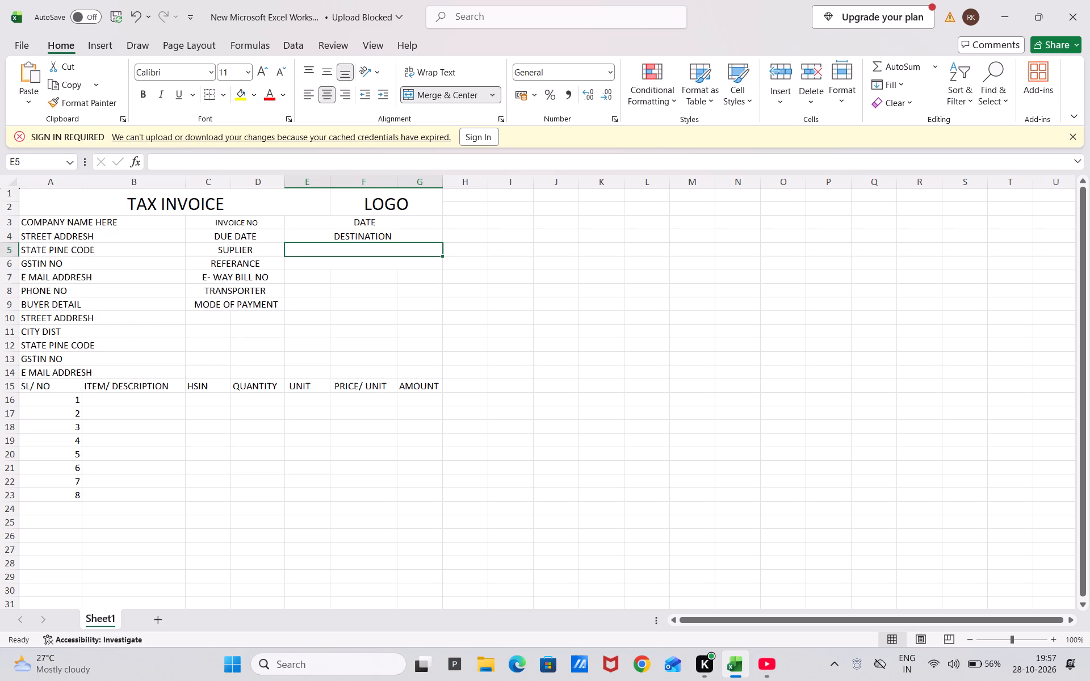
Enter the label ORDER in the merged cell E5:G5, beside SUPLIER.
type("ORDR")
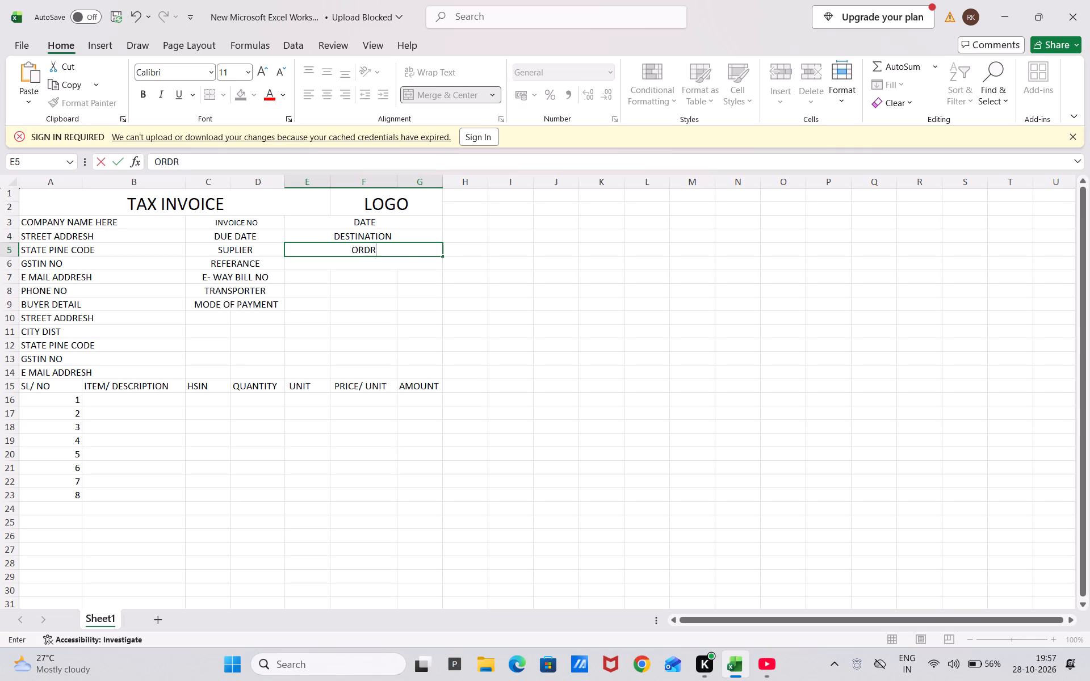
key("BackSpace")
type("ER")
key("Return")
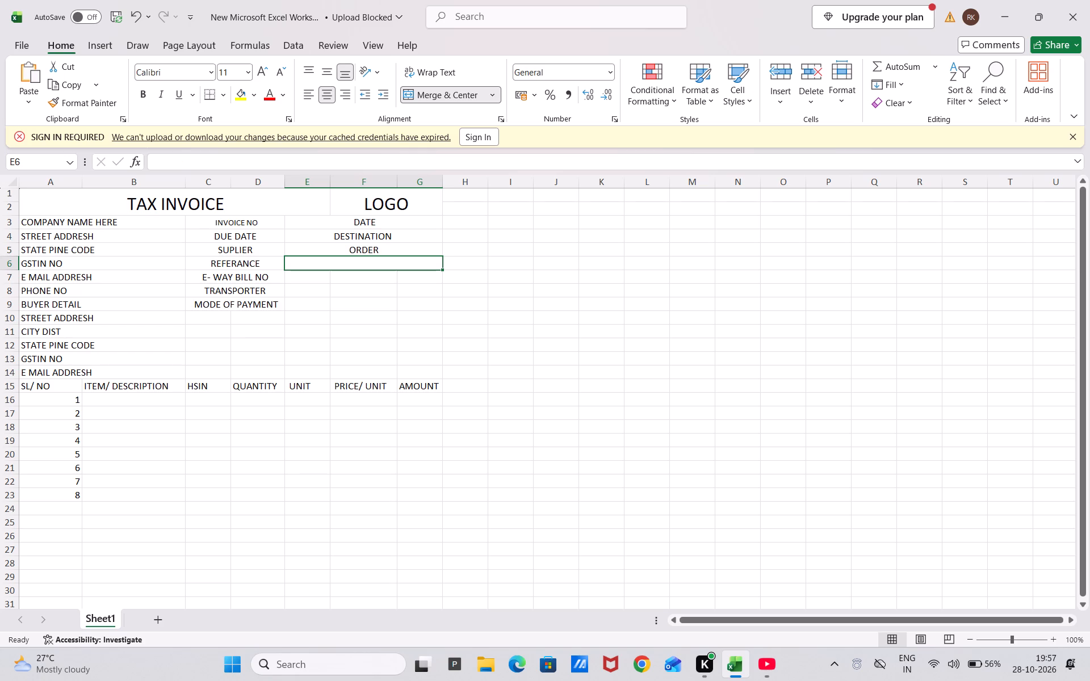
Enter the label VEHICLE NO in the merged cell E6:G6, beside REFERANCE.
type("VE")
key("h")
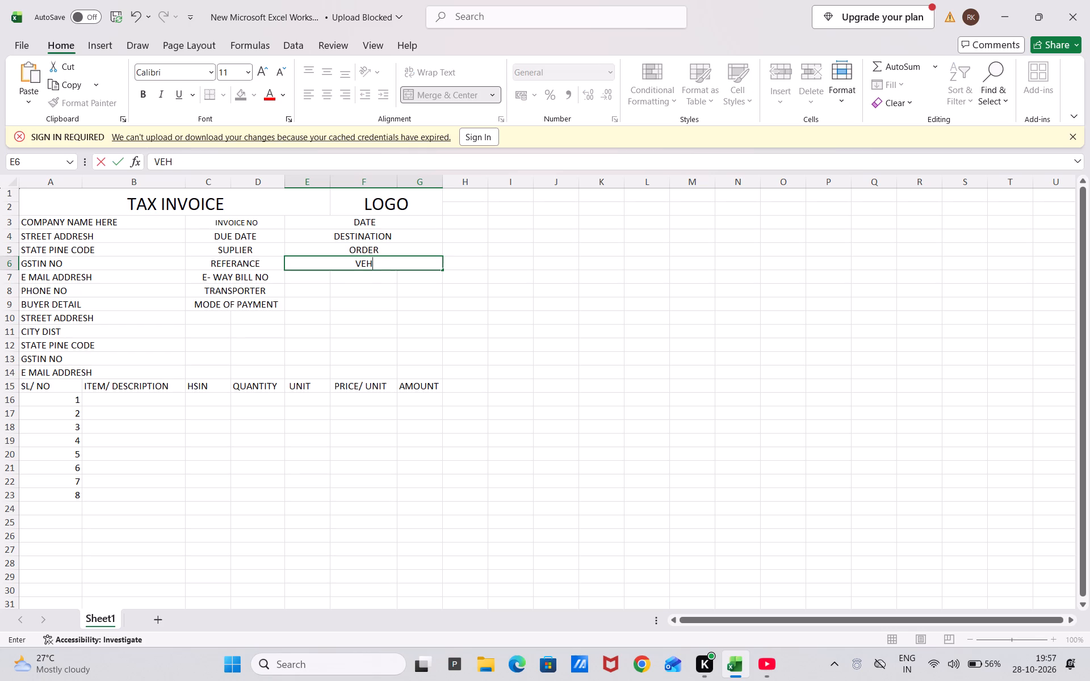
key("i")
type("CLE")
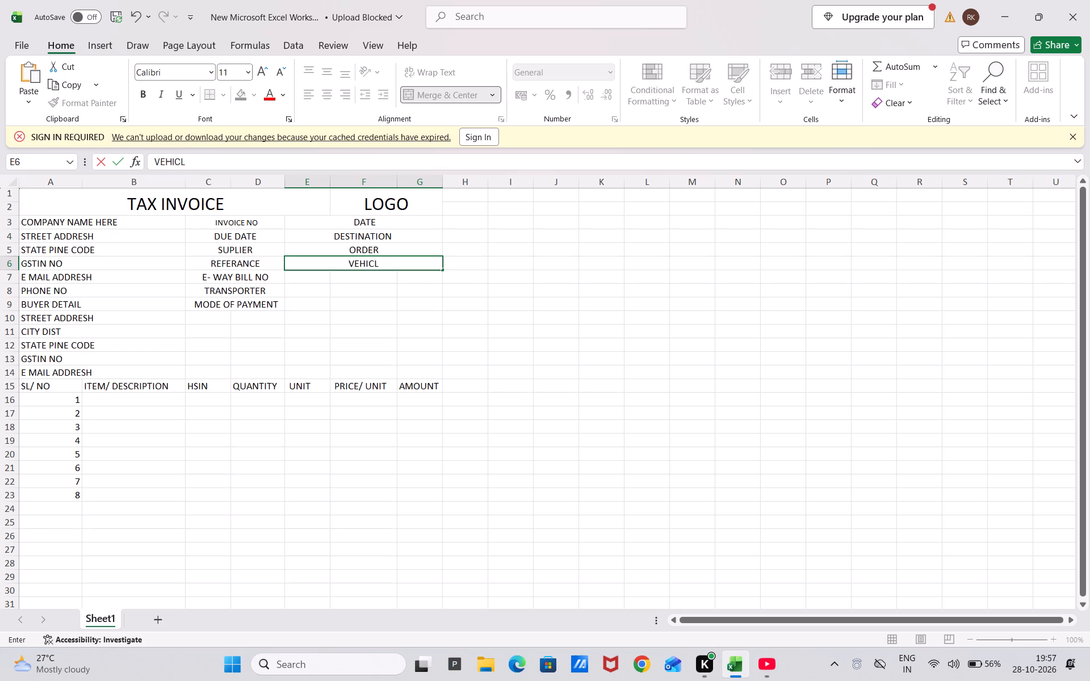
key("space")
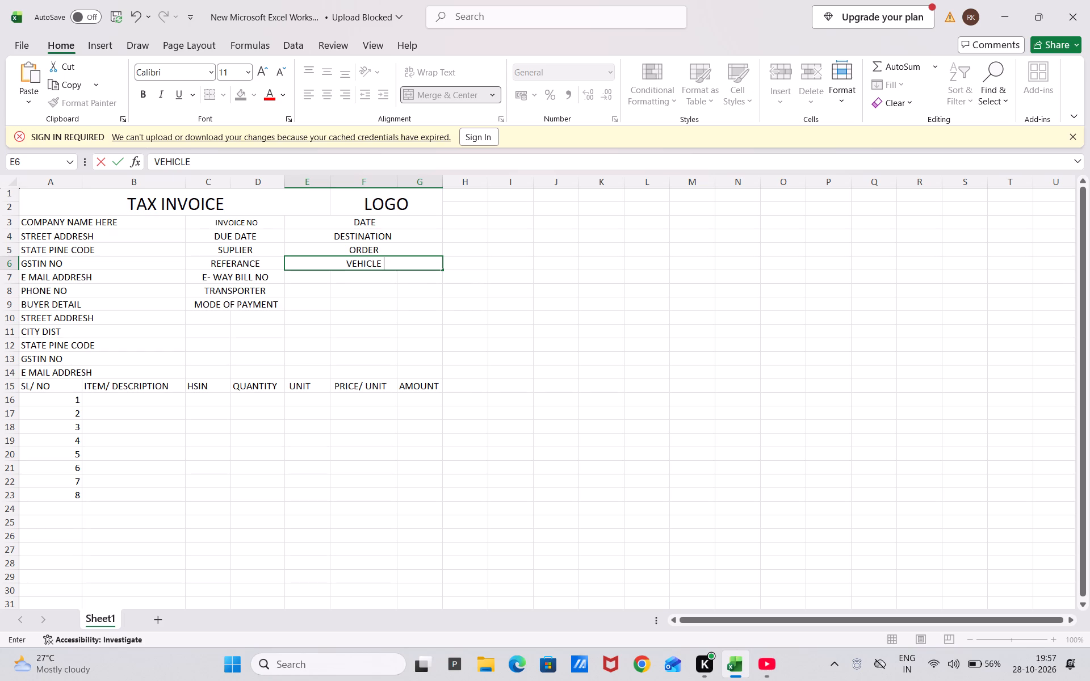
type("NO")
key("Return")
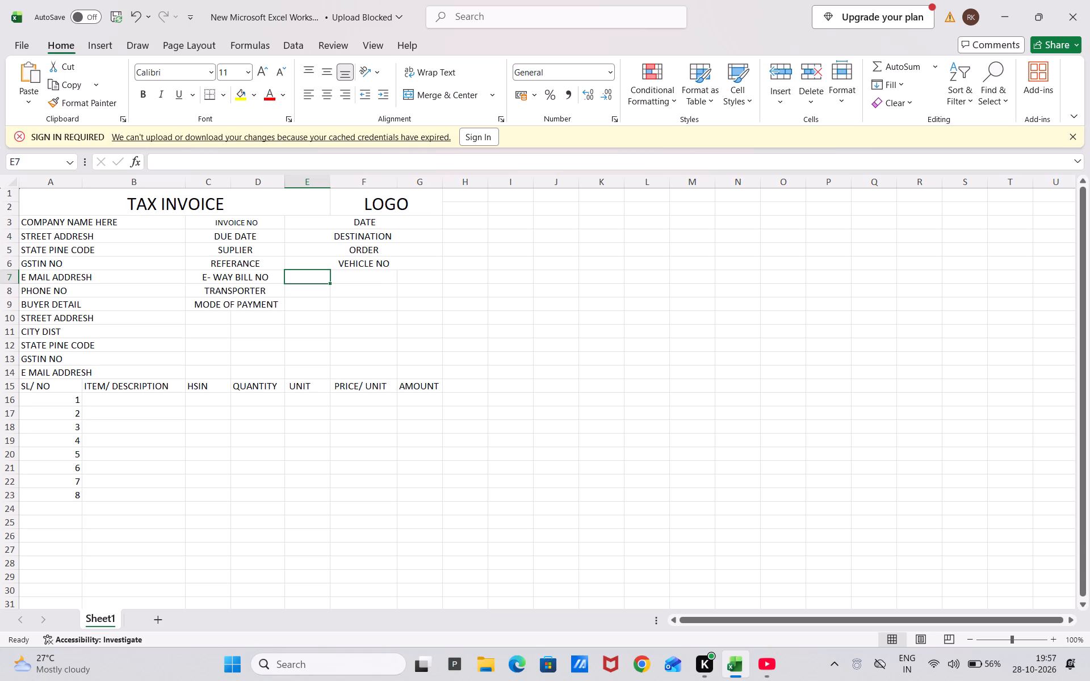
Merge and center cells E7:G7, beside E- WAY BILL NO, and enter the label DRIVER MOB NO there.
key("shift+Right")
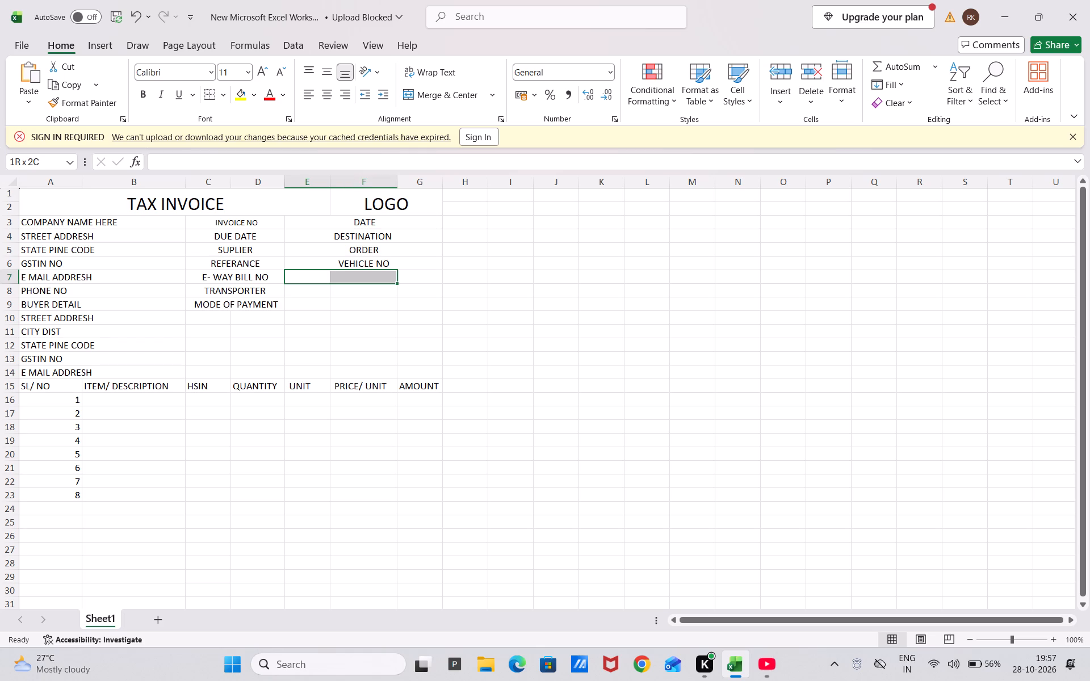
key("shift+Right")
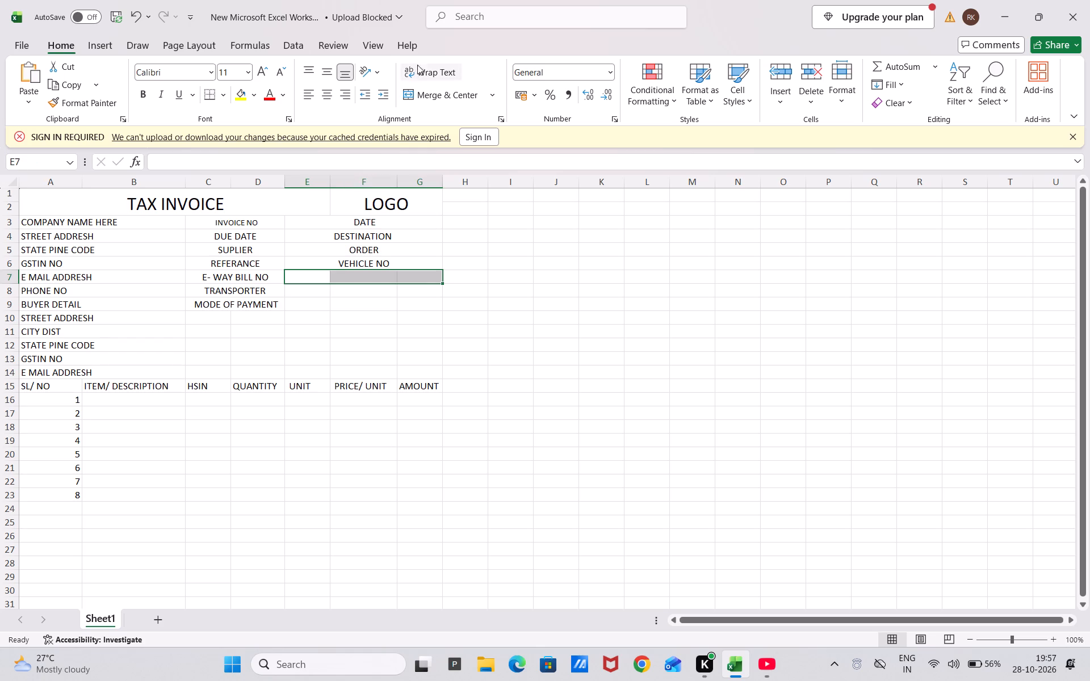
left_click(427, 90)
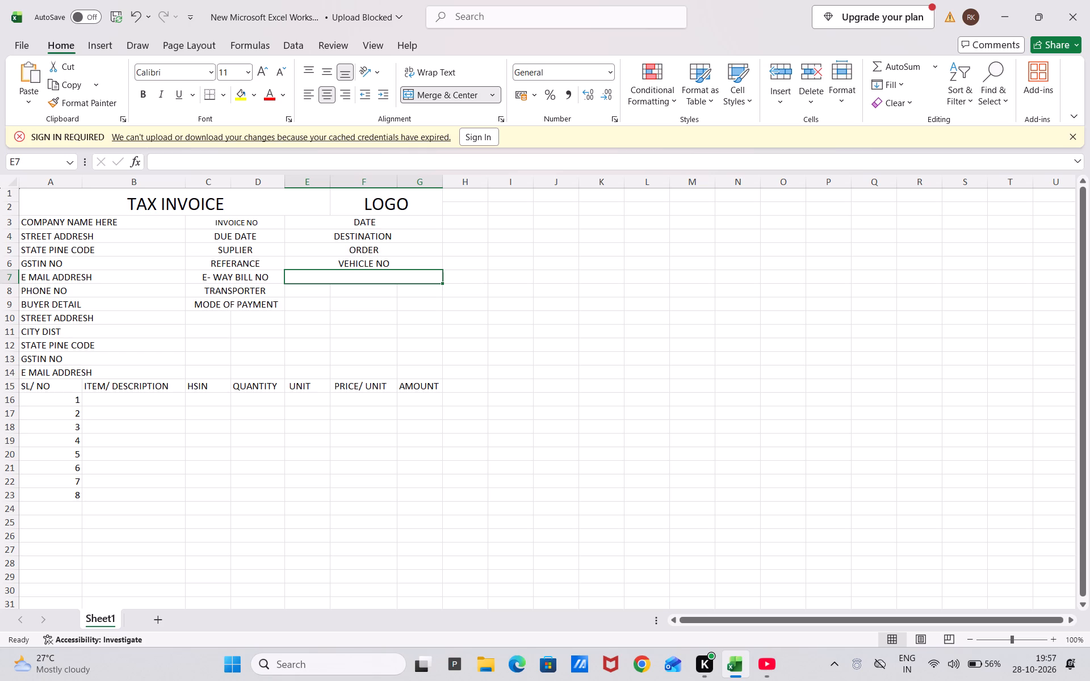
key("d")
type("RI")
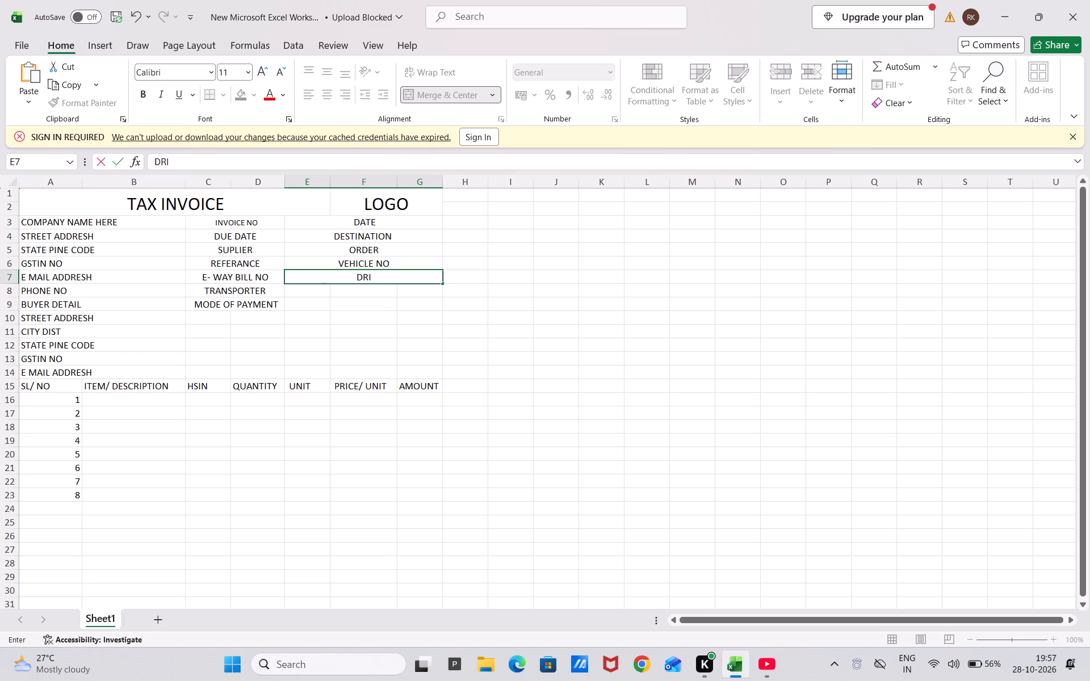
type("VER")
key("space")
type("MO")
type("B")
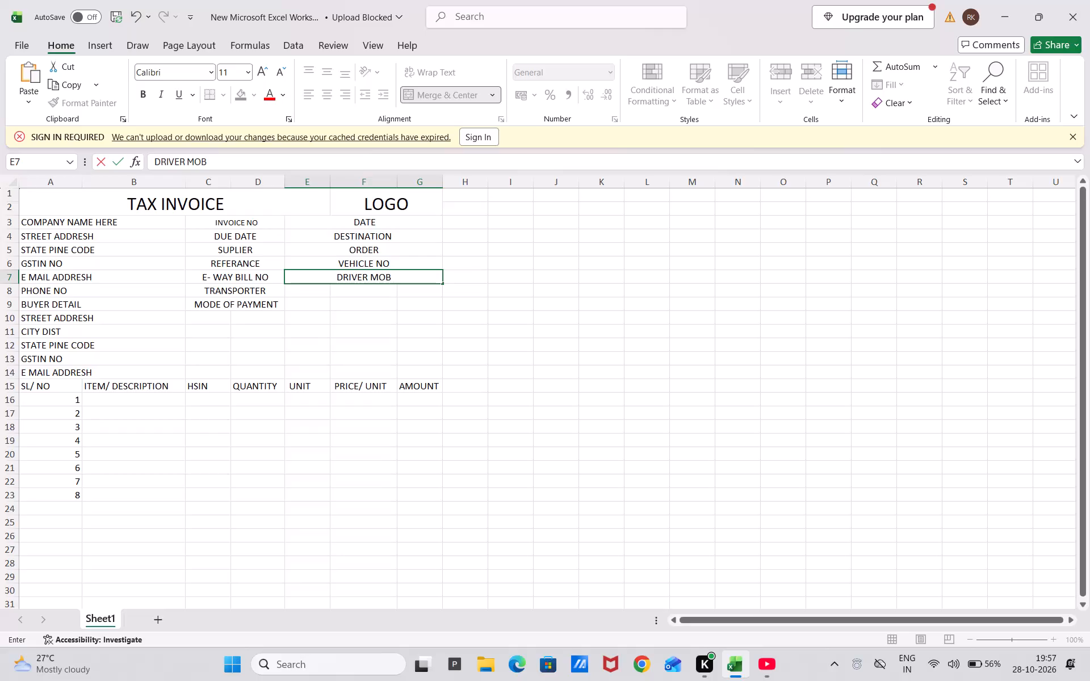
key("space")
type("NO")
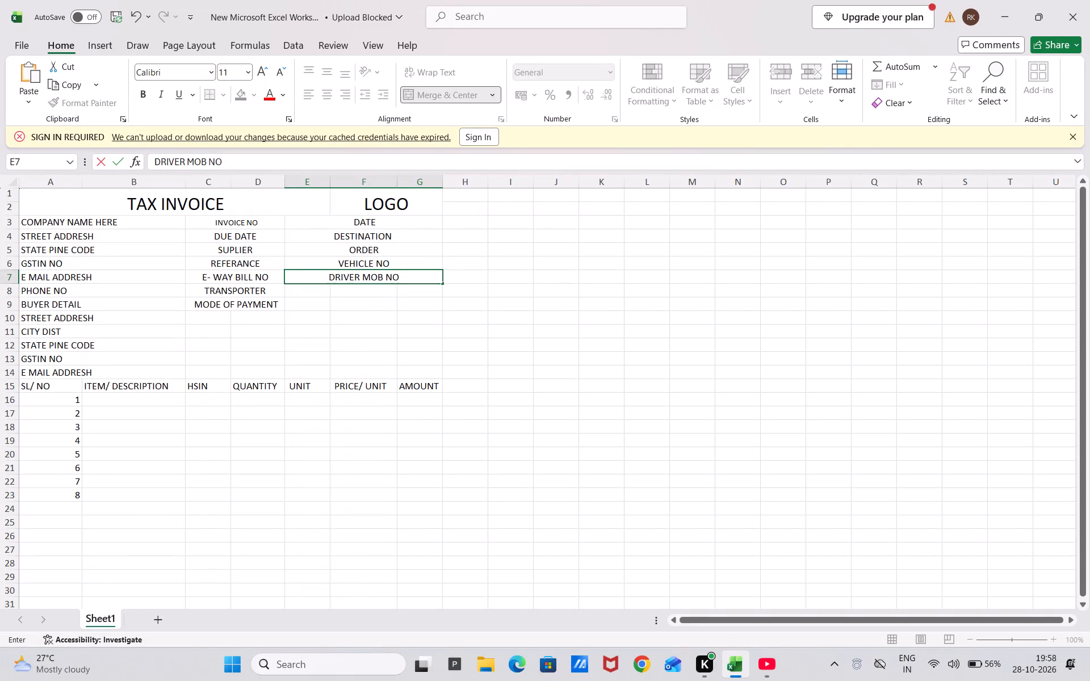
key("Return")
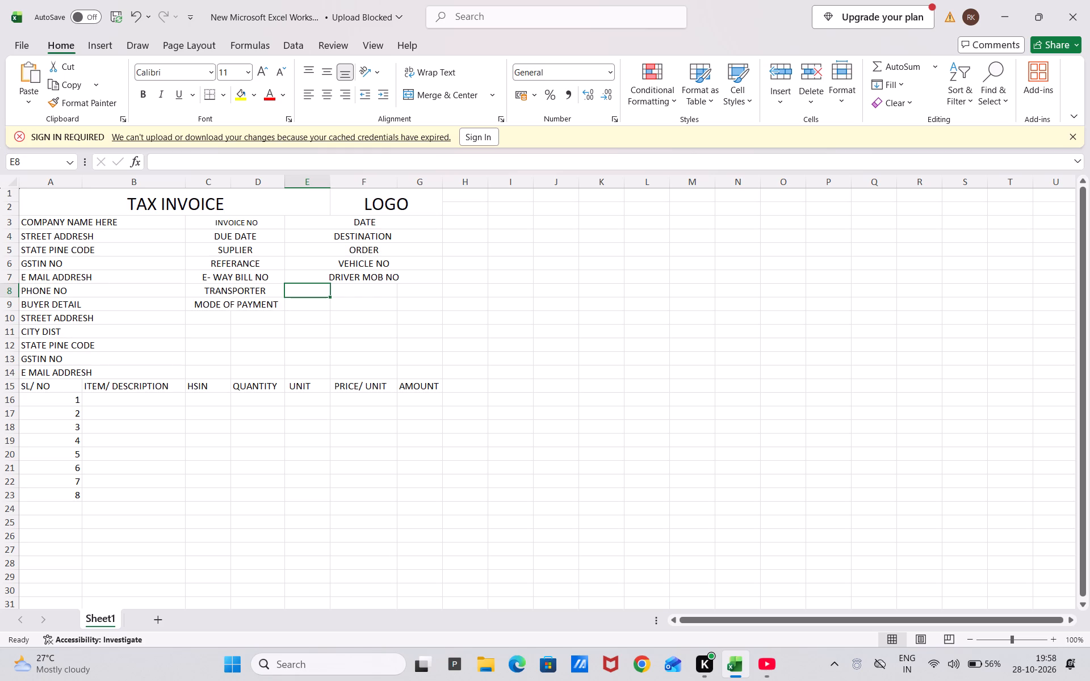
Merge and center columns E to G separately in rows 8 and 9, beside TRANSPORTER and MODE OF PAYMENT.
key("shift+Right")
key("shift+Right")
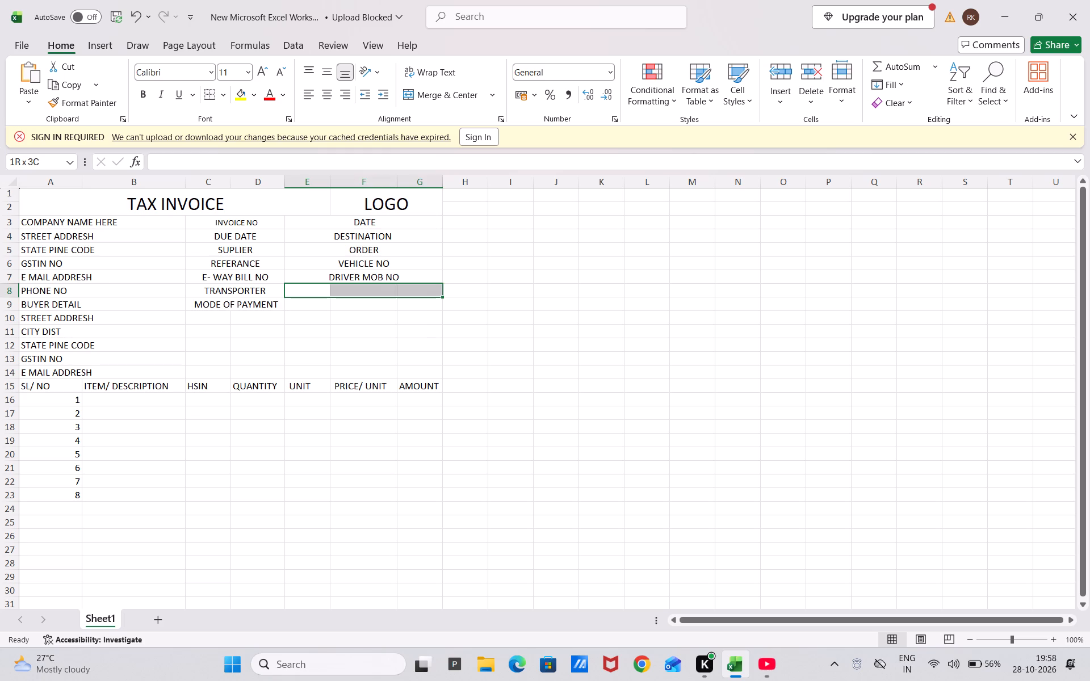
left_click(443, 91)
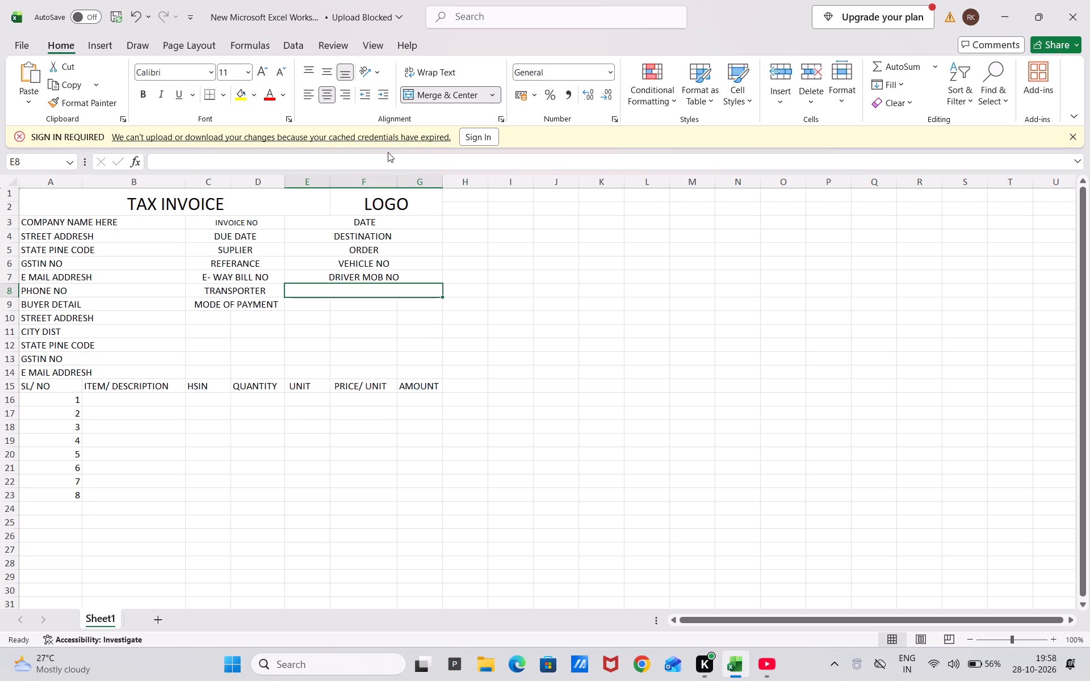
left_click(324, 301)
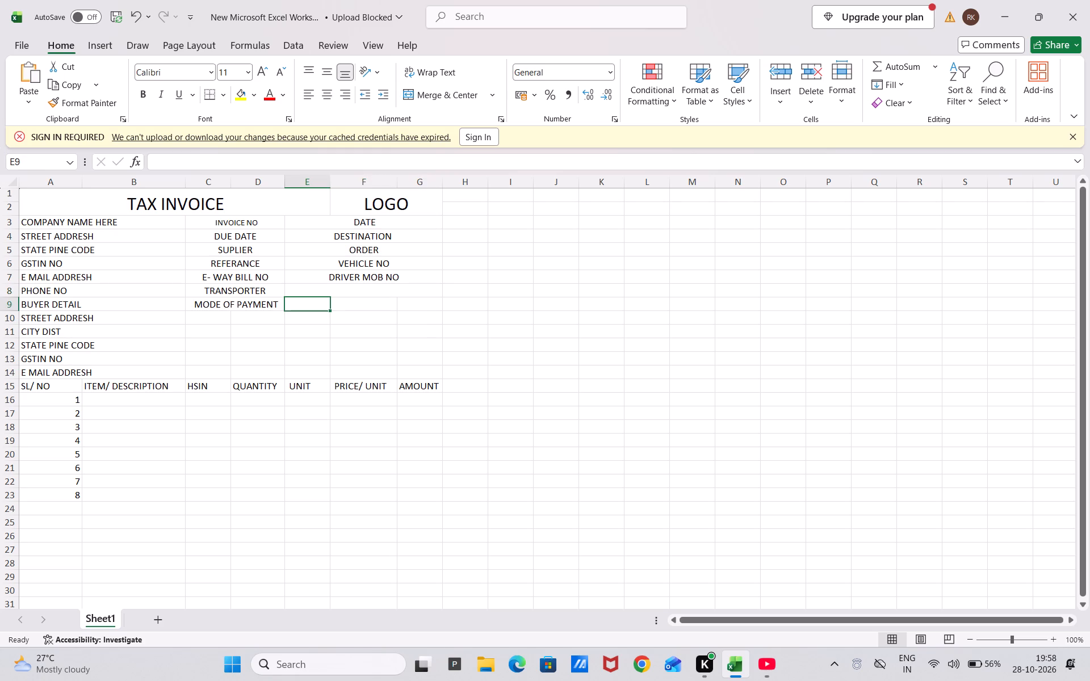
key("shift+Right")
key("shift+Right")
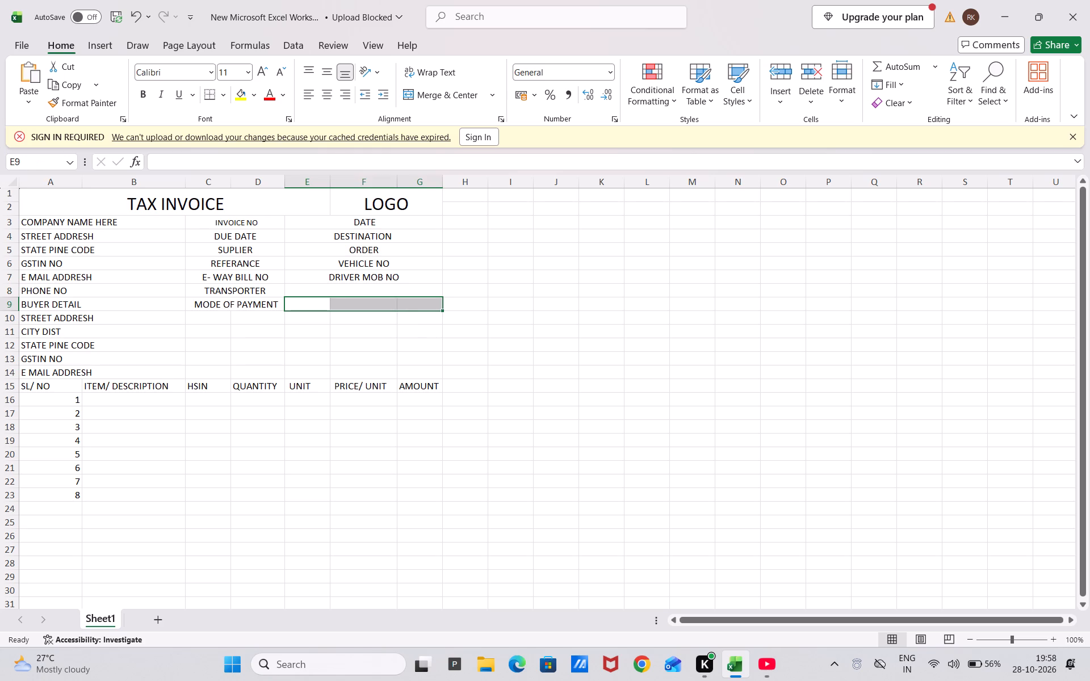
left_click(442, 92)
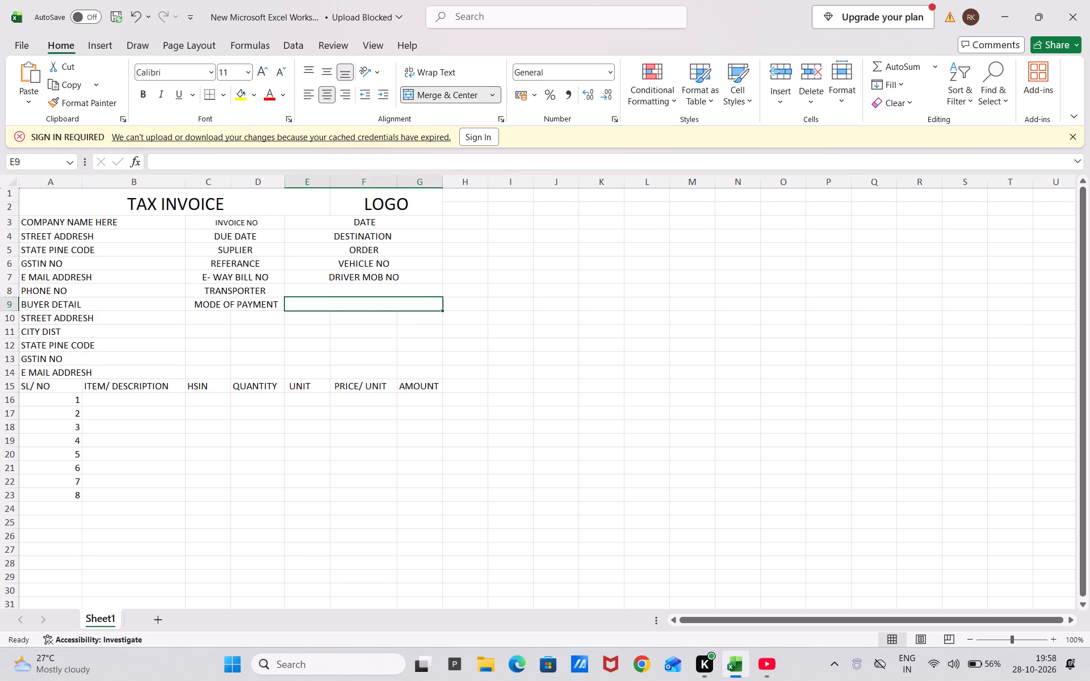
Merge and center the block C10:G14, beside the buyer address lines, into a single cell.
left_click(204, 316)
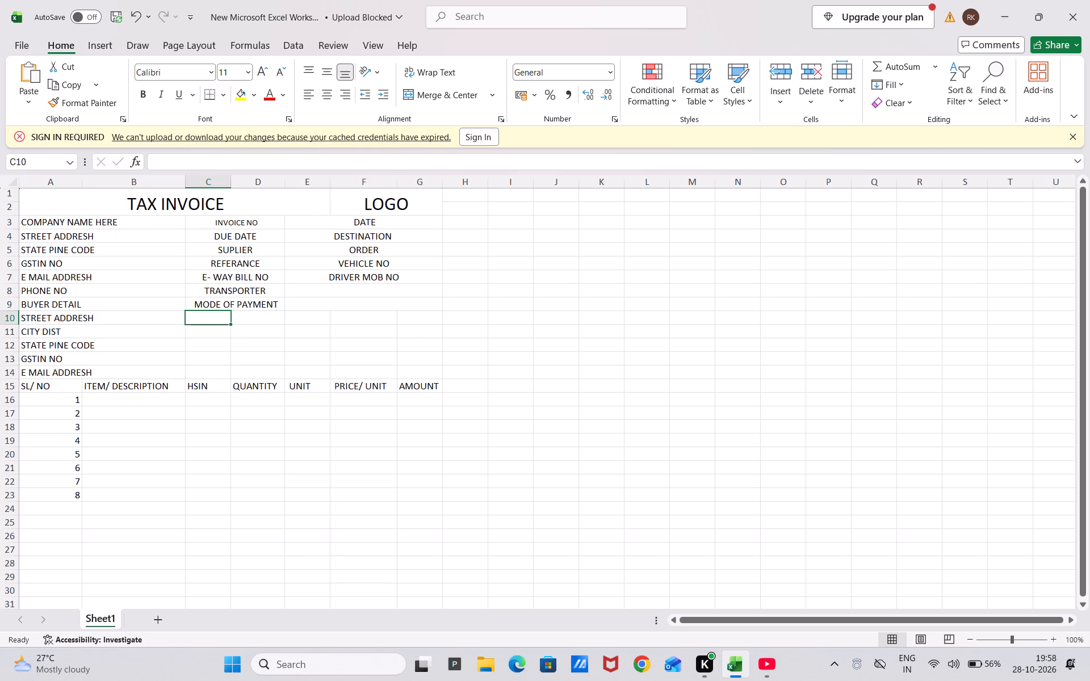
key("shift+Right")
key("shift+Right")
key("shift+Right")
key("shift+Right")
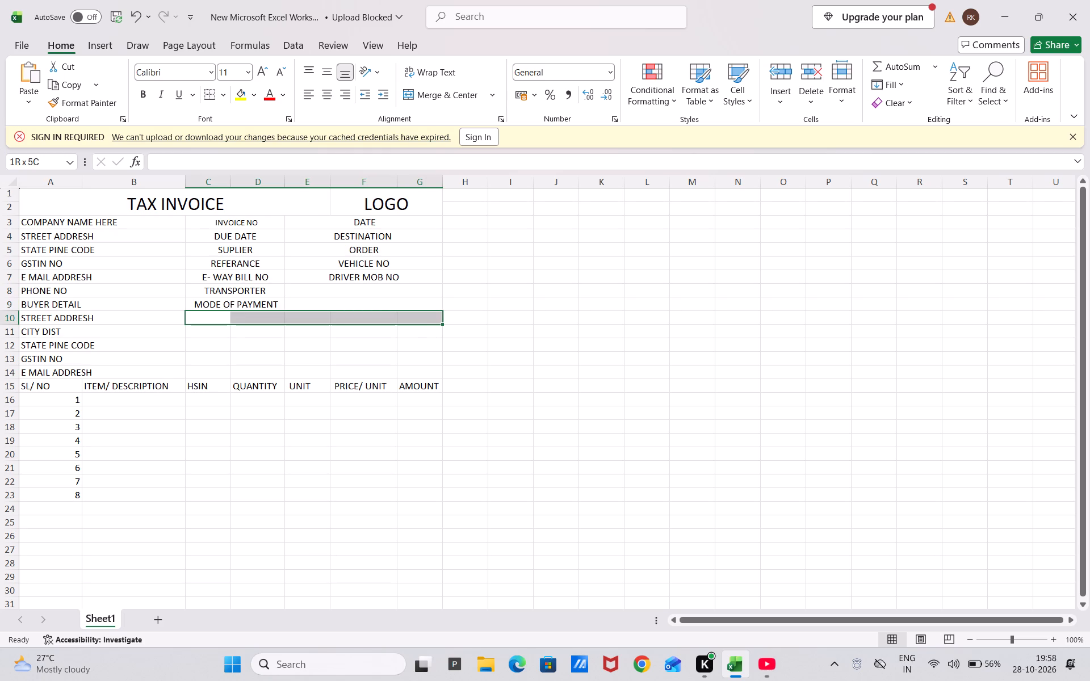
key("shift+Down")
key("shift+Down")
key("shift+Down")
key("shift+Down")
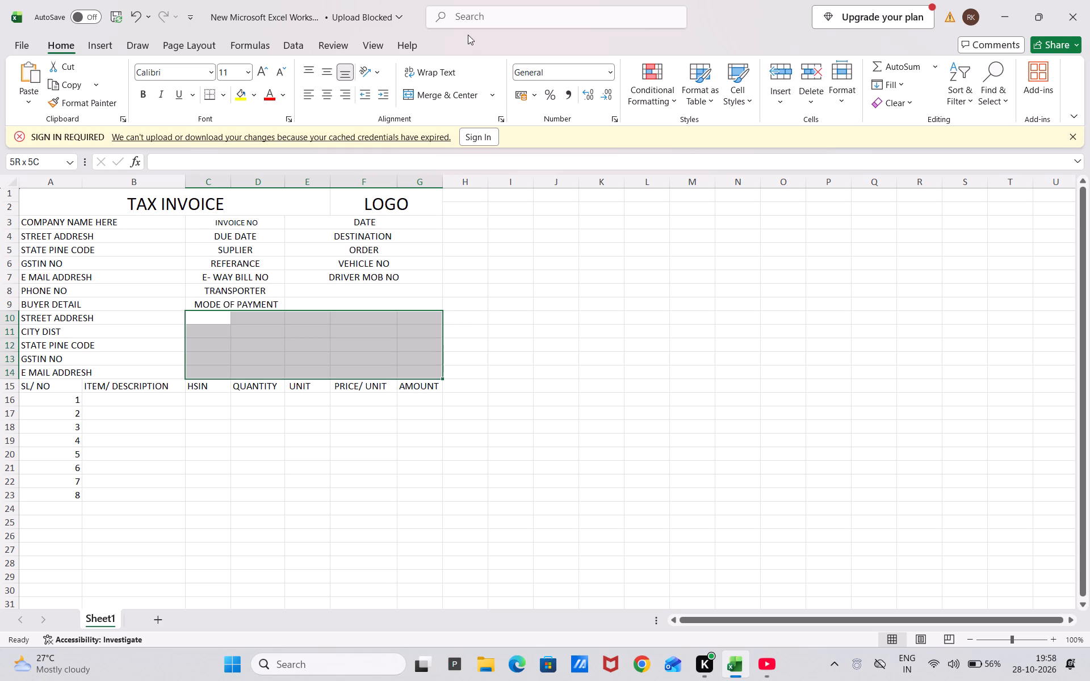
left_click(454, 90)
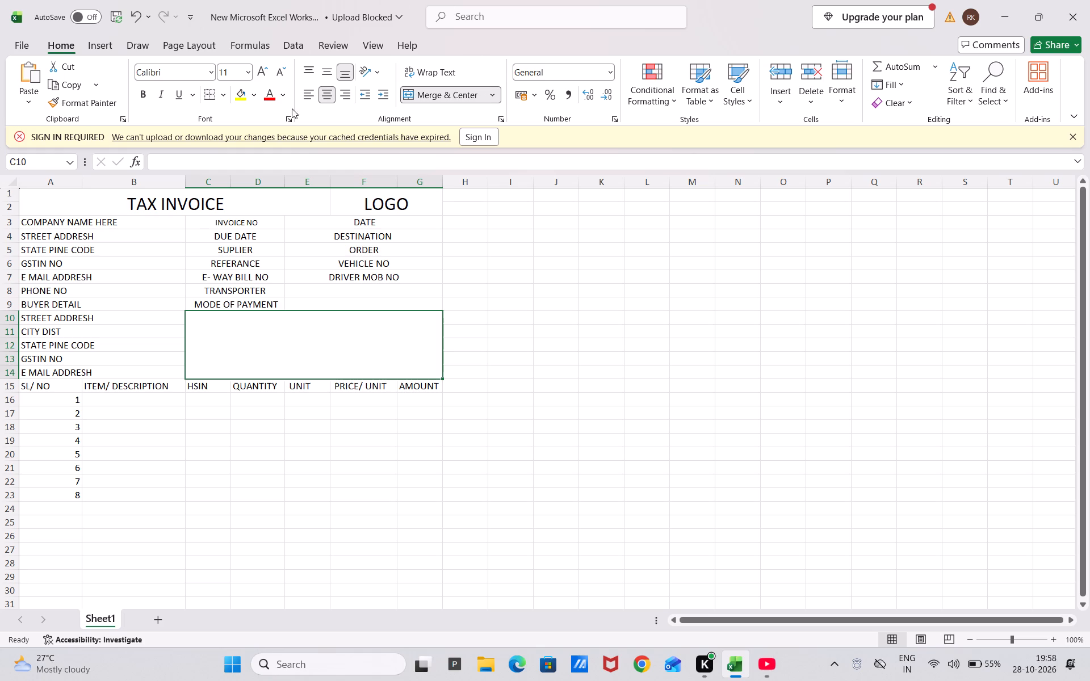
Enter the heading TERMS AND CONDITION at font size 16 in the merged block C10:G14.
left_click(246, 75)
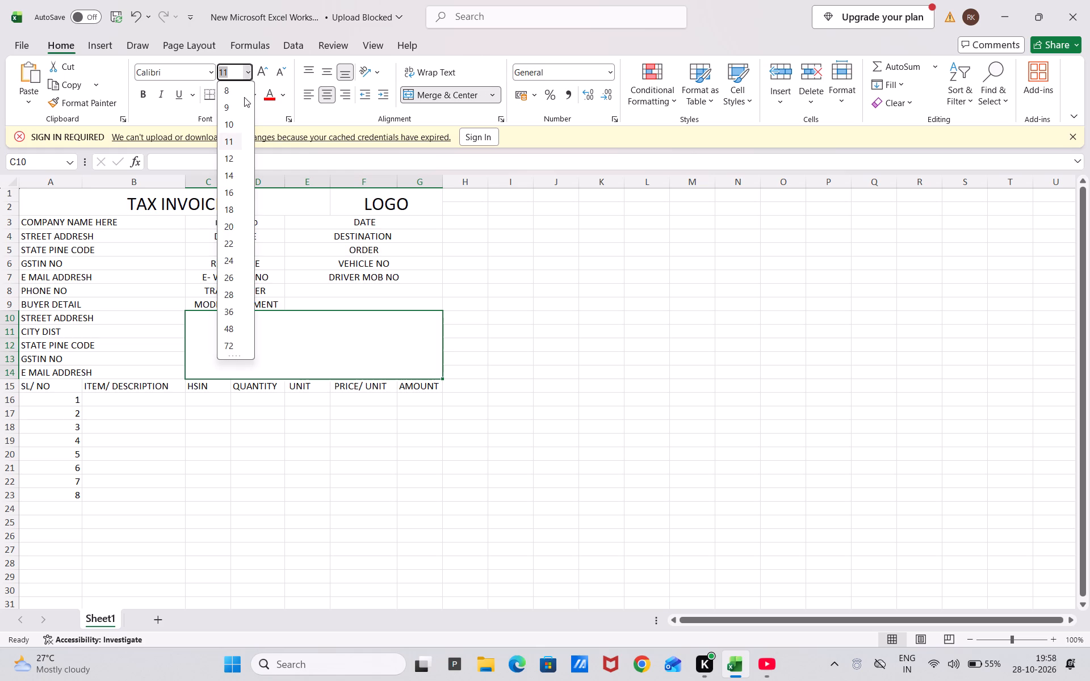
left_click(235, 194)
left_click(242, 349)
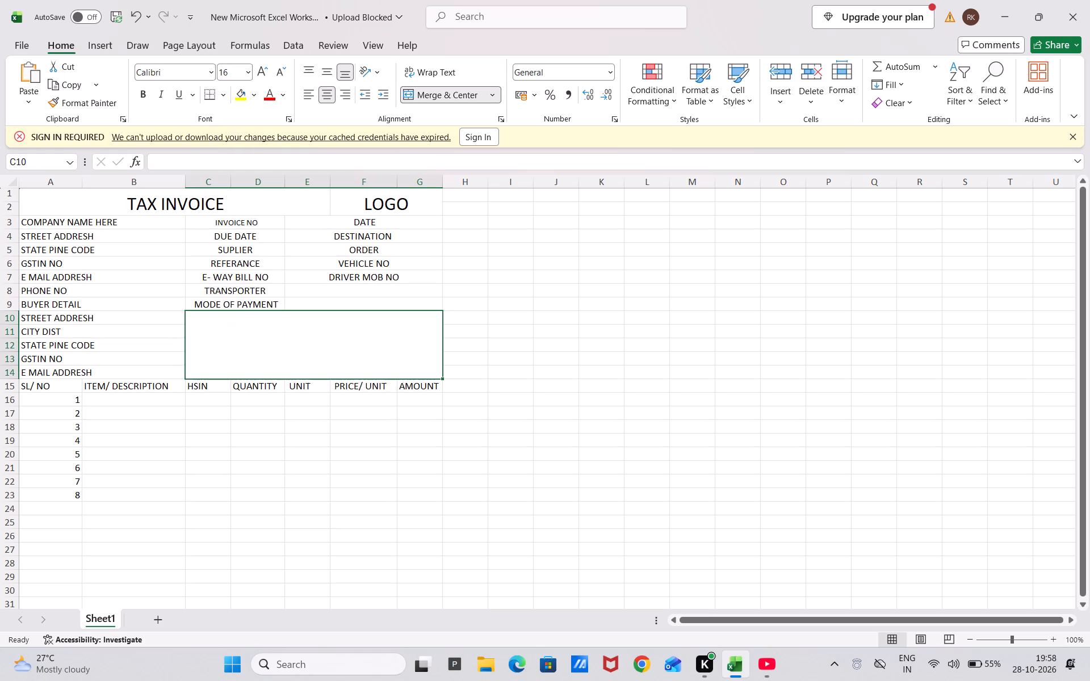
left_click(292, 364)
key("space")
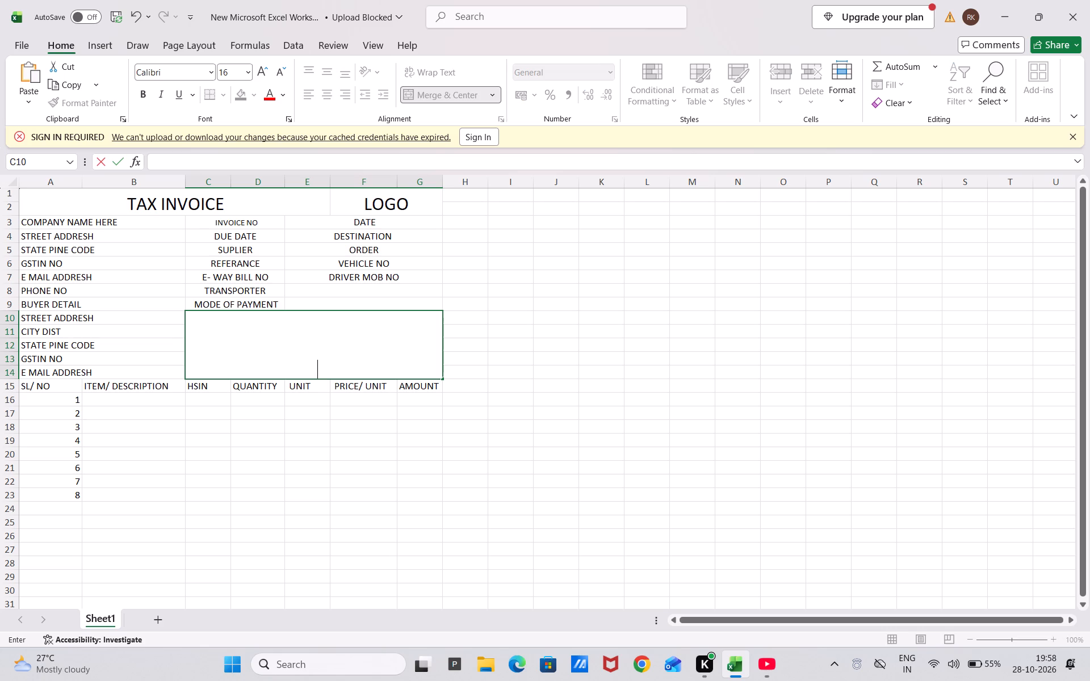
type("TE")
type("RM")
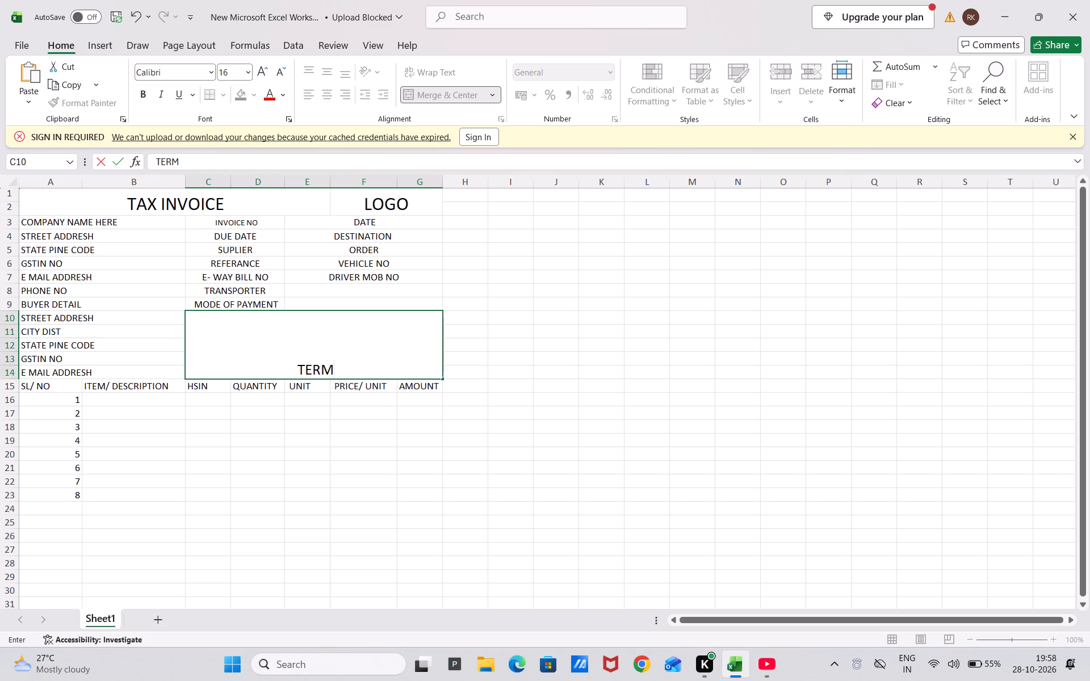
type("S")
key("space")
type("AN")
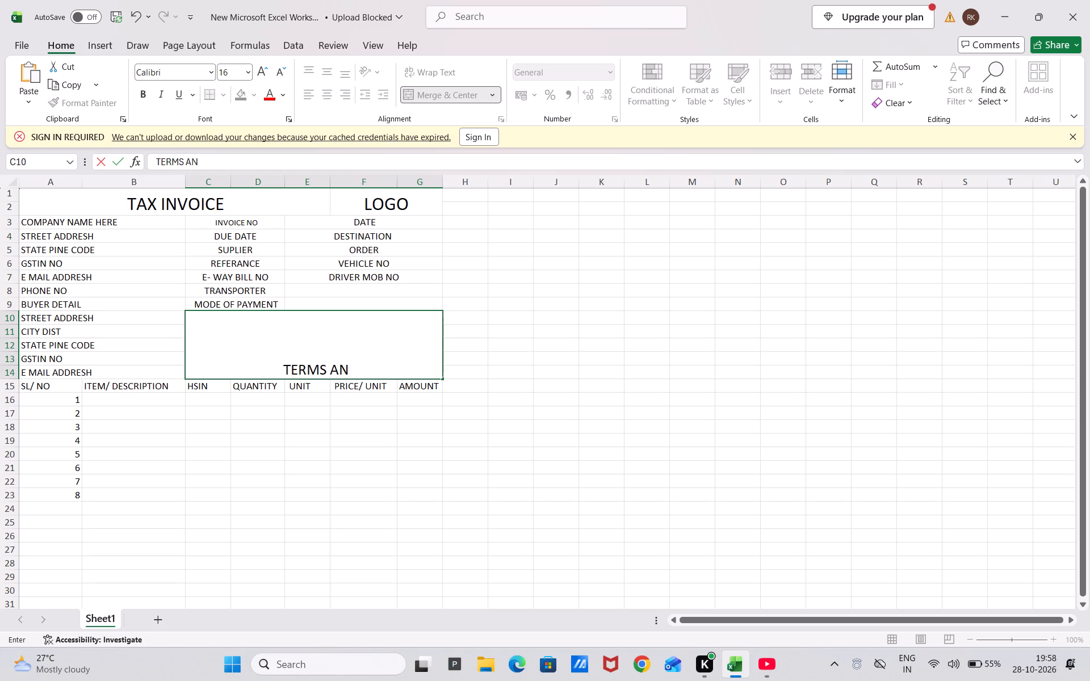
type("D CONDITIO")
key("n")
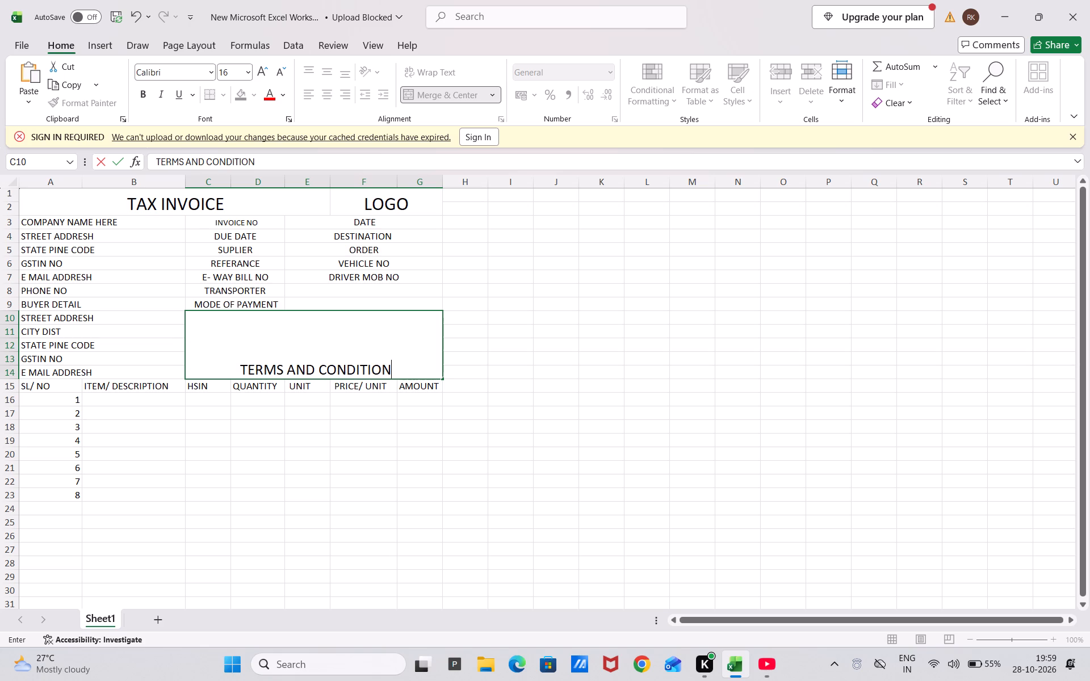
left_click(513, 373)
Align the TERMS AND CONDITION heading to the top of its merged cell.
left_click(326, 369)
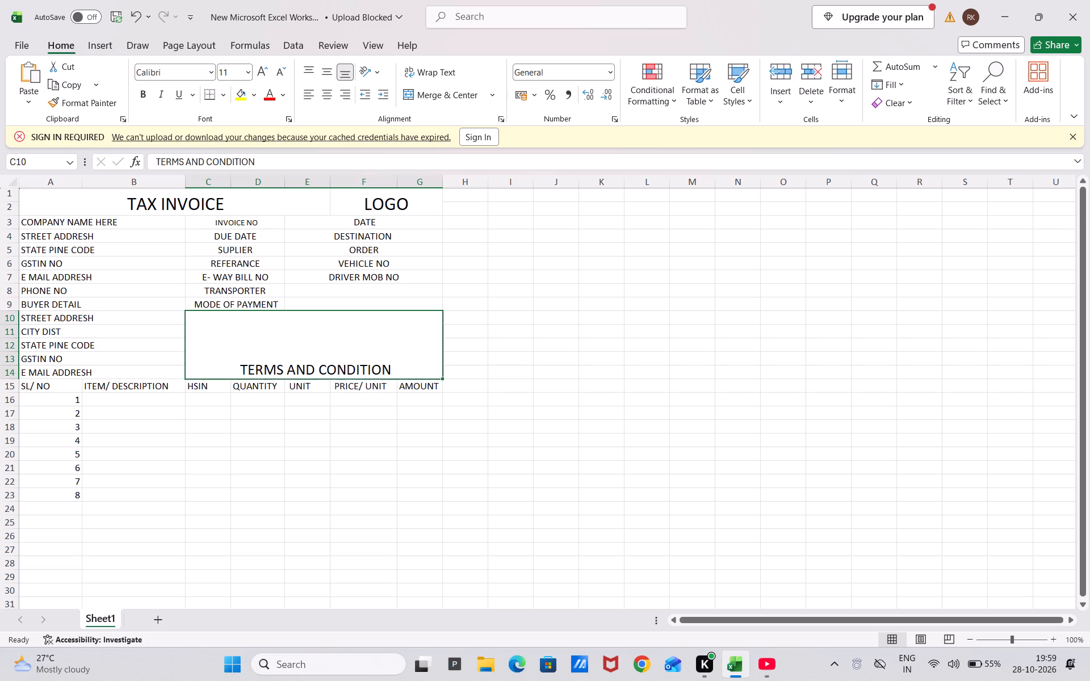
left_click(321, 66)
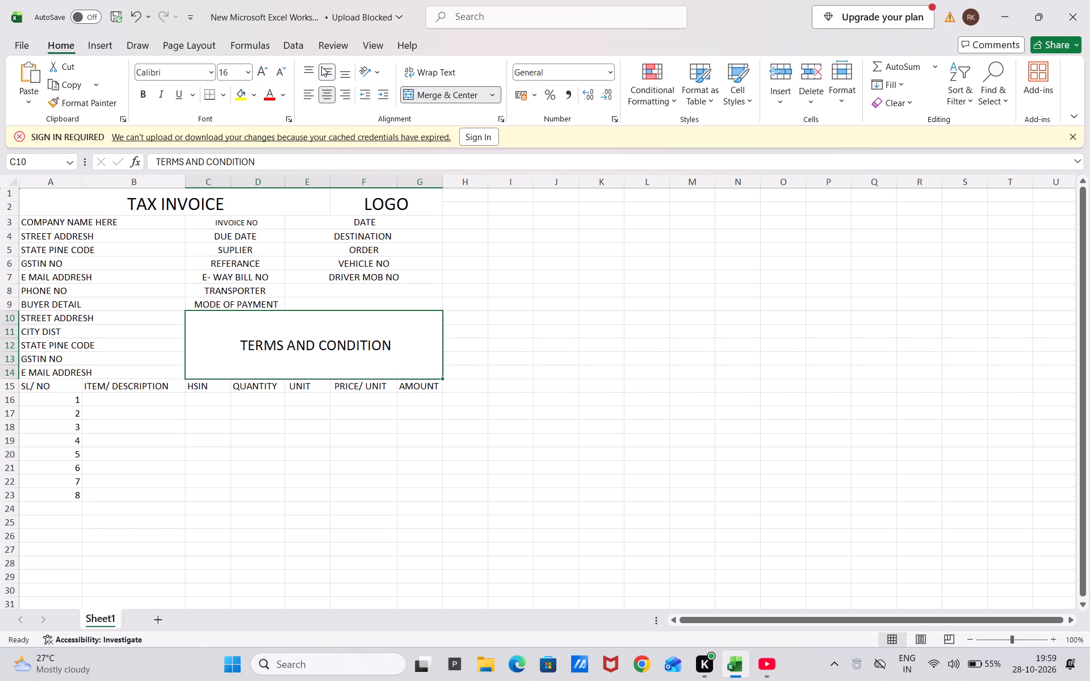
left_click(321, 66)
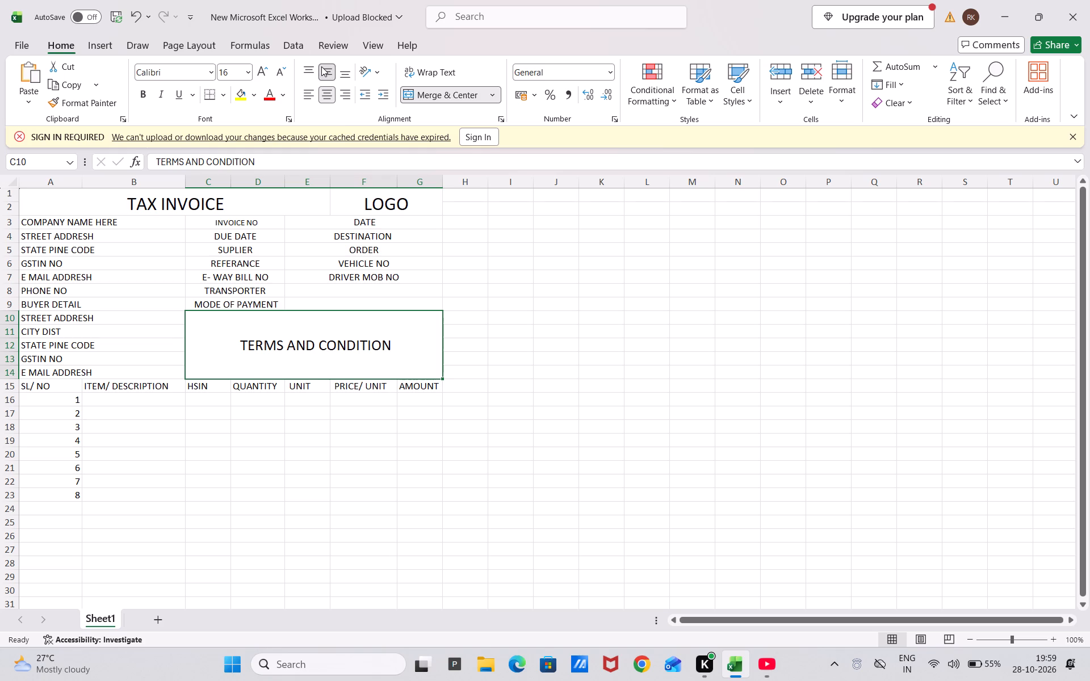
left_click(321, 66)
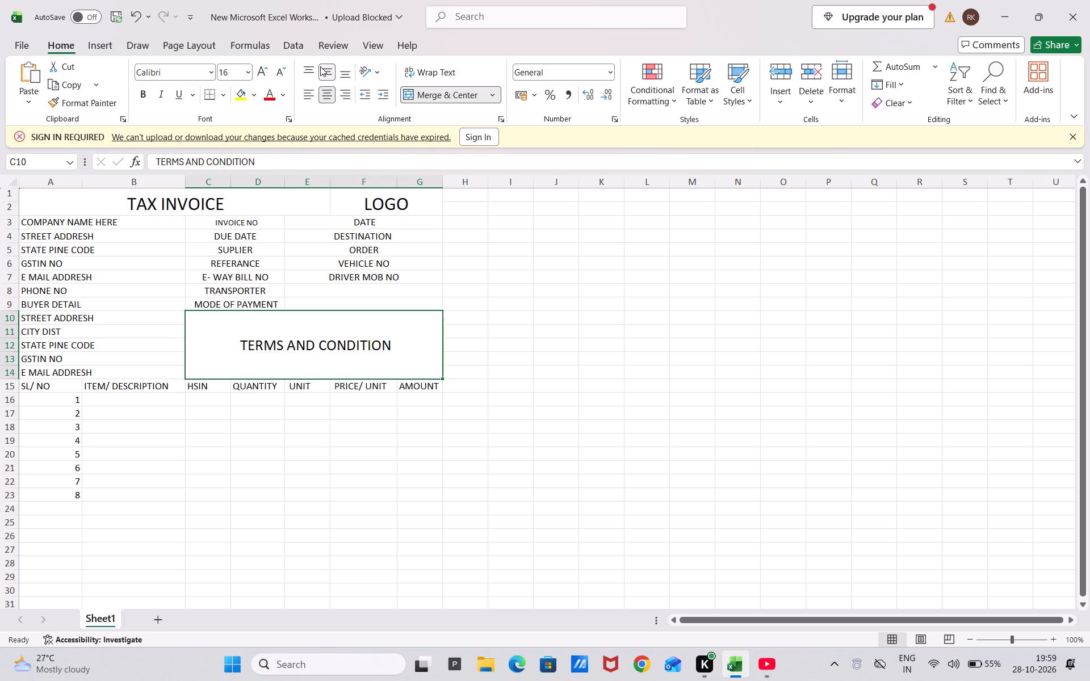
left_click(309, 67)
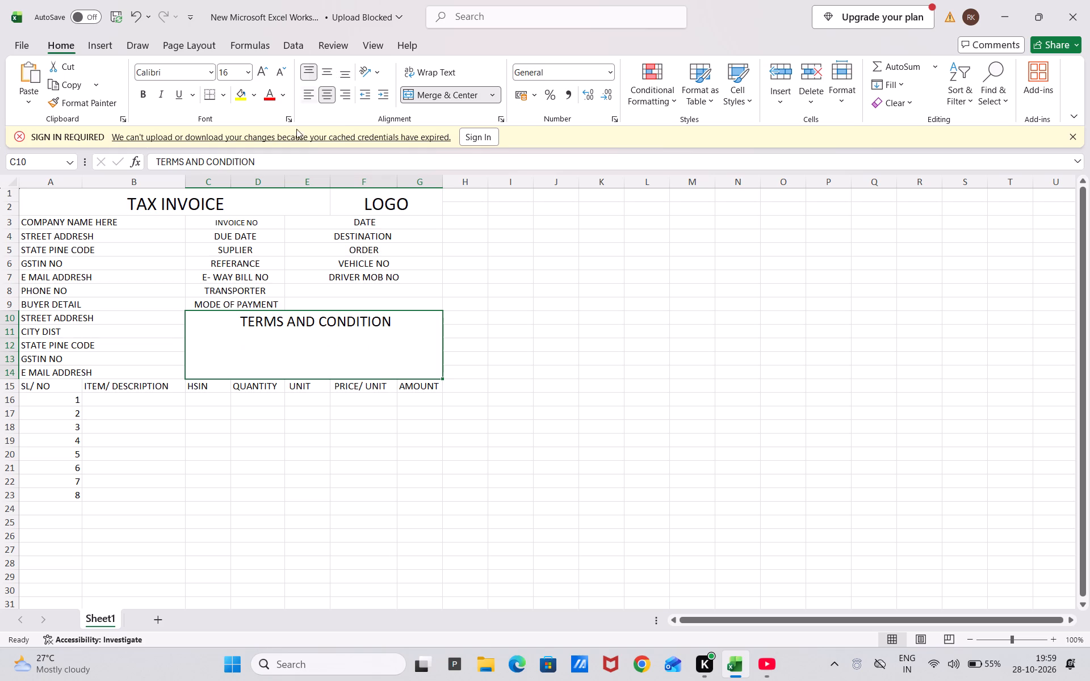
left_click(297, 317)
Remove the leading space before TERMS AND CONDITION in the merged cell C10:G14.
double_click(416, 335)
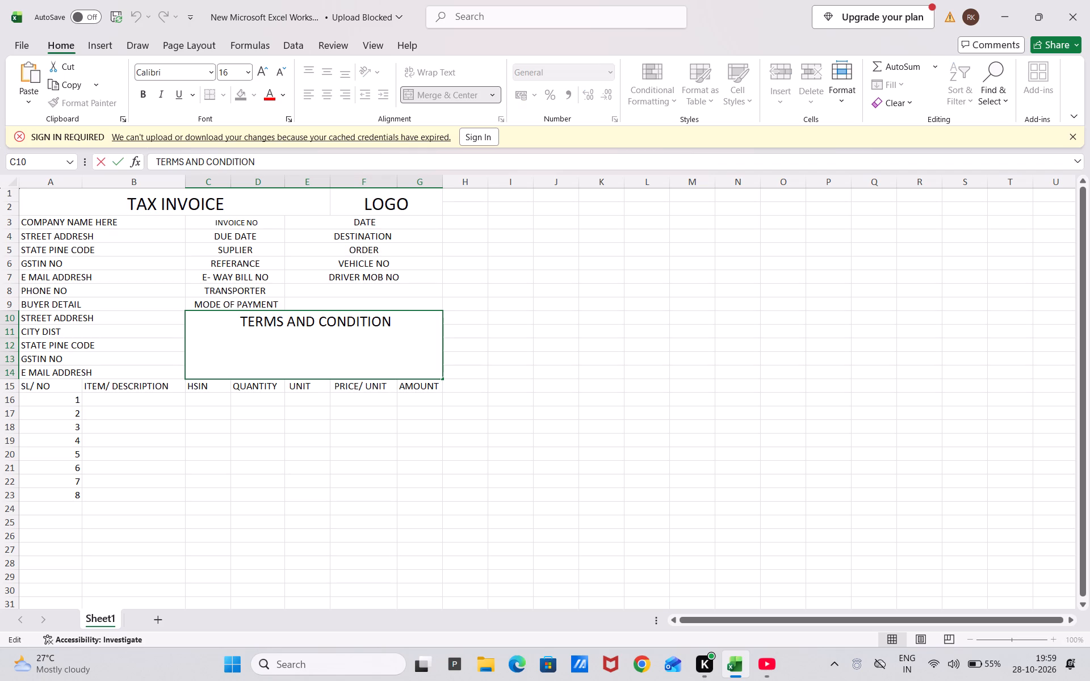
key("Left")
key("Left")
key("Left")
key("Left")
key("Left")
key("Left")
key("Left")
key("Left")
key("Left")
key("Left")
key("Left")
key("Left")
key("Left")
key("Left")
key("Left")
key("Left")
key("Left")
key("Left")
key("Left")
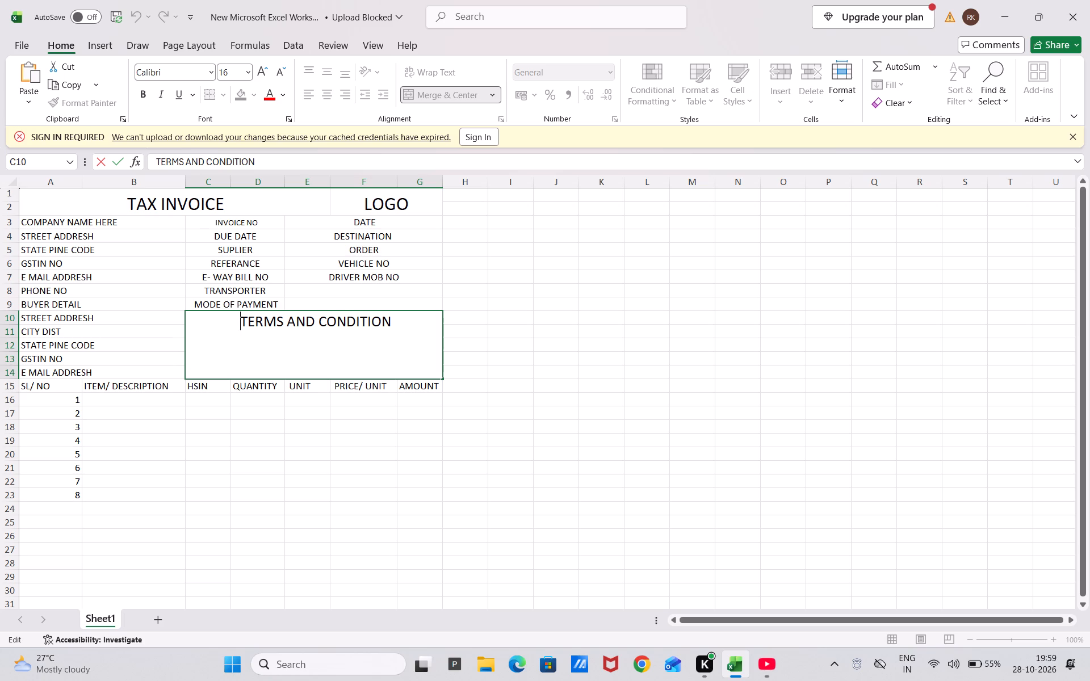
key("BackSpace")
key("BackSpace")
key("BackSpace")
key("BackSpace")
key("BackSpace")
key("BackSpace")
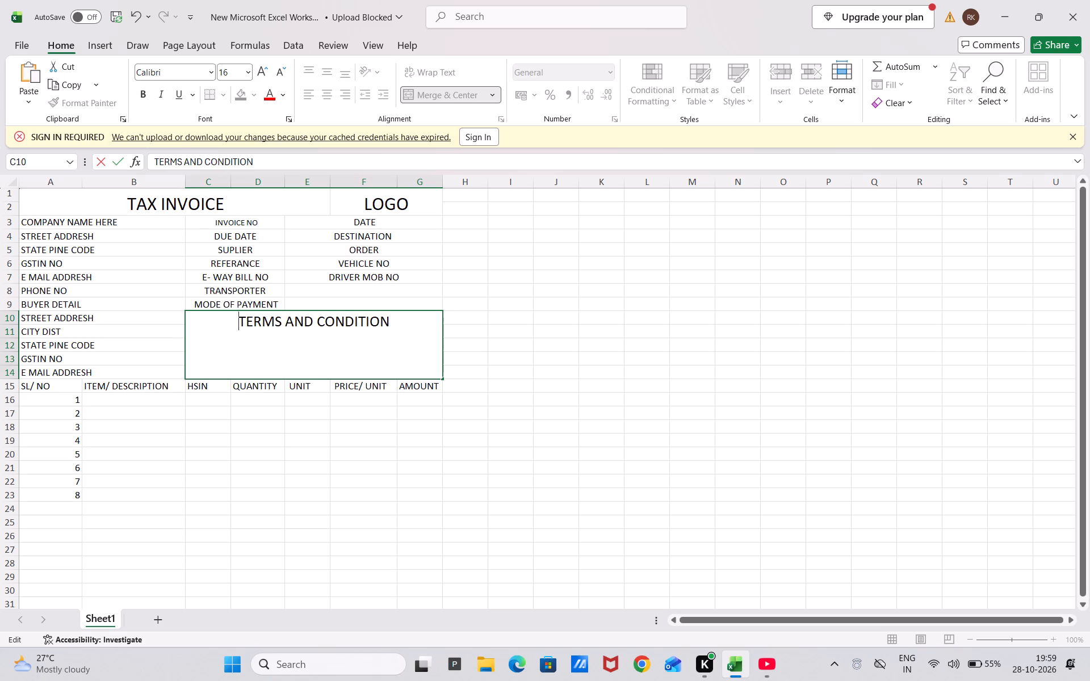
key("BackSpace")
key("BackSpace")
key("BackSpace")
key("BackSpace")
key("BackSpace")
key("BackSpace")
key("BackSpace")
key("BackSpace")
key("BackSpace")
key("BackSpace")
key("BackSpace")
key("BackSpace")
key("BackSpace")
key("BackSpace")
key("BackSpace")
left_click(595, 424)
Left-align the TERMS AND CONDITION heading within its merged cell.
left_click(293, 354)
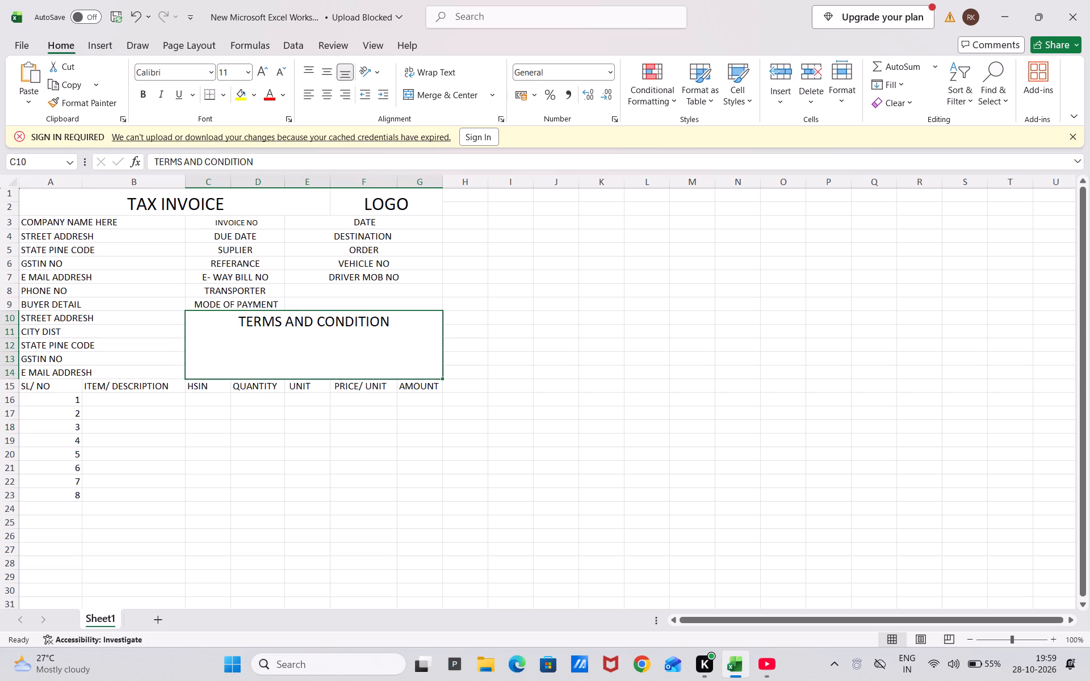
left_click(308, 96)
left_click(554, 392)
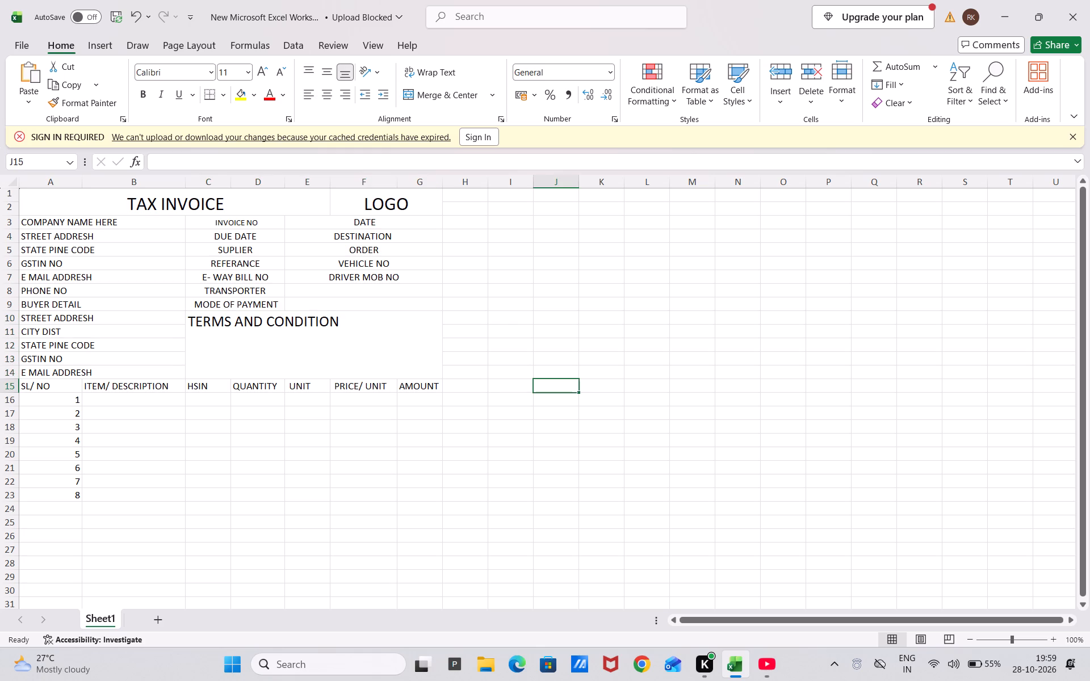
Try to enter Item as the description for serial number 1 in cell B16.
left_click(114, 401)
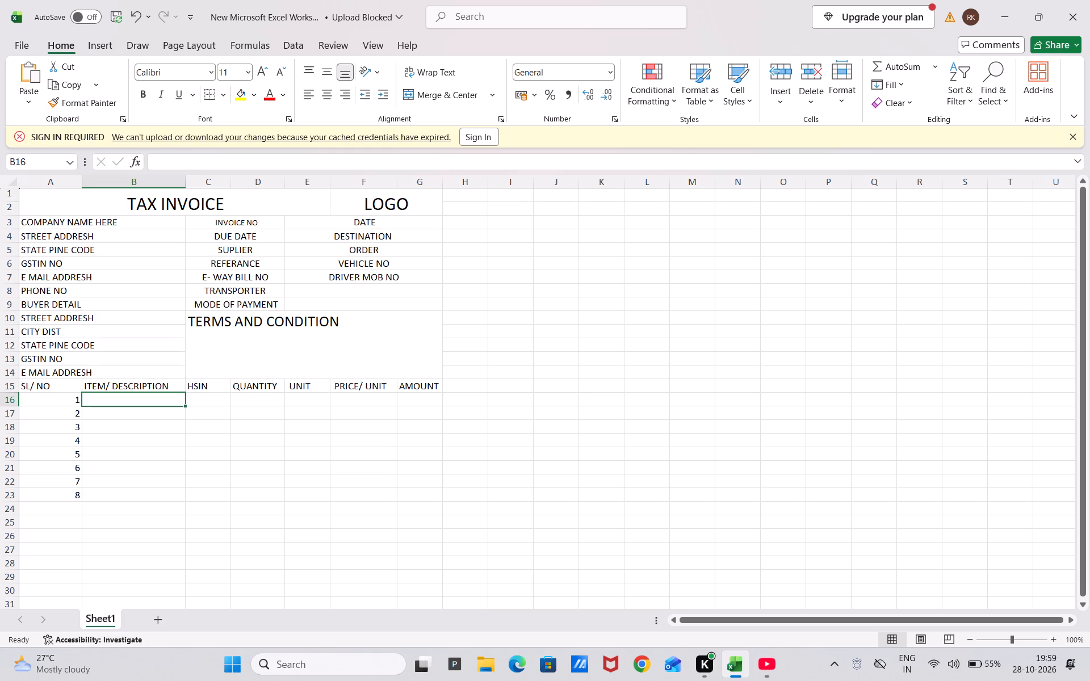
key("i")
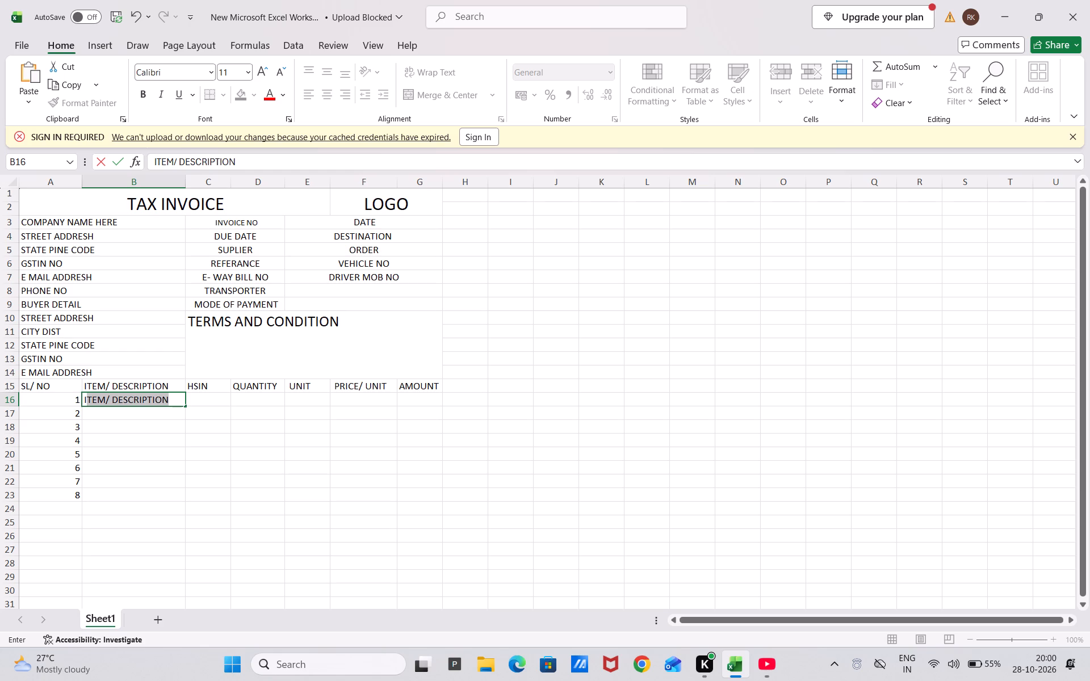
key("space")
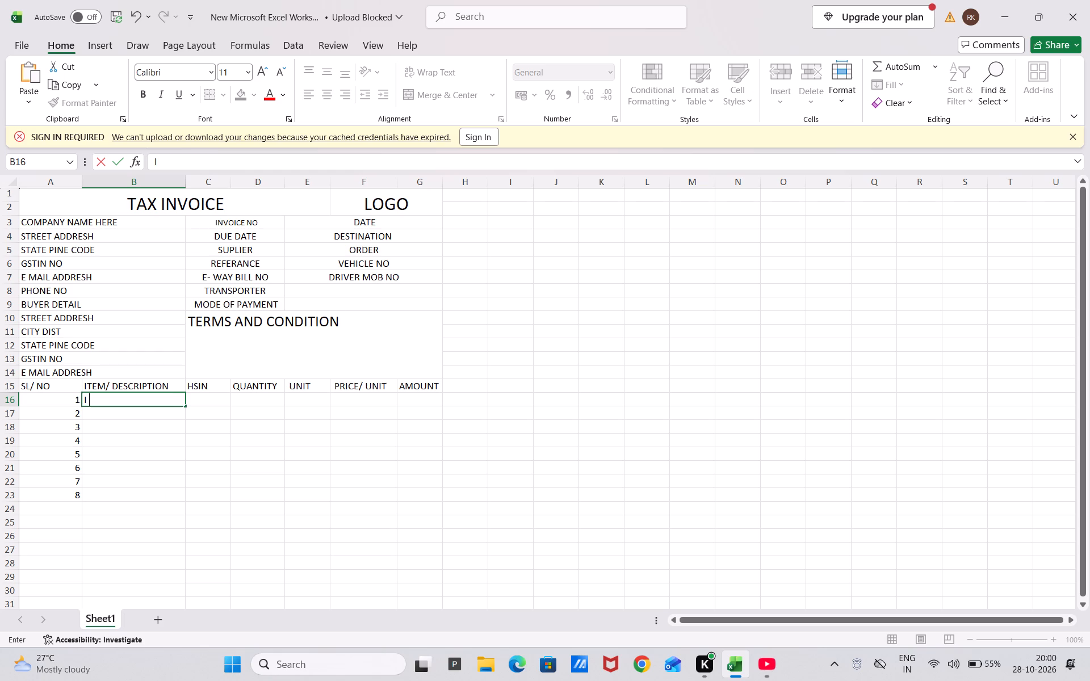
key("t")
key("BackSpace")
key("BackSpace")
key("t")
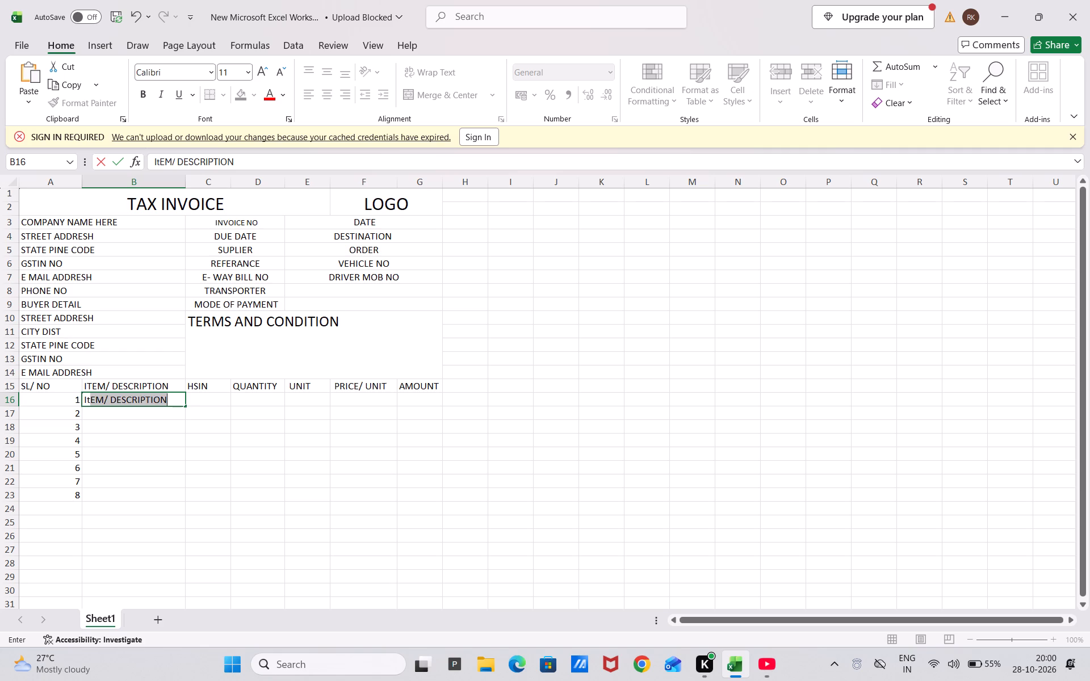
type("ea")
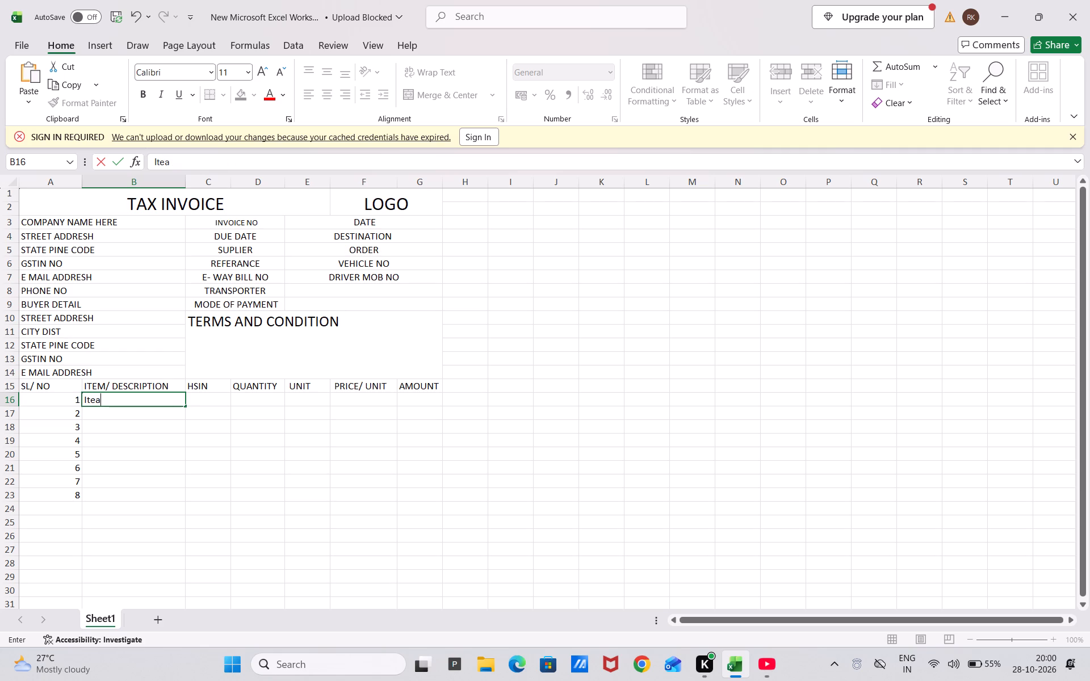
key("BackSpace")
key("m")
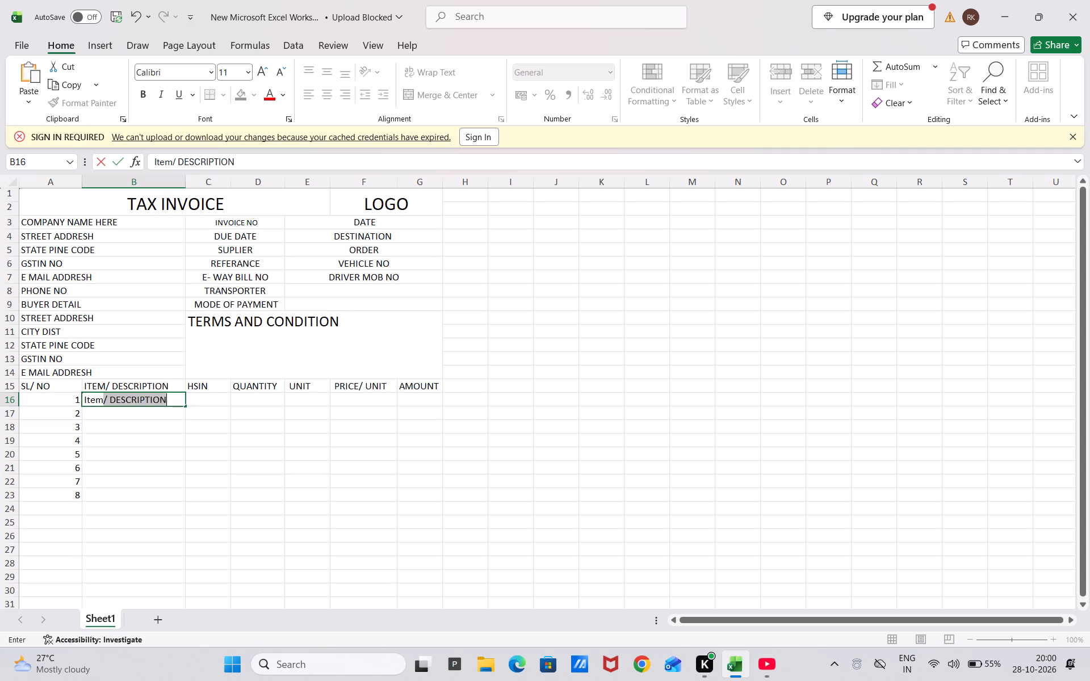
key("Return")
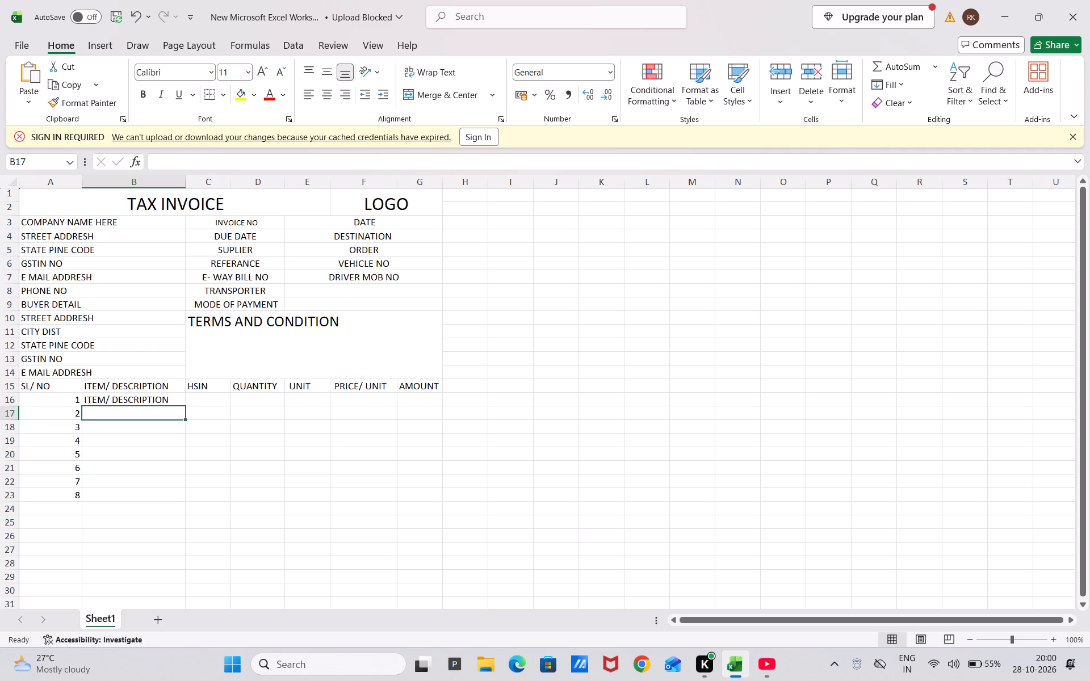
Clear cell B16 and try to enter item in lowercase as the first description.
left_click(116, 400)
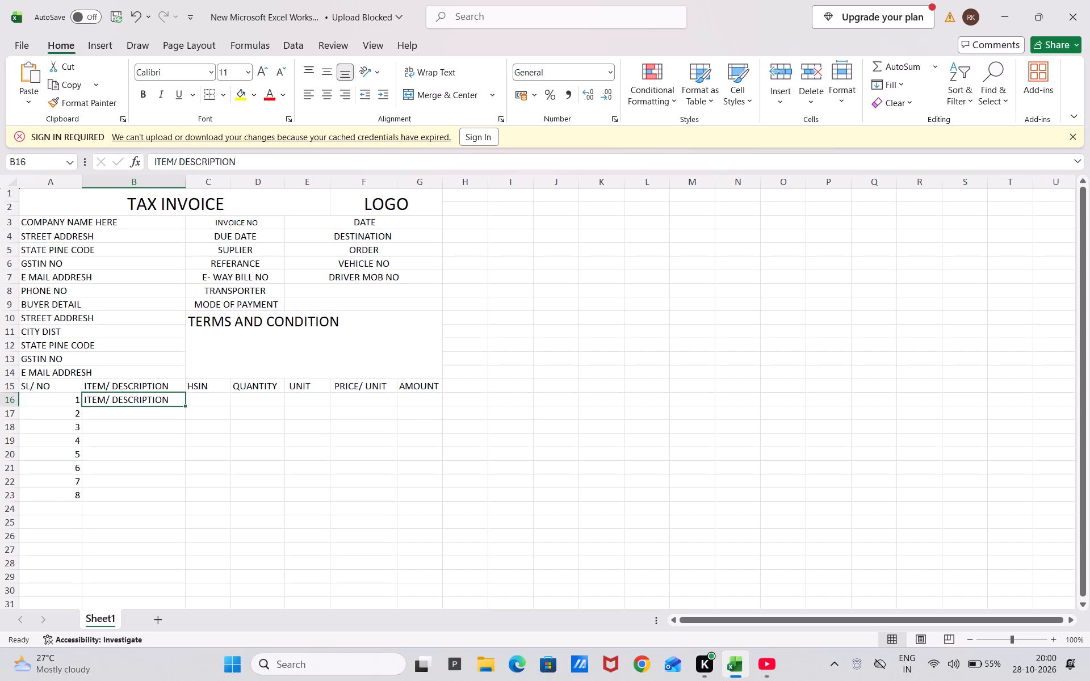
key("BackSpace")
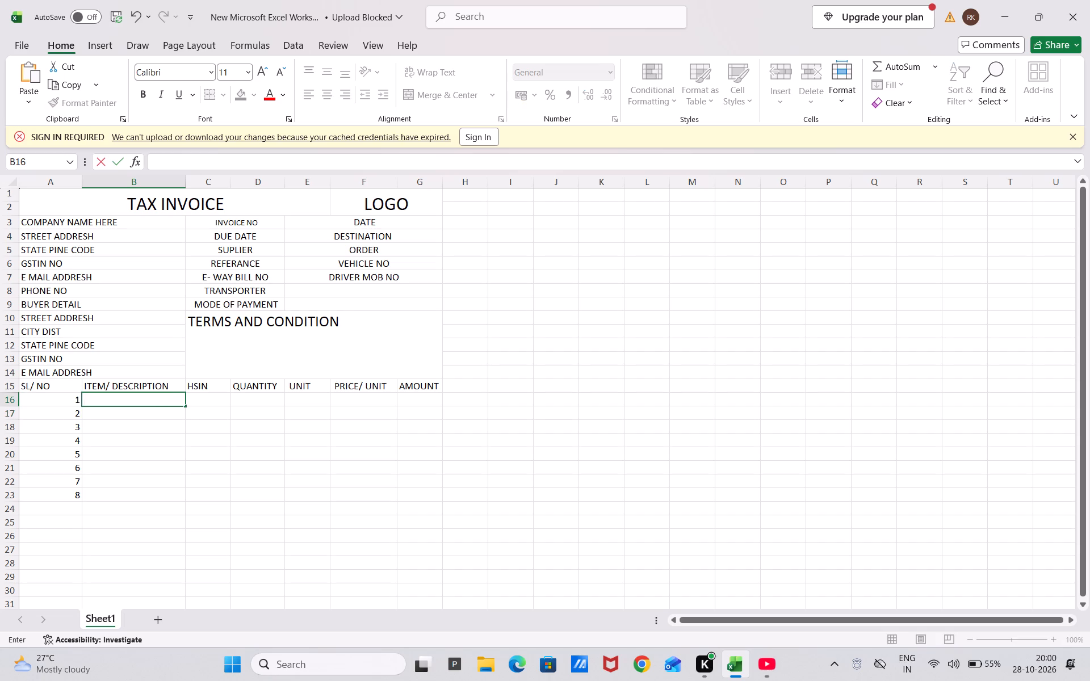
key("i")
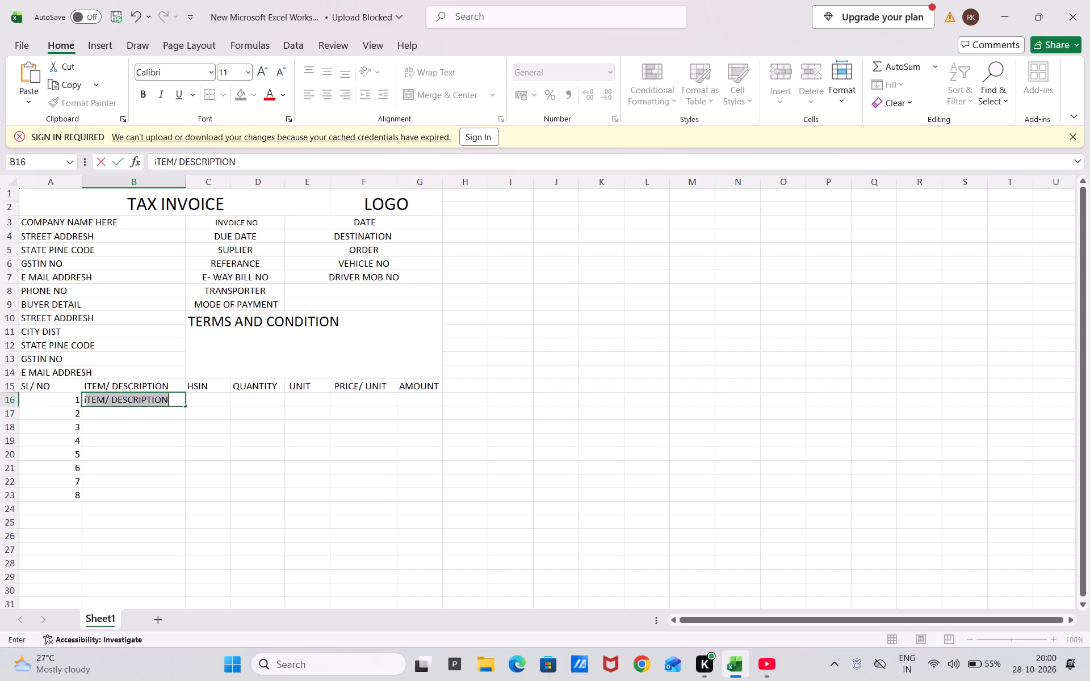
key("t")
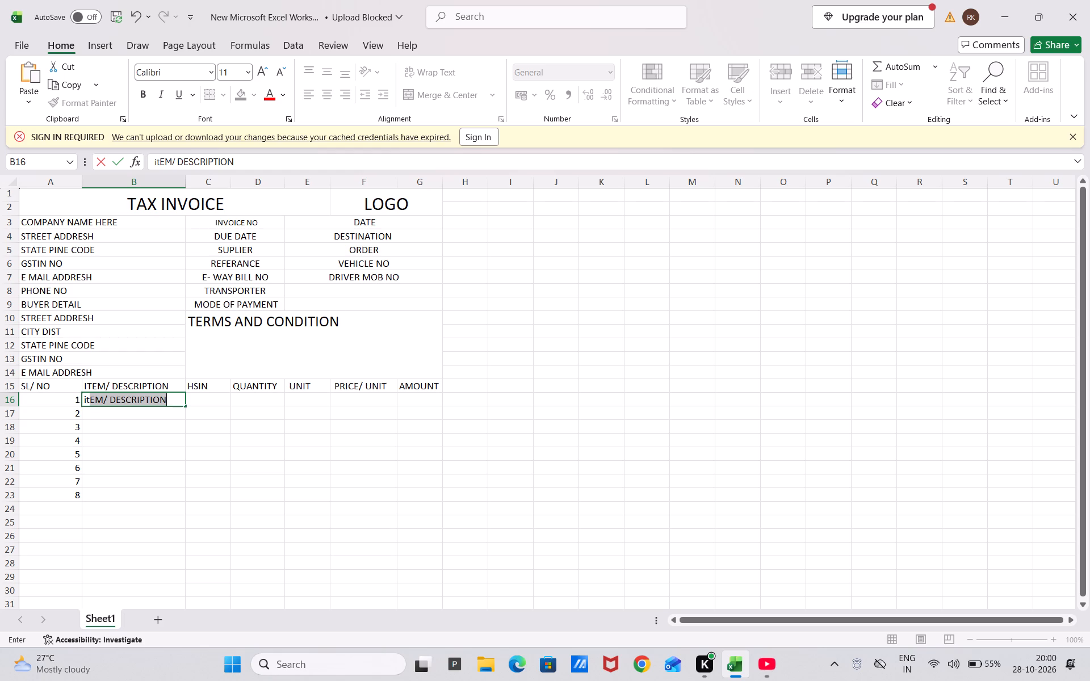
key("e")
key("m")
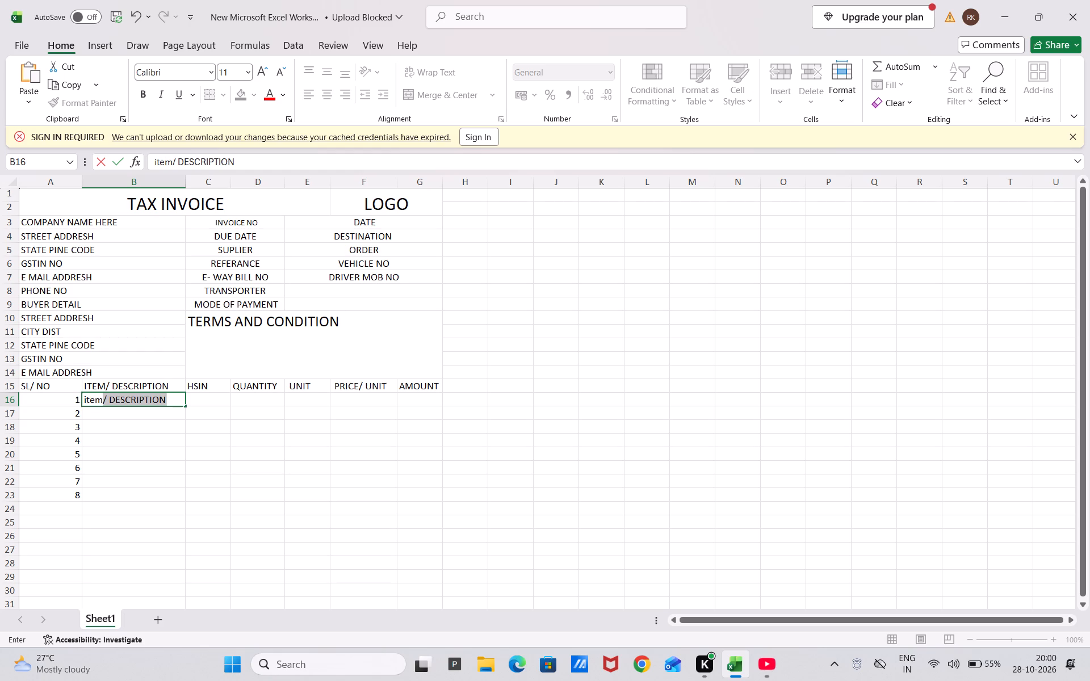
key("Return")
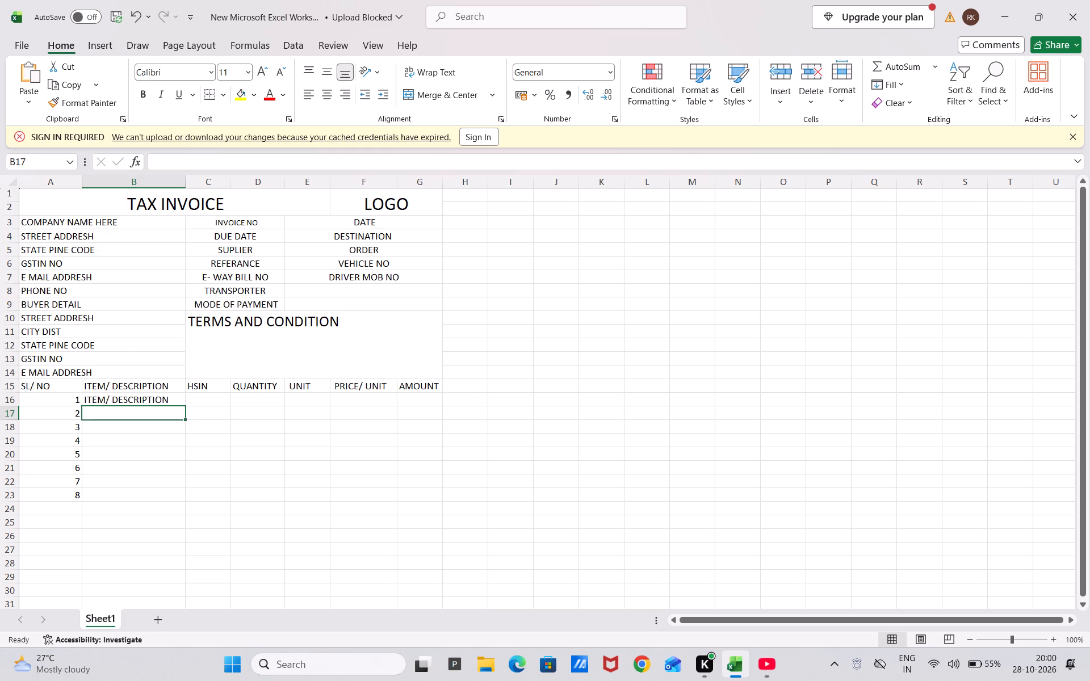
Replace the text in cell B16 with iteam, preceded by a leading space.
key("Up")
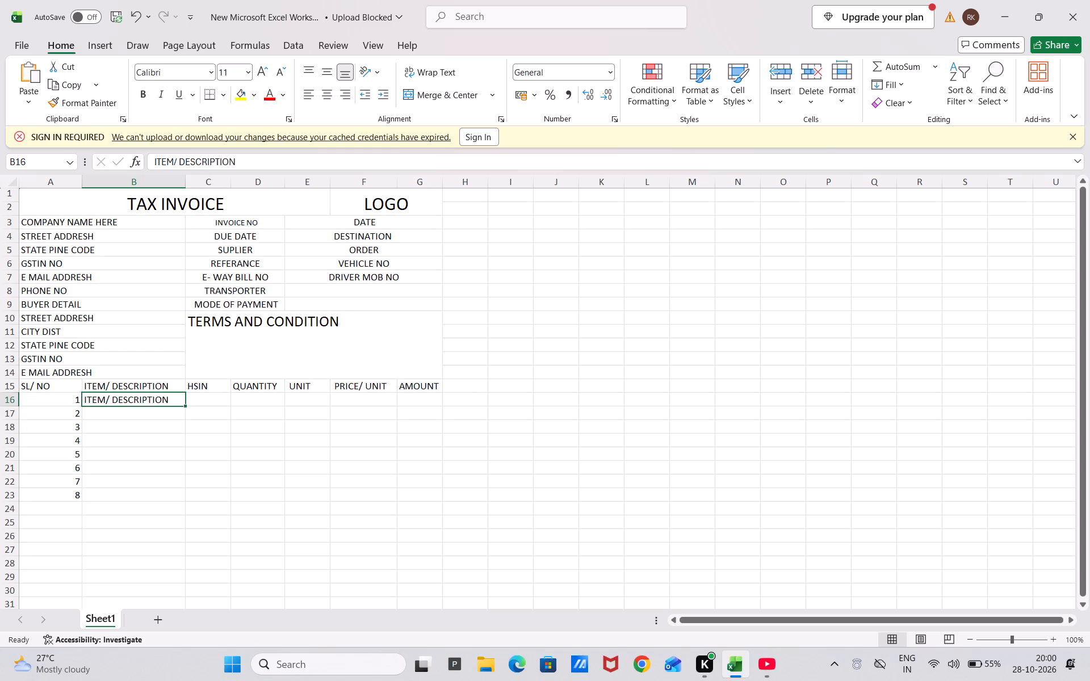
key("Left")
key("Right")
key("space")
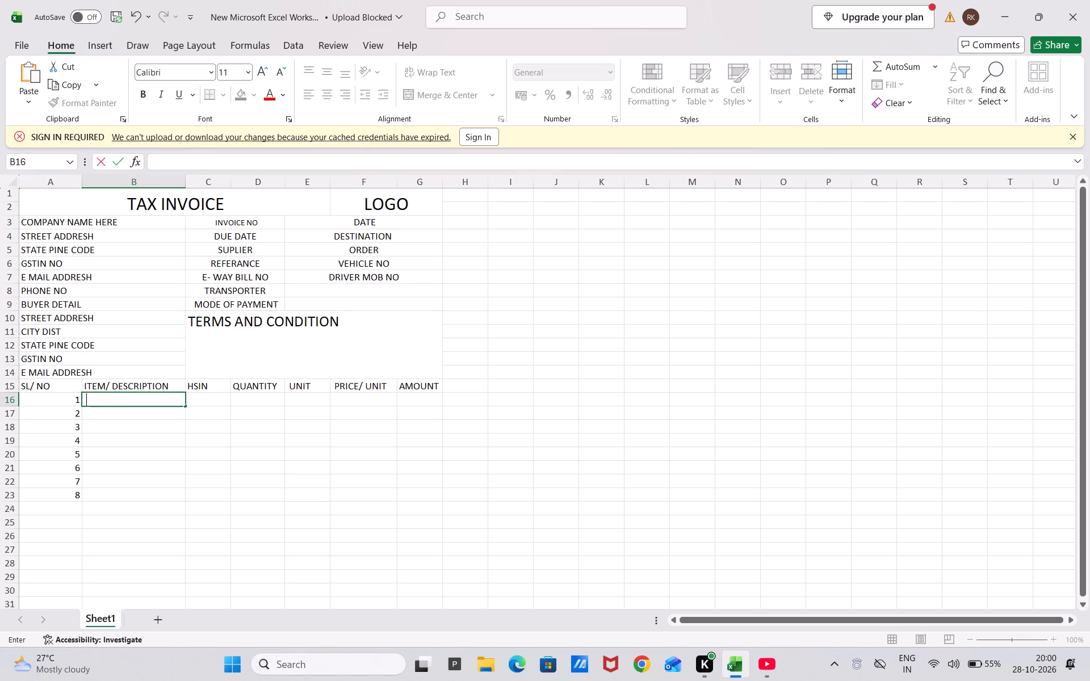
key("i")
key("t")
key("e")
key("a")
key("m")
Fill the iteam entry from B16 down through B23, covering serial numbers 1 to 8.
left_click_drag(185, 405, 185, 423)
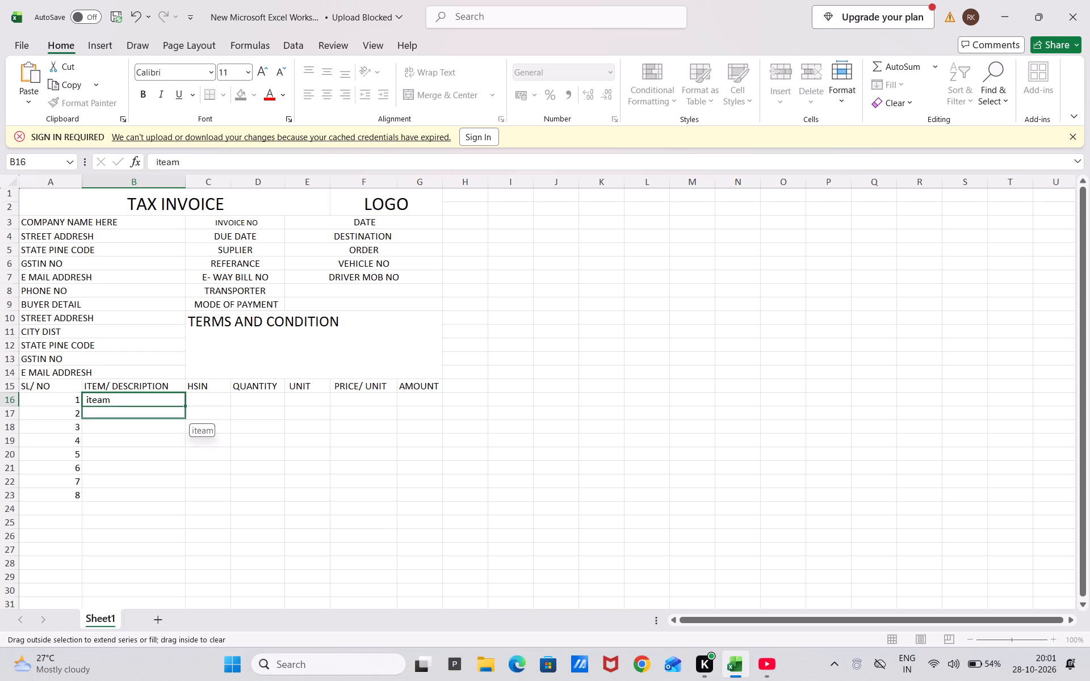
left_click_drag(185, 423, 187, 480)
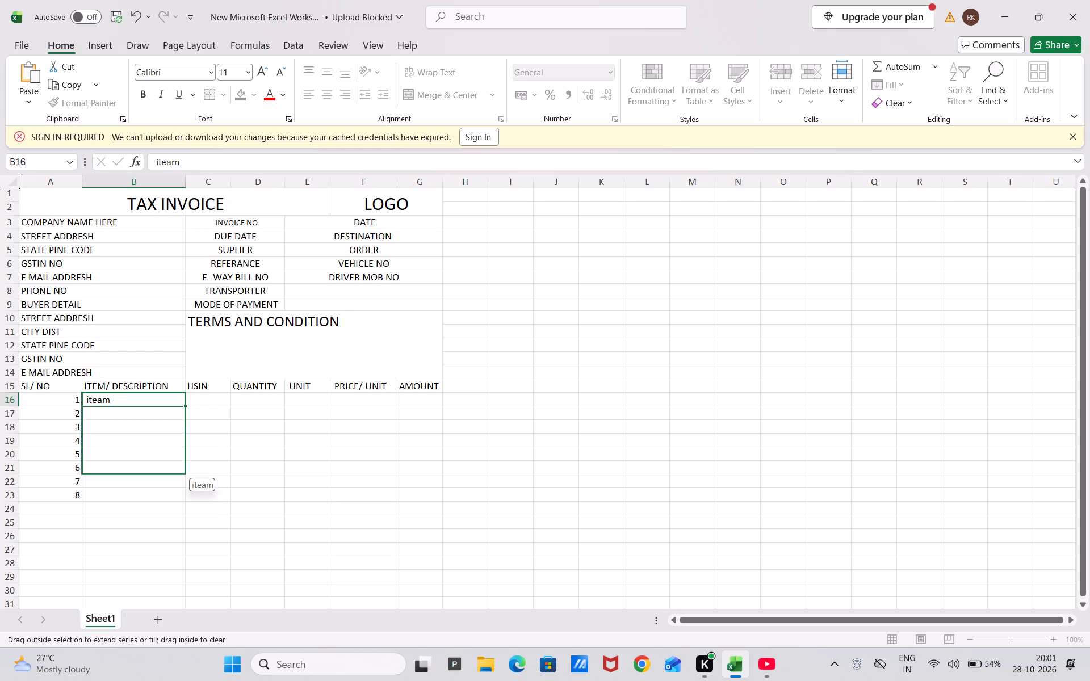
left_click_drag(187, 480, 186, 498)
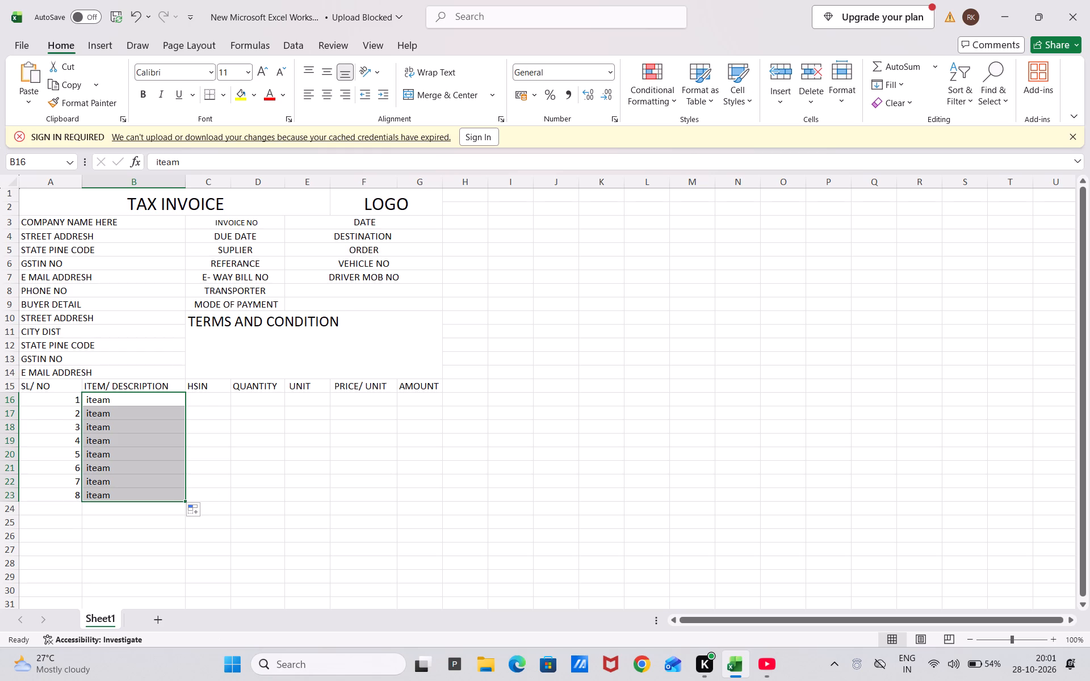
Append 01 to the description in cell B16 so that it reads iteam 01.
left_click(228, 494)
left_click(123, 402)
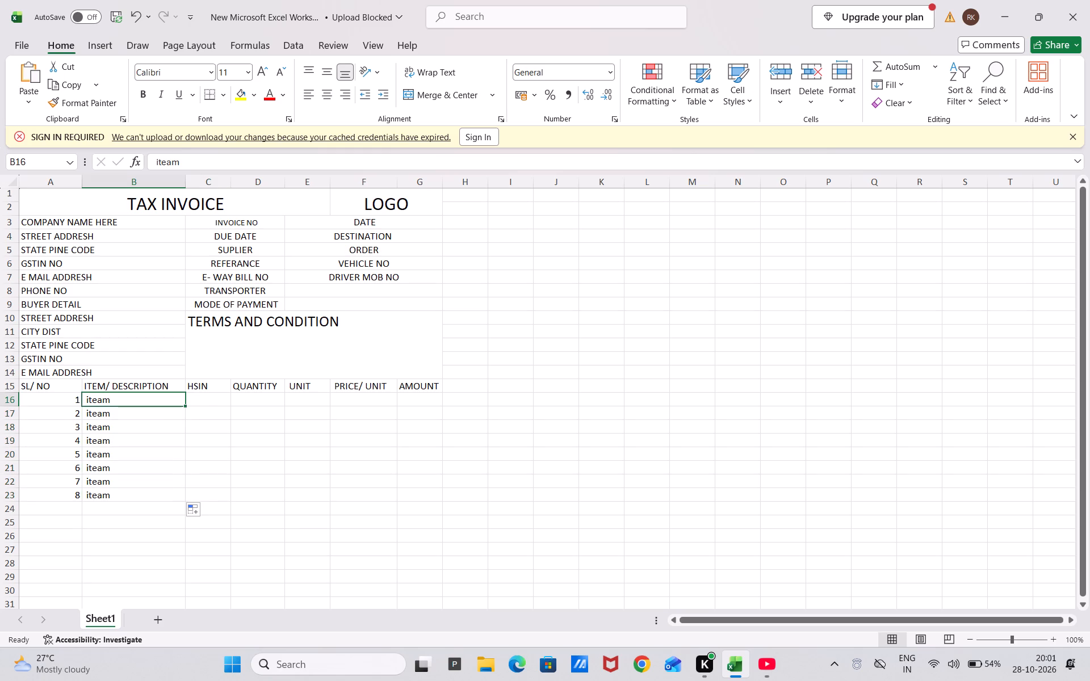
left_click(123, 402)
double_click(123, 402)
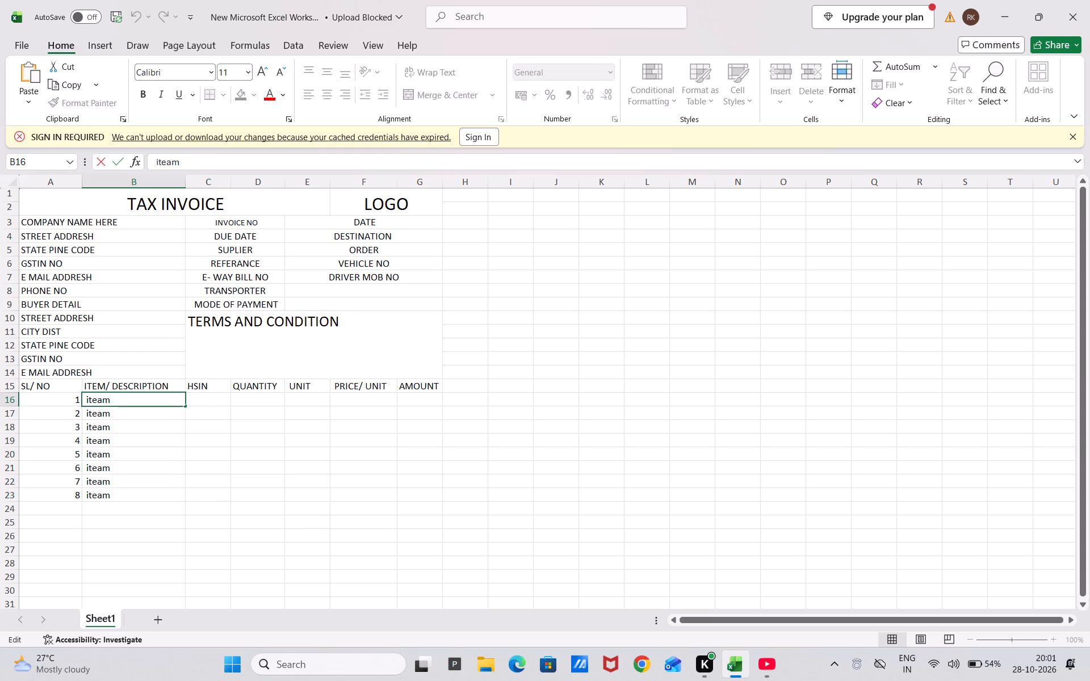
key("space")
type("01")
Append 02 to the description in cell B17 so that it reads iteam 02.
left_click(122, 414)
double_click(122, 414)
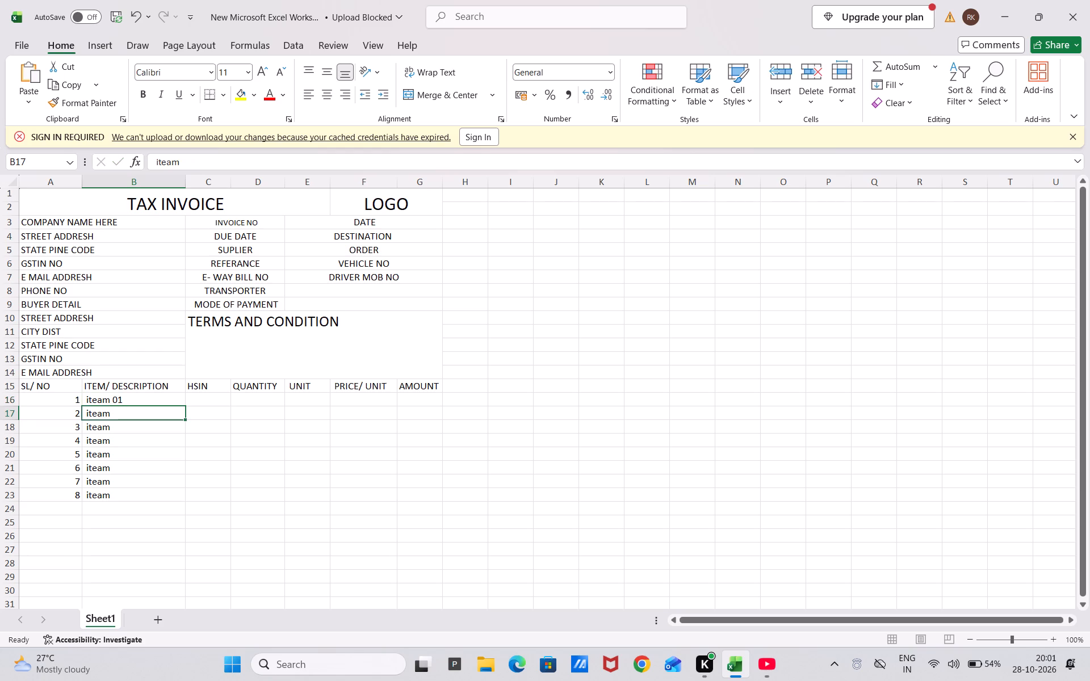
key("space")
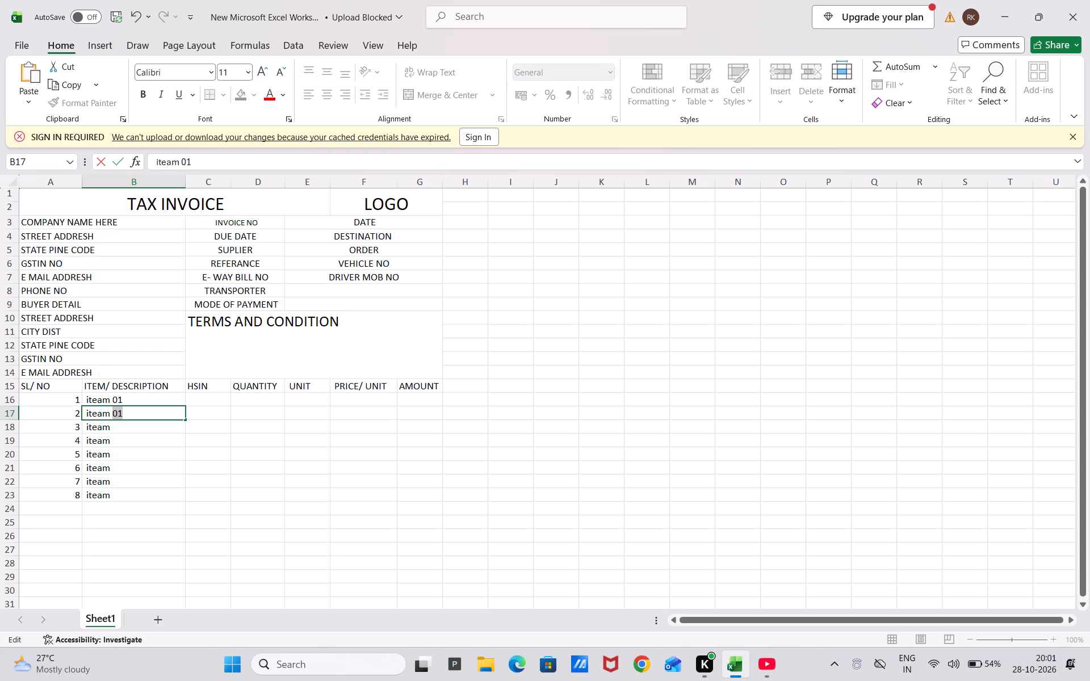
key("BackSpace")
type("02")
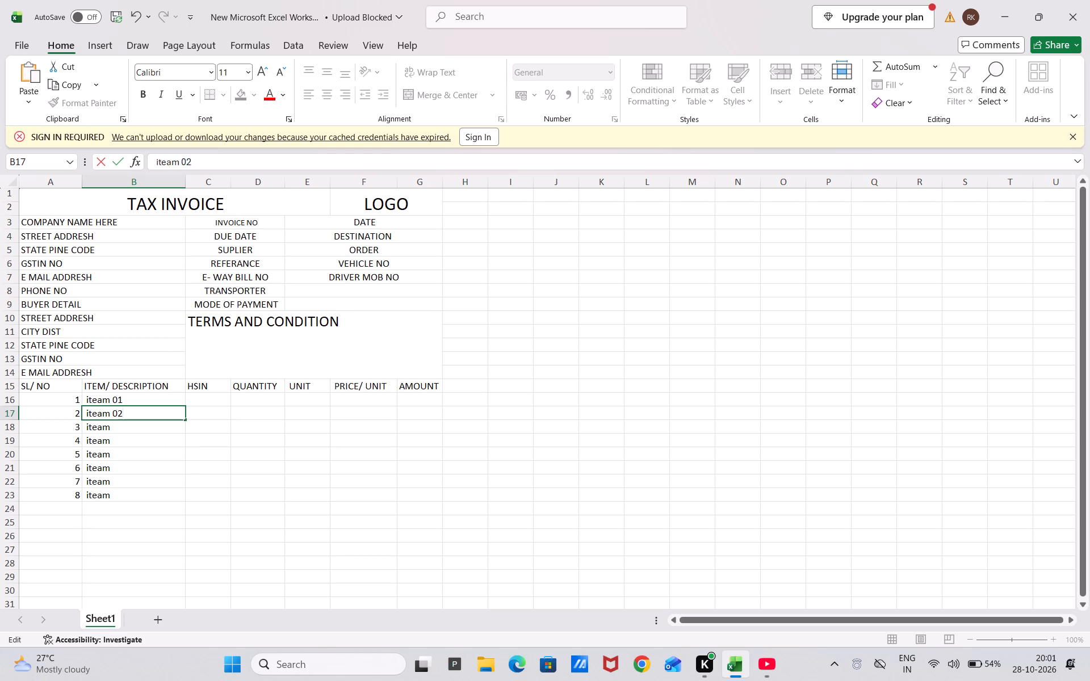
Append 03 to the description in cell B18 so that it reads iteam 03.
left_click(121, 425)
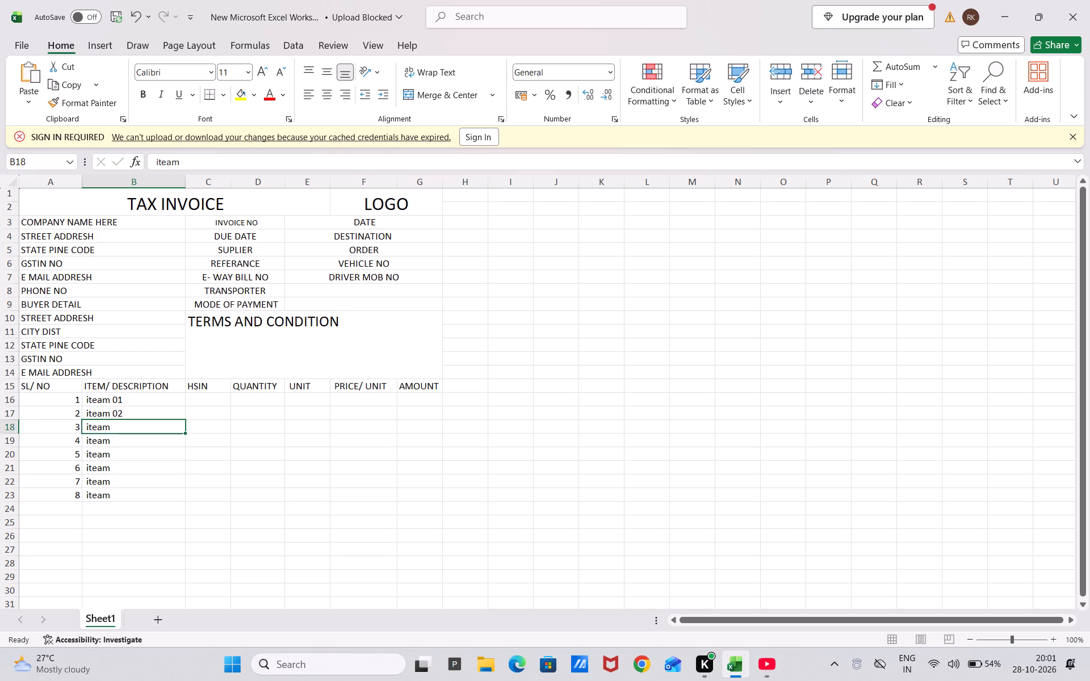
double_click(121, 425)
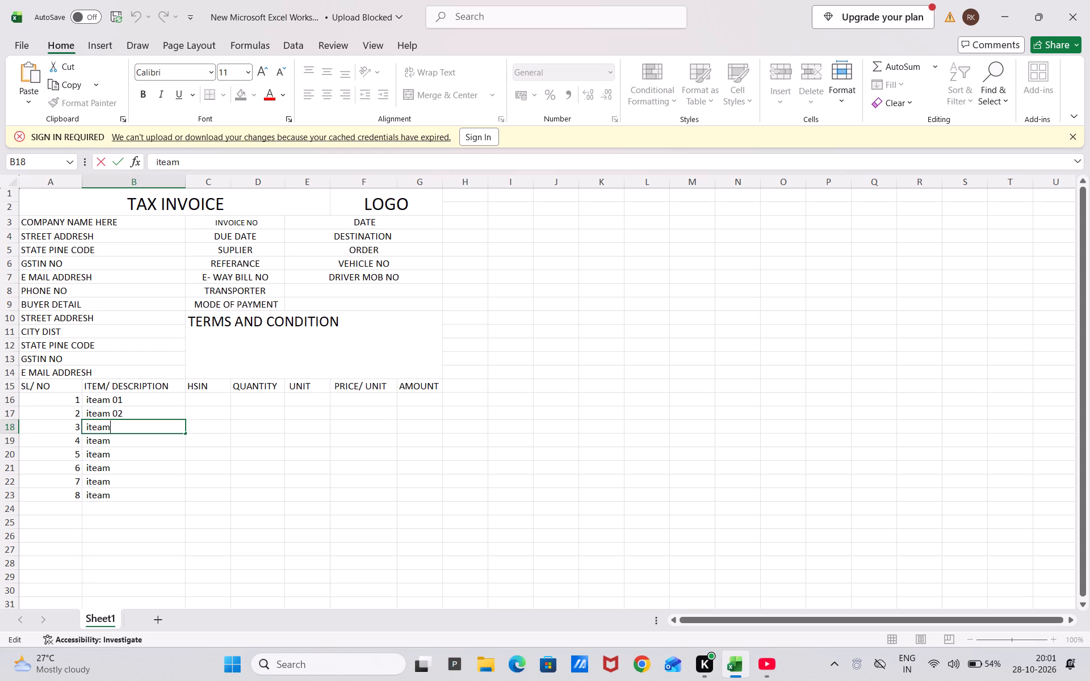
key("space")
type("03")
key("Down")
Number the descriptions in B19, B20 and B21 so that they read iteam 04, iteam05 and iteam 06.
key("Return")
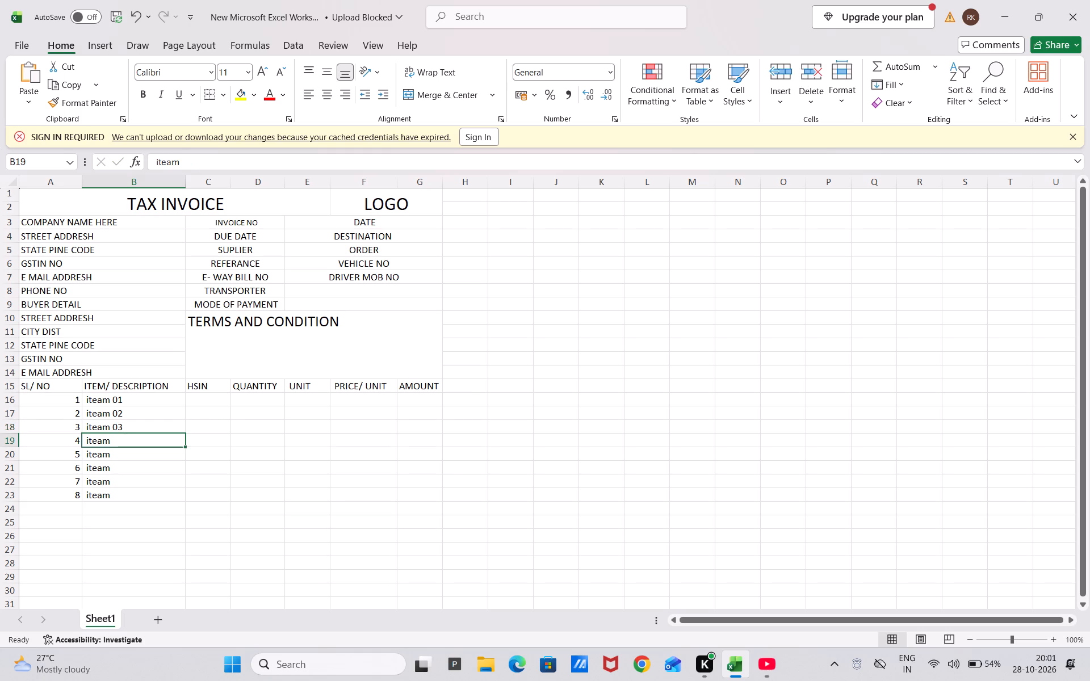
left_click(118, 443)
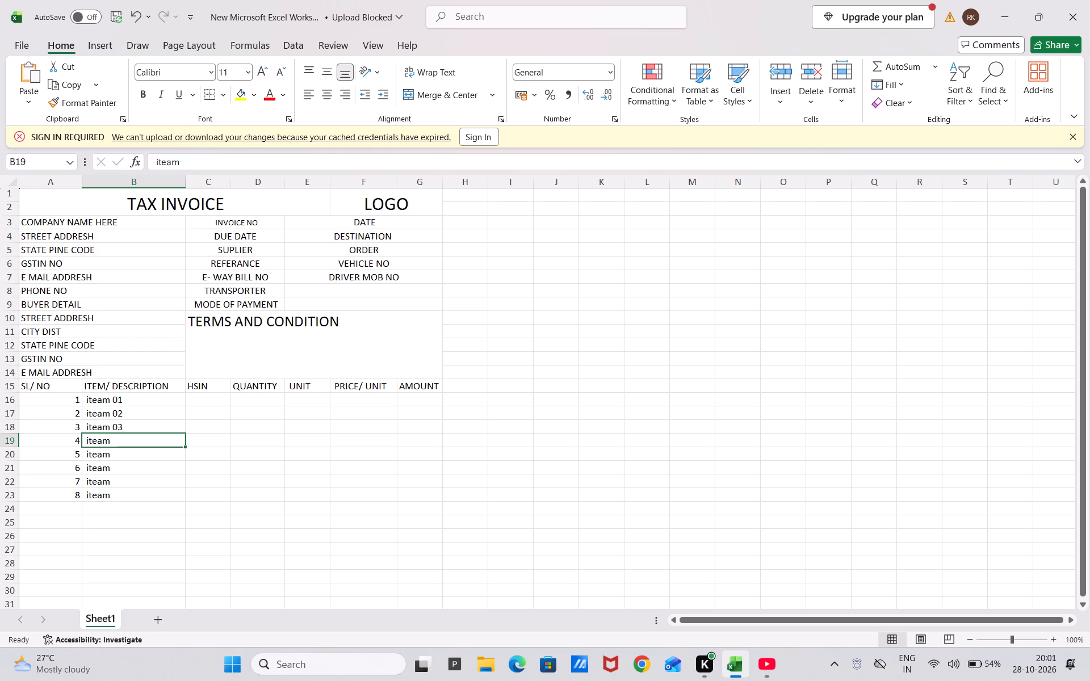
double_click(118, 443)
key("space")
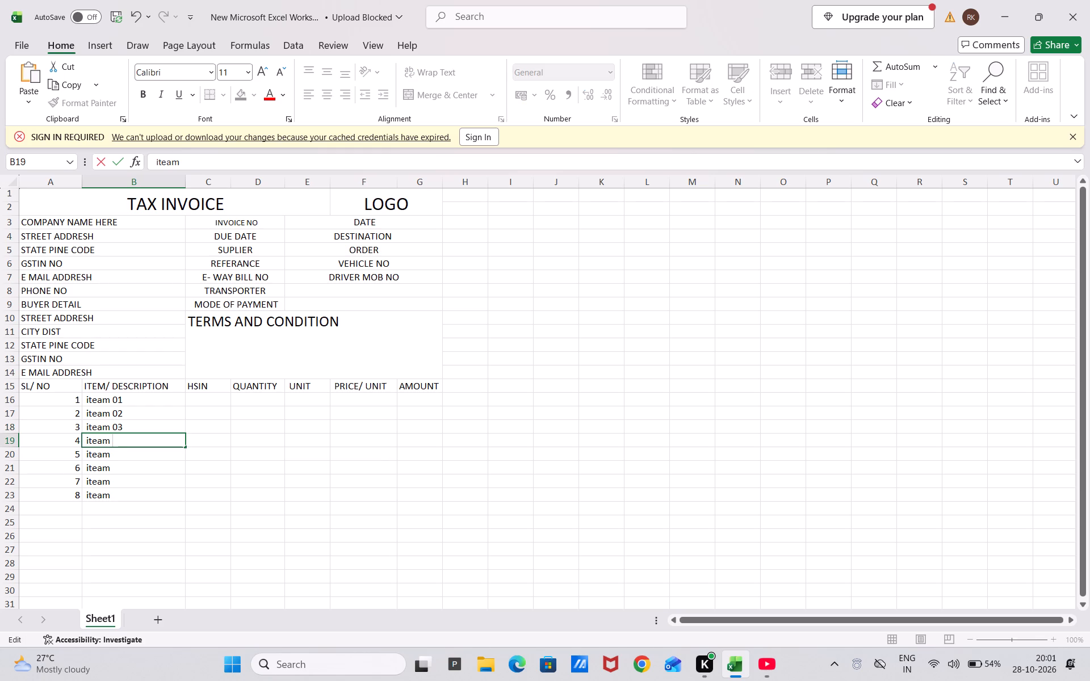
type("04")
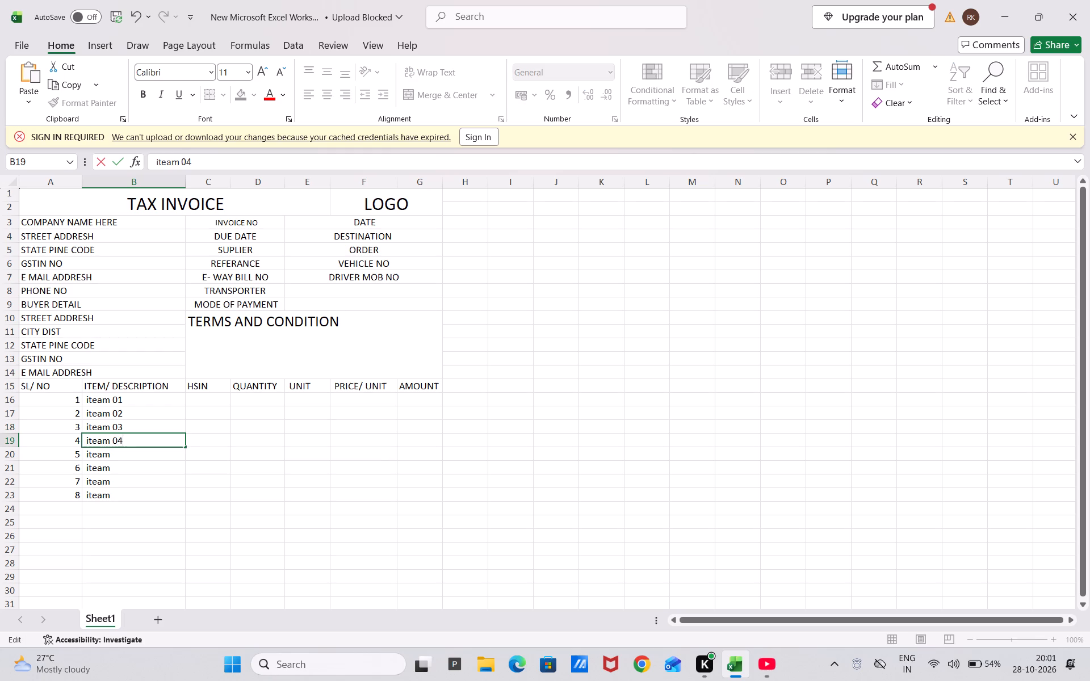
left_click(118, 455)
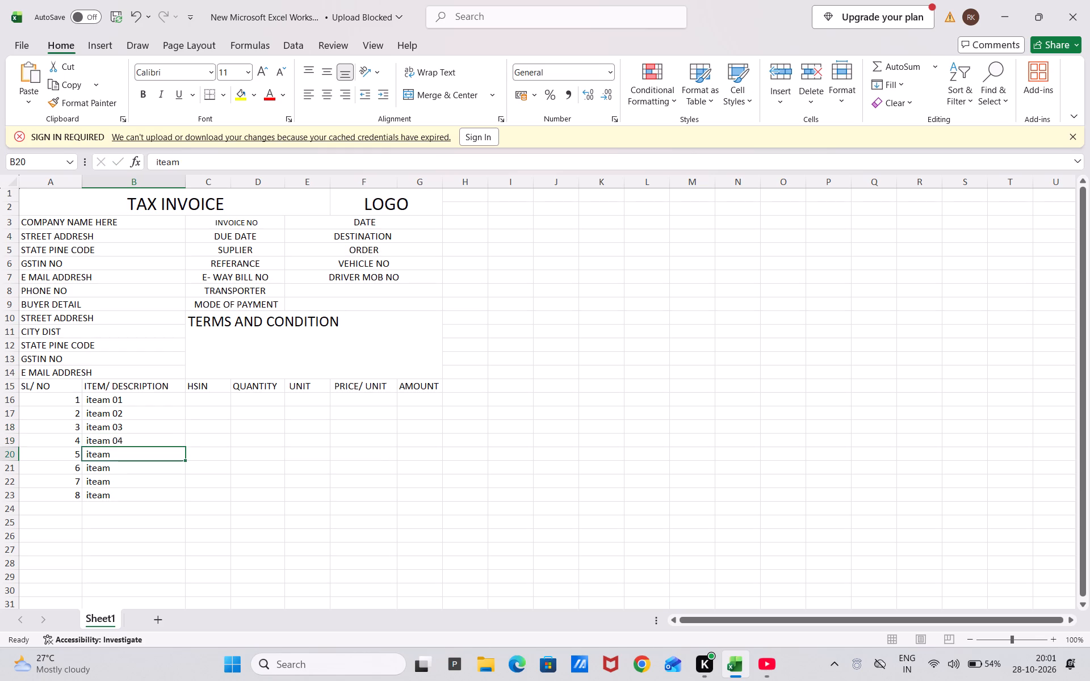
double_click(118, 455)
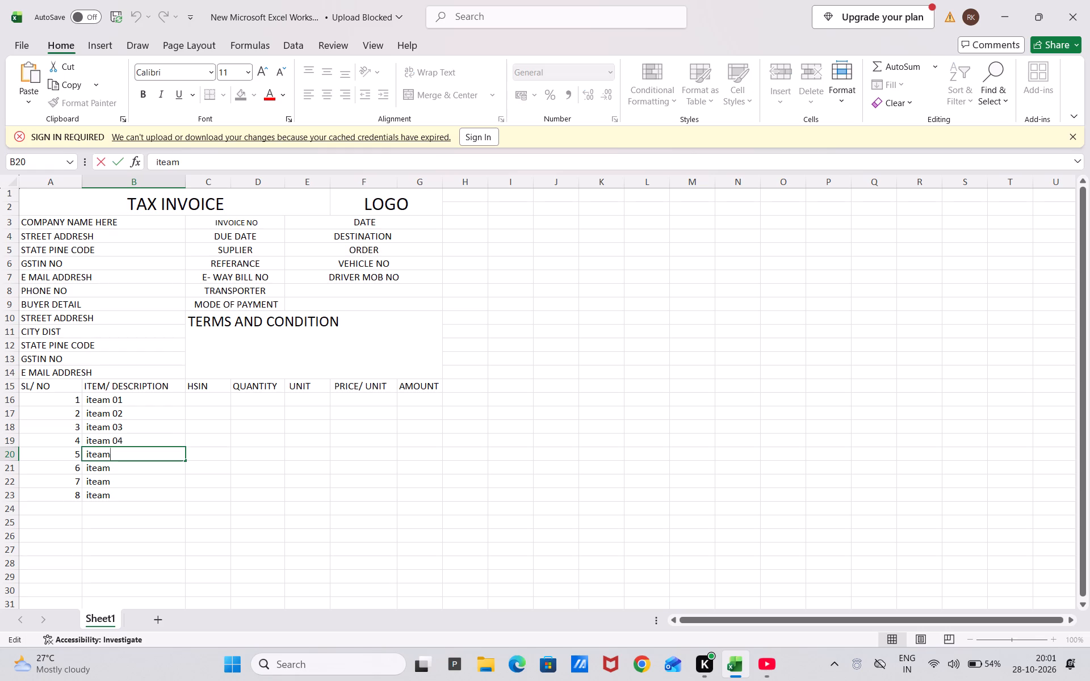
type("05")
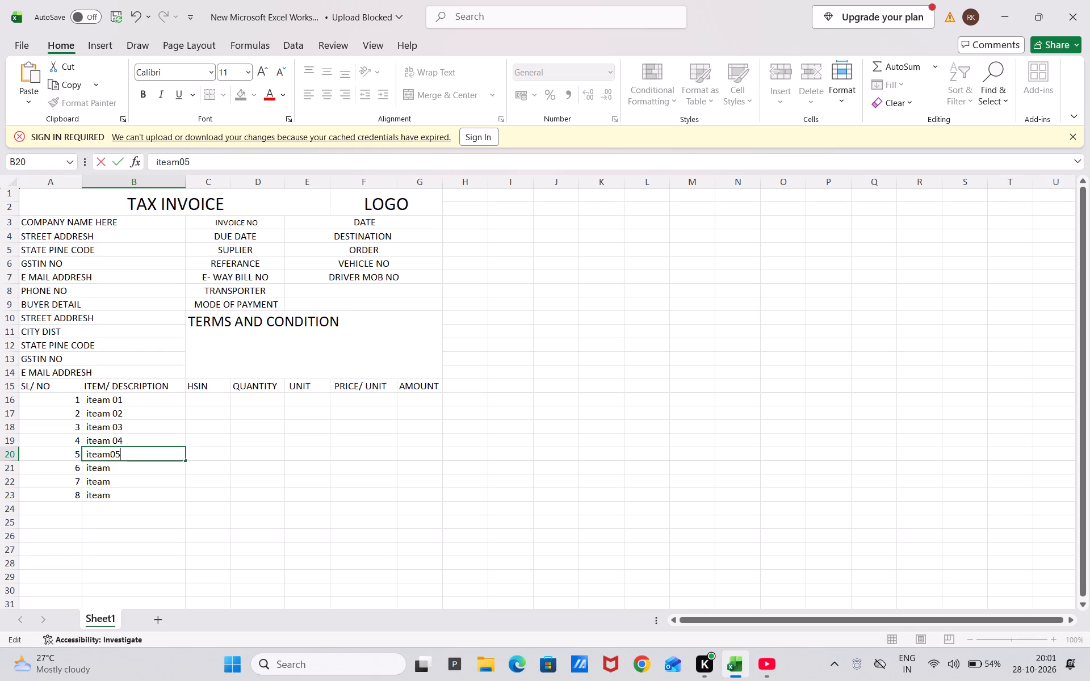
left_click(114, 463)
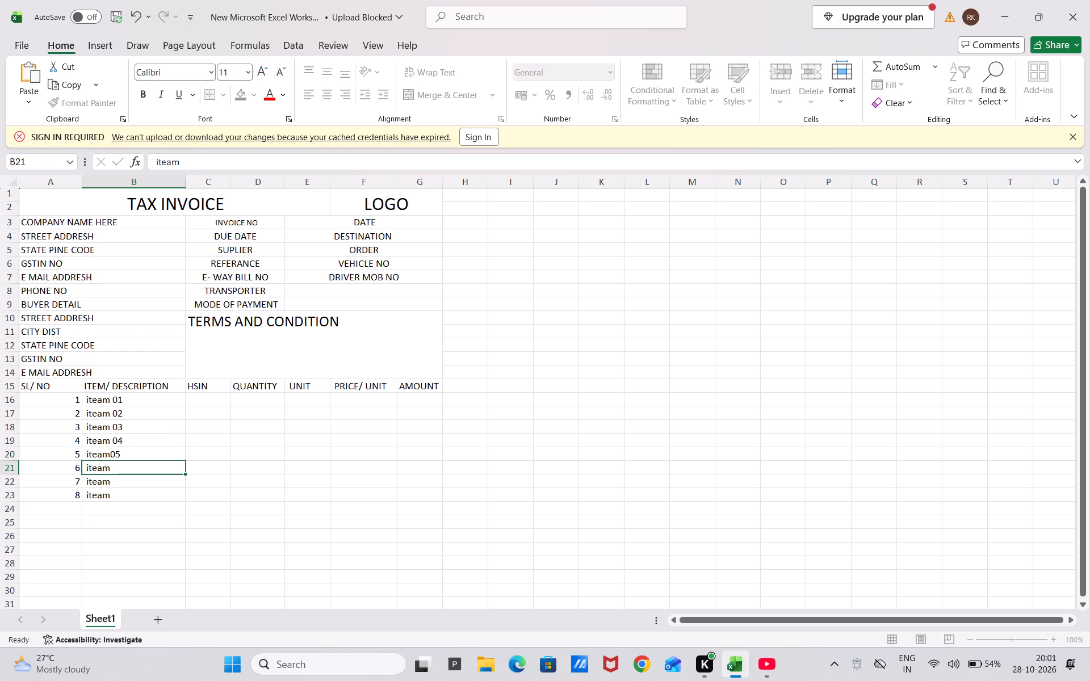
double_click(114, 463)
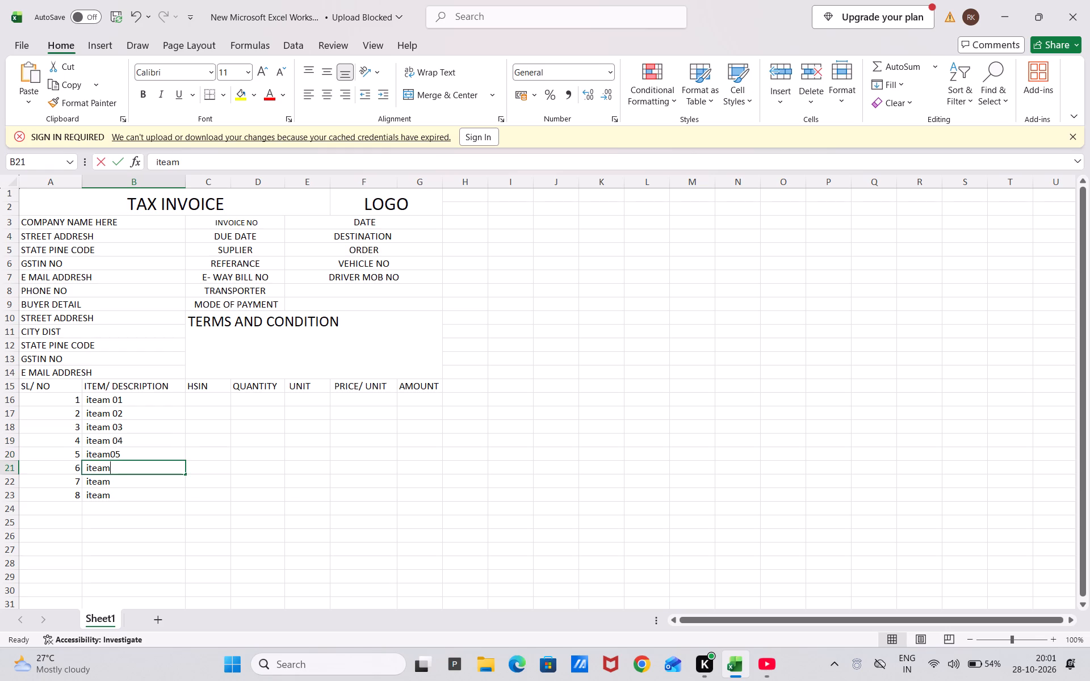
key("space")
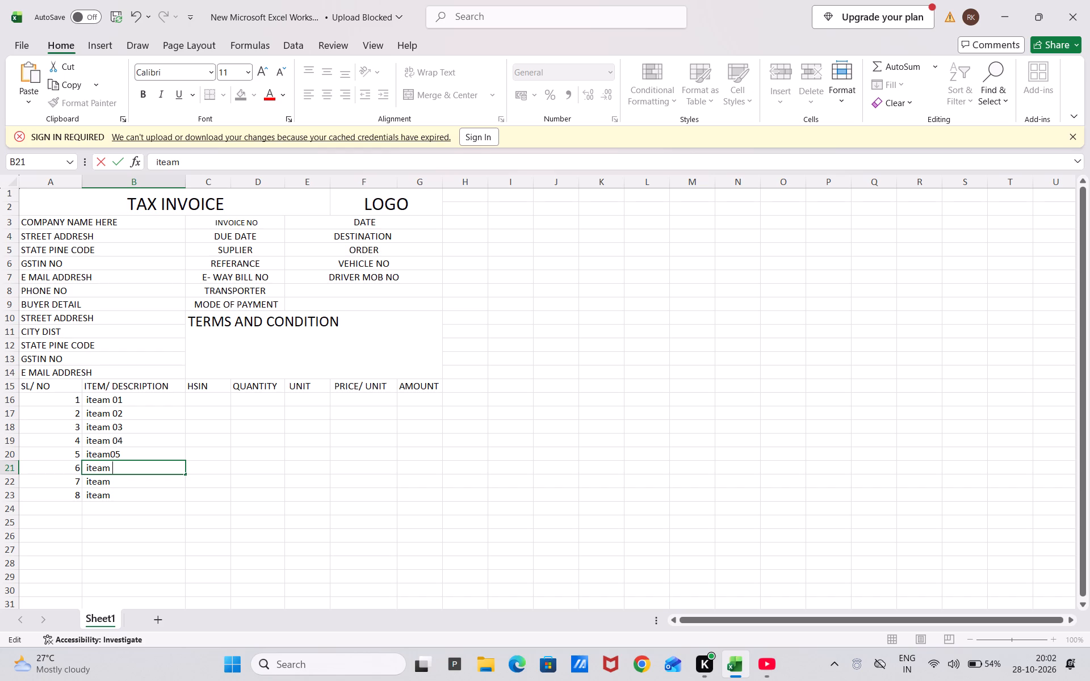
type("06")
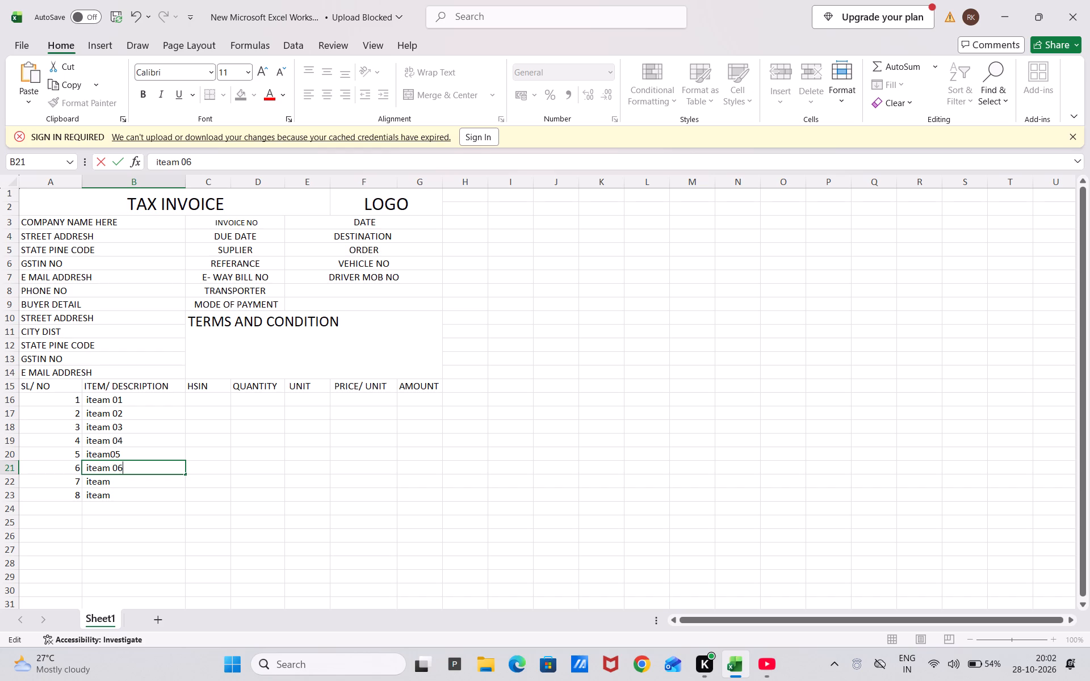
Append 07 and 08 to the descriptions in B22 and B23 so that they read iteam 07 and iteam 08.
left_click(122, 481)
double_click(122, 481)
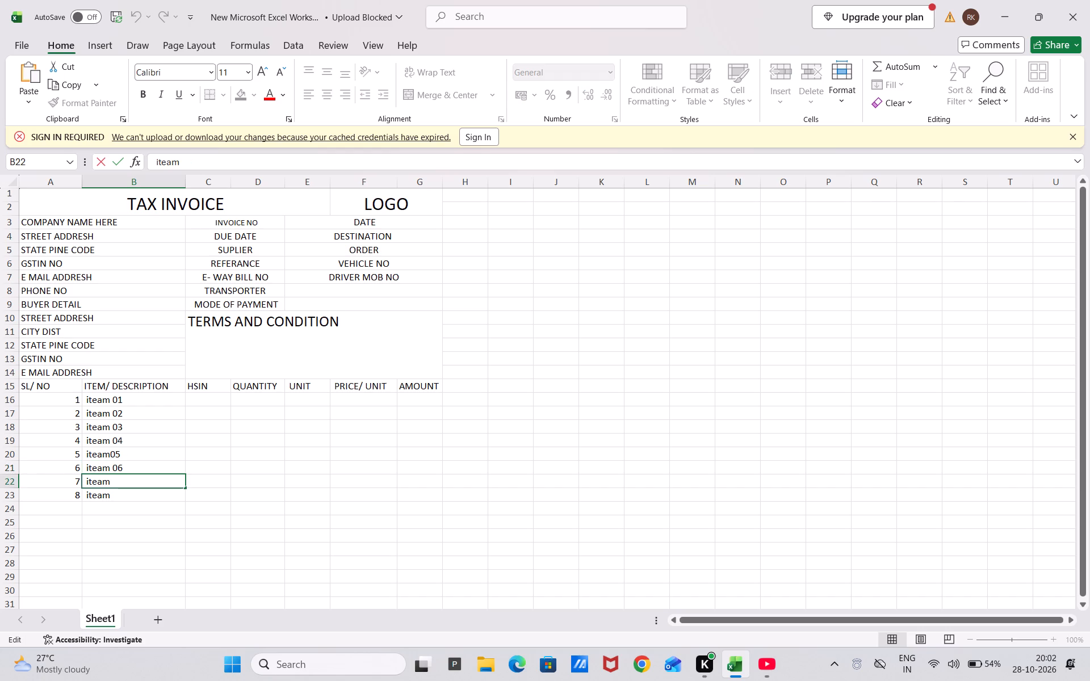
key("space")
key("0")
key("7")
left_click(122, 497)
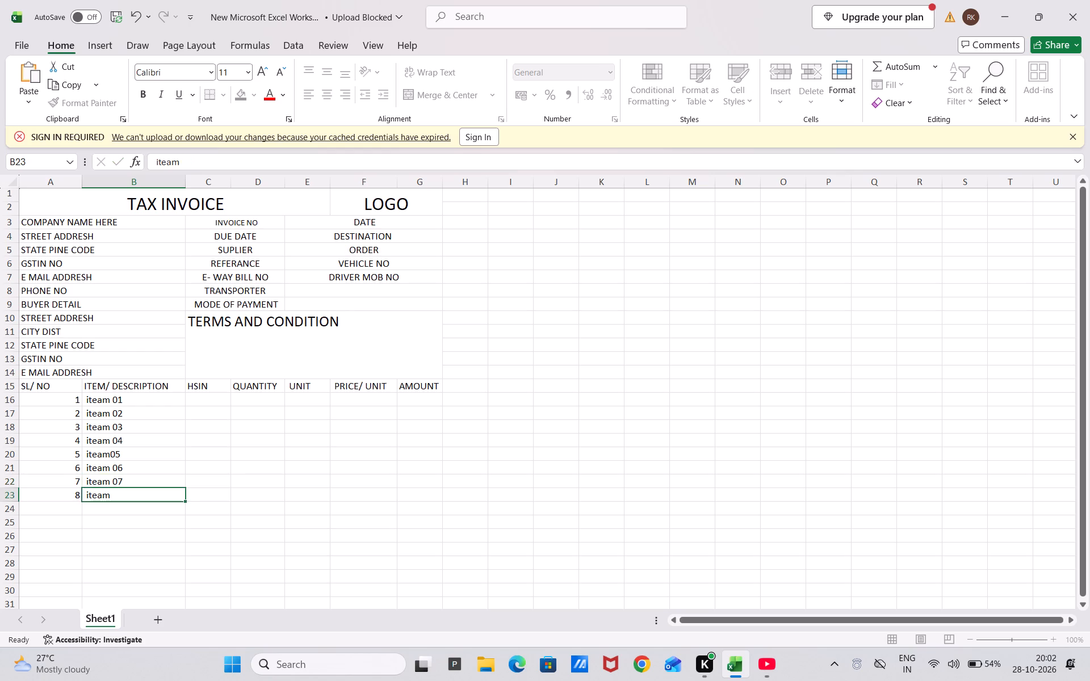
double_click(122, 497)
key("space")
type("08")
Enter the HSIN codes 1234, 1235, 1236 and 1237 in C16 to C19 for the first four items.
left_click(202, 398)
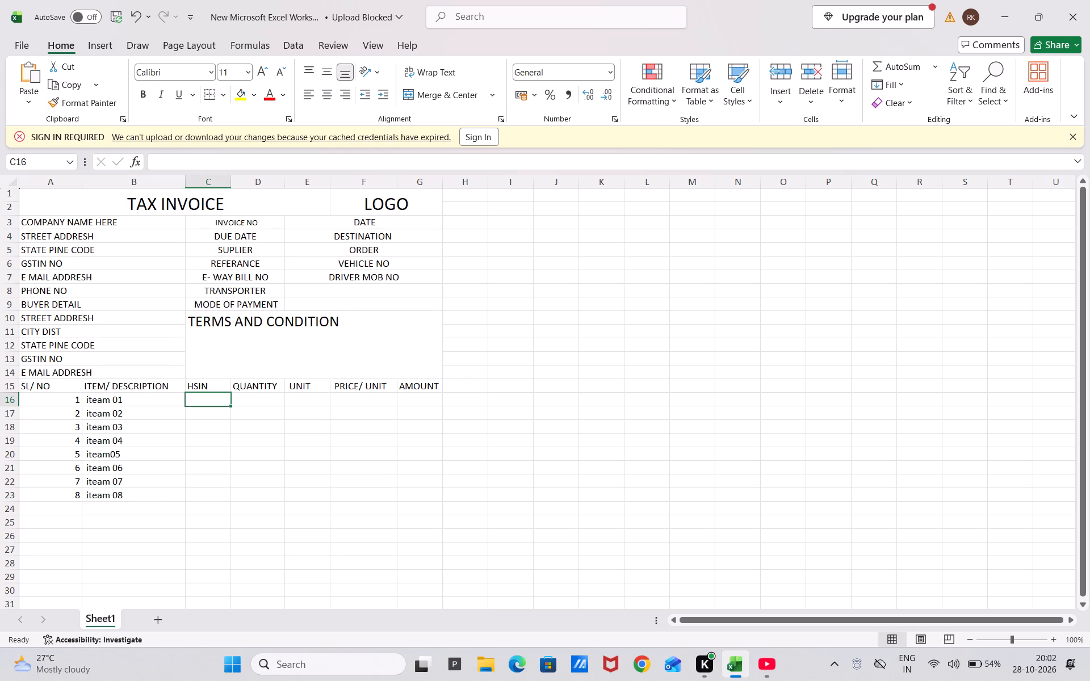
type("1234")
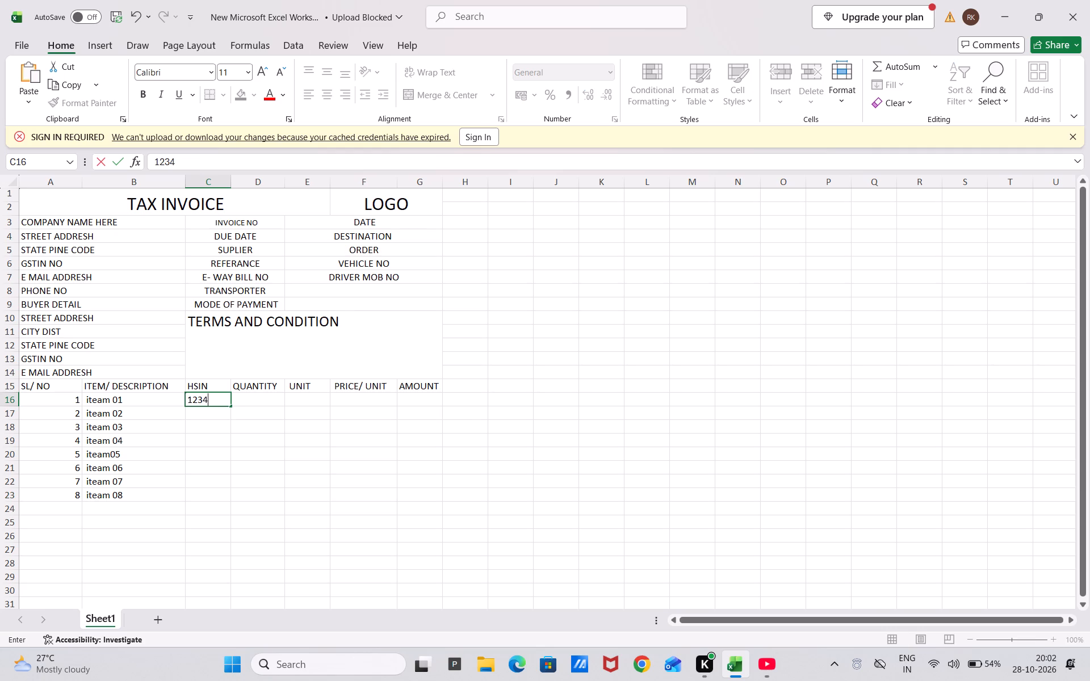
key("Down")
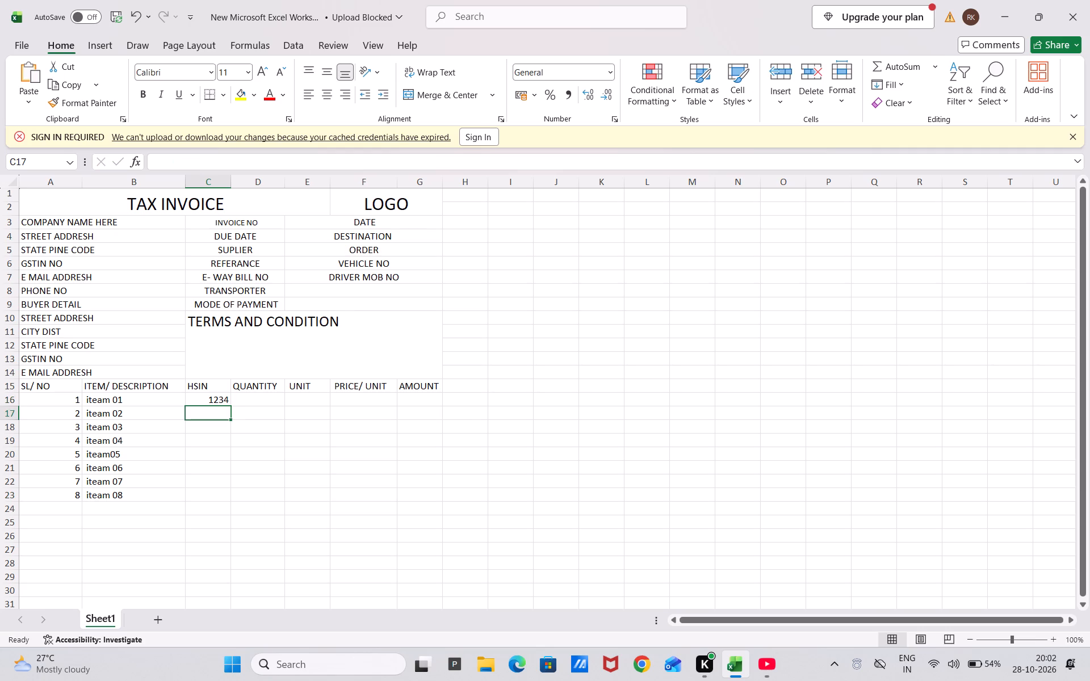
type("123")
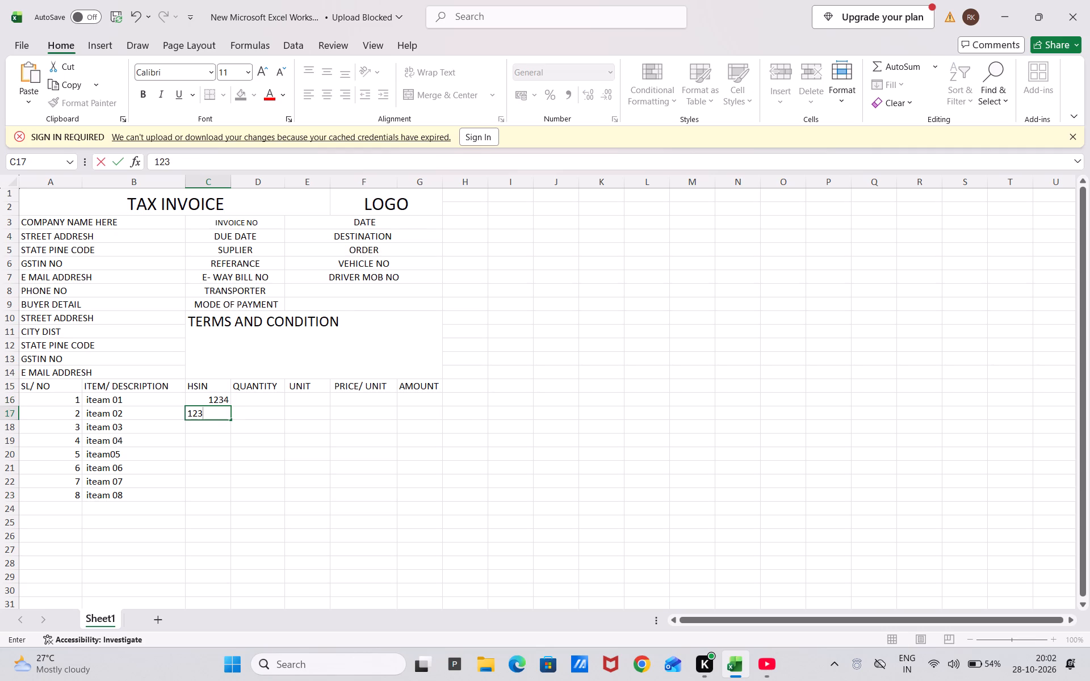
key("5")
key("Return")
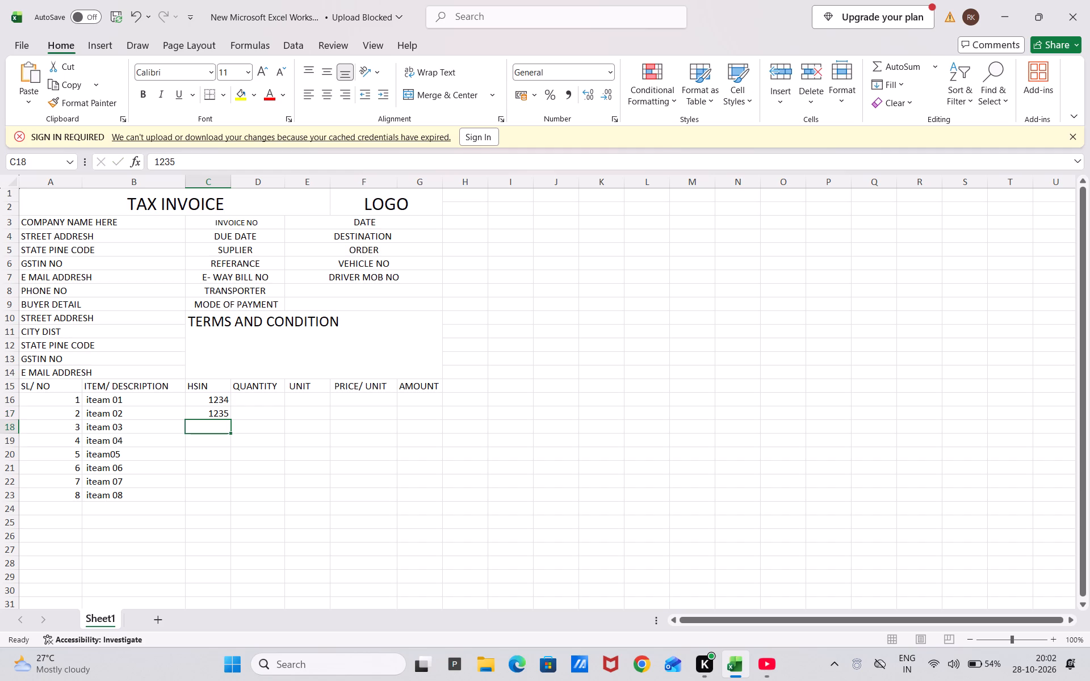
type("1236")
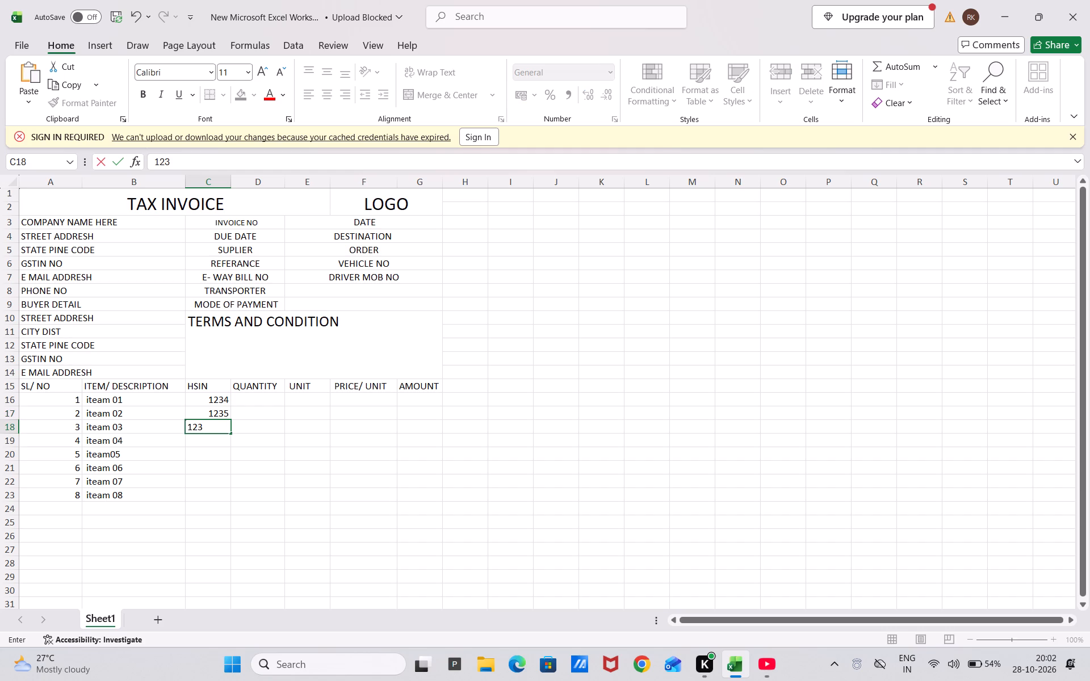
key("Return")
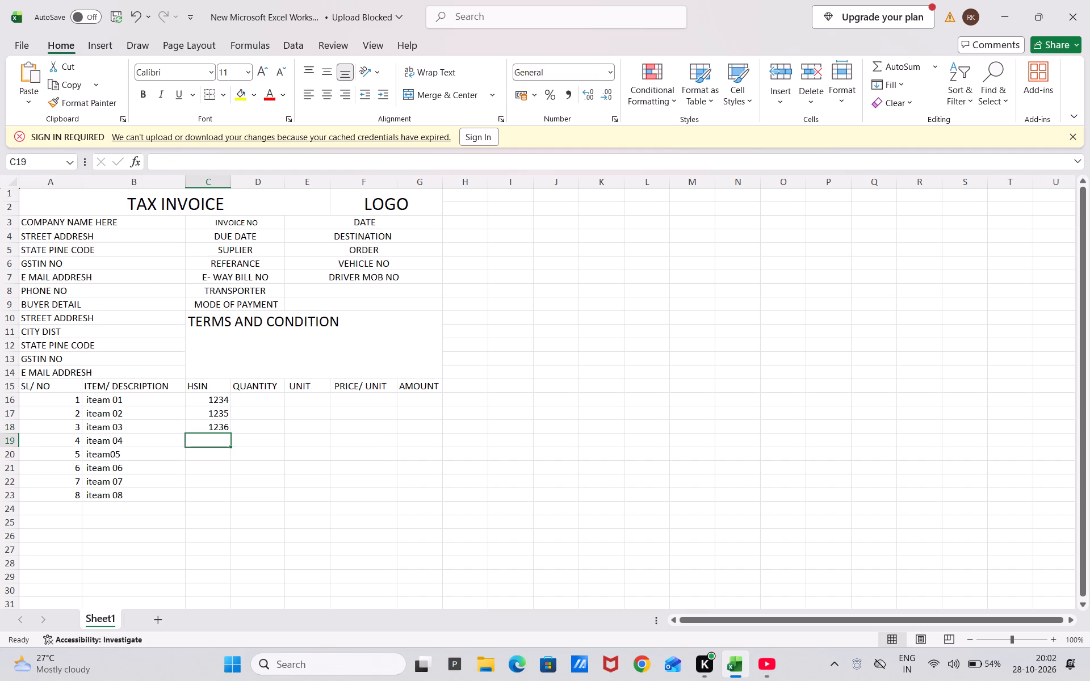
type("1237")
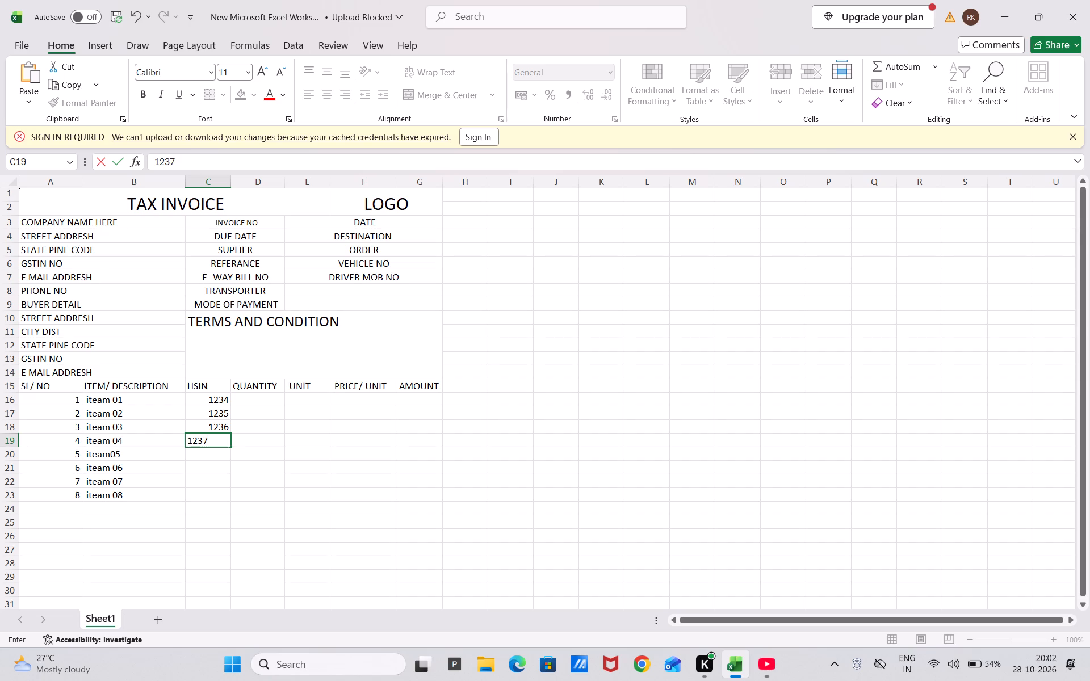
key("Return")
Enter the HSIN codes 1238, 1239, 1240 and 1241 in C20 to C23 for items 5 to 8.
type("1238")
key("Return")
type("1238")
key("BackSpace")
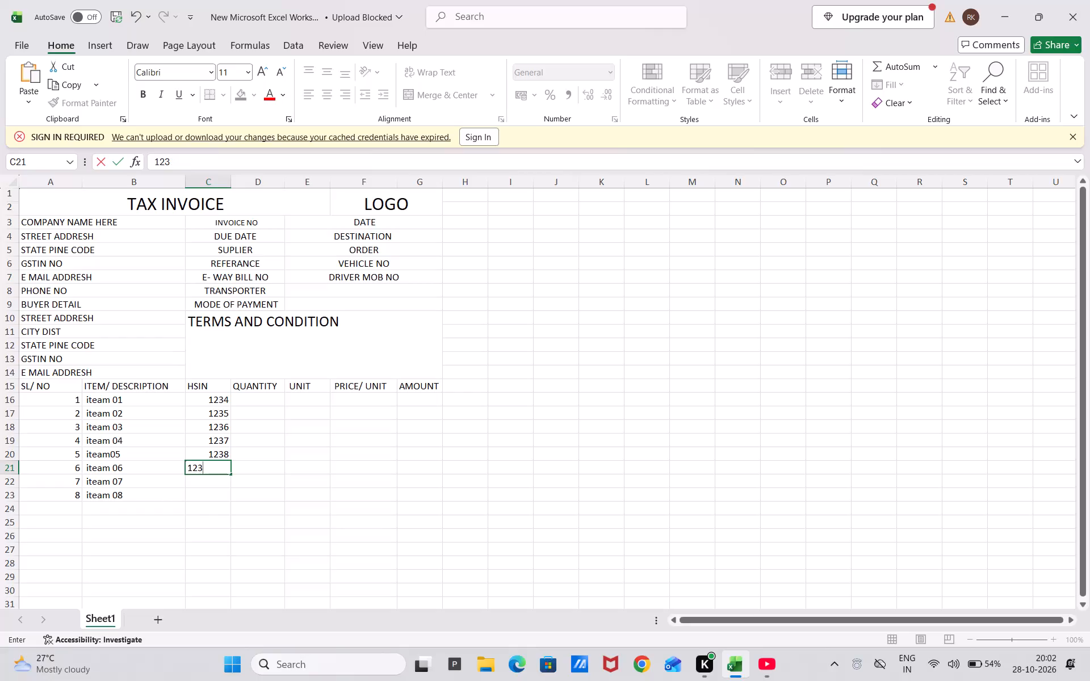
key("9")
key("Return")
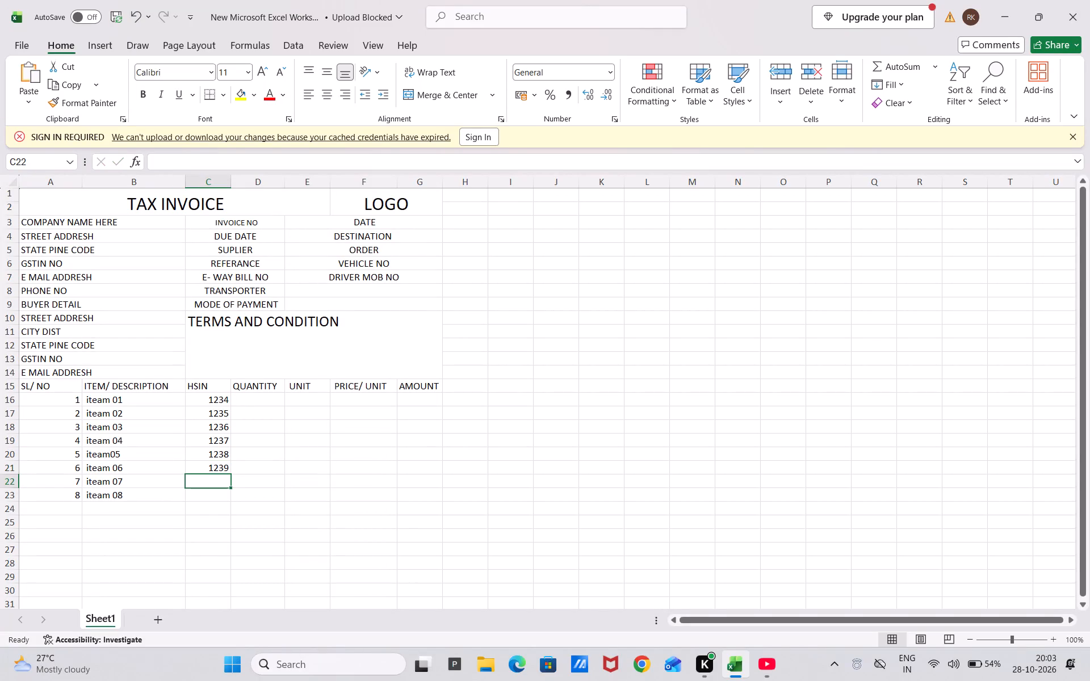
type("12")
key("4")
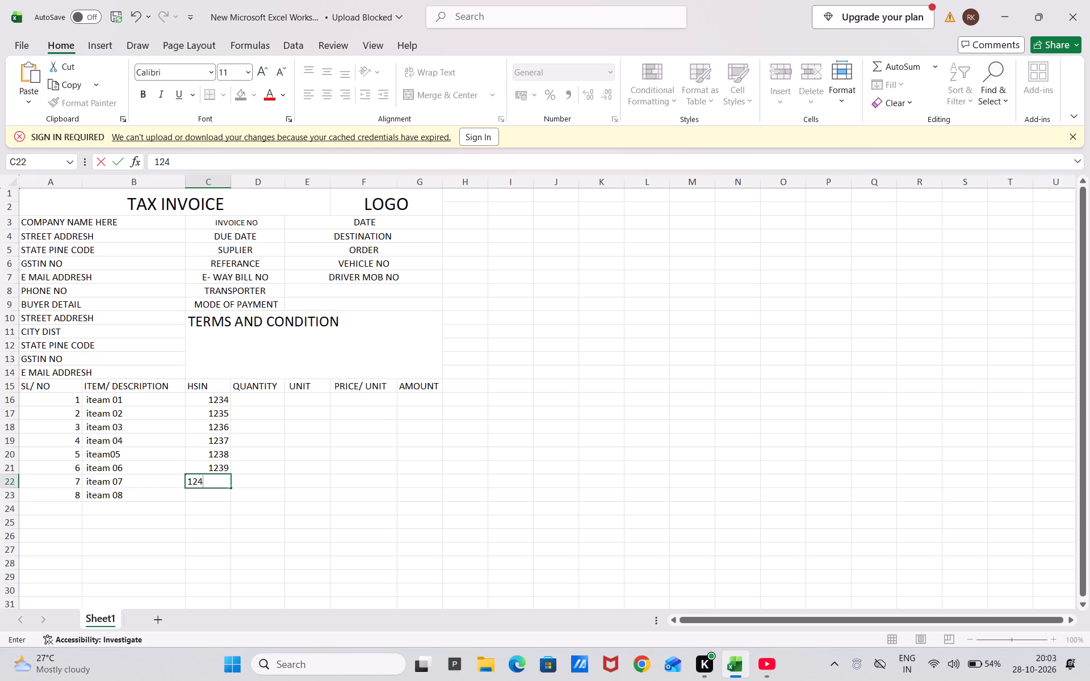
key("0")
key("Return")
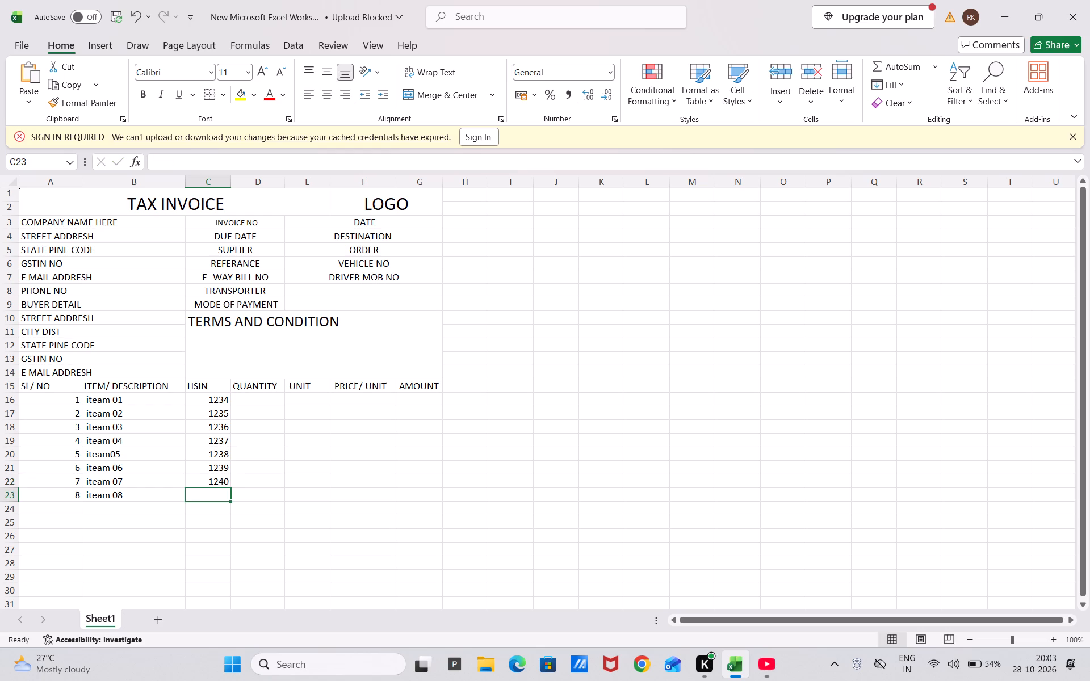
type("12")
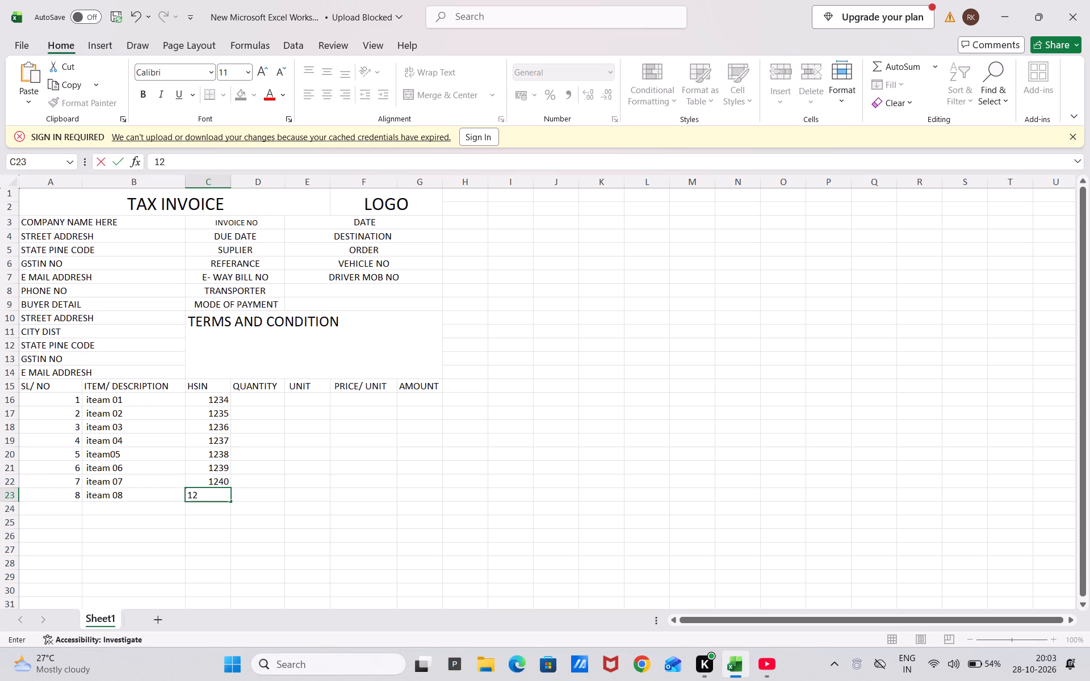
type("41")
key("Return")
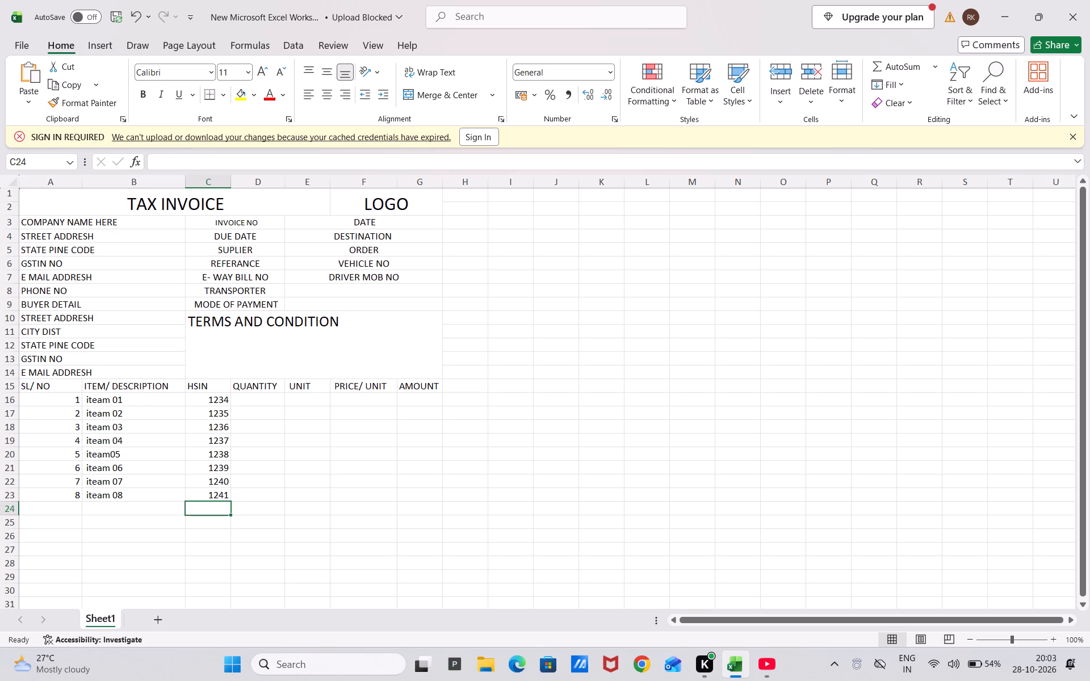
Enter the quantities 3, 2, 1 and 4 in D16 to D19 for the first four items.
key("Right")
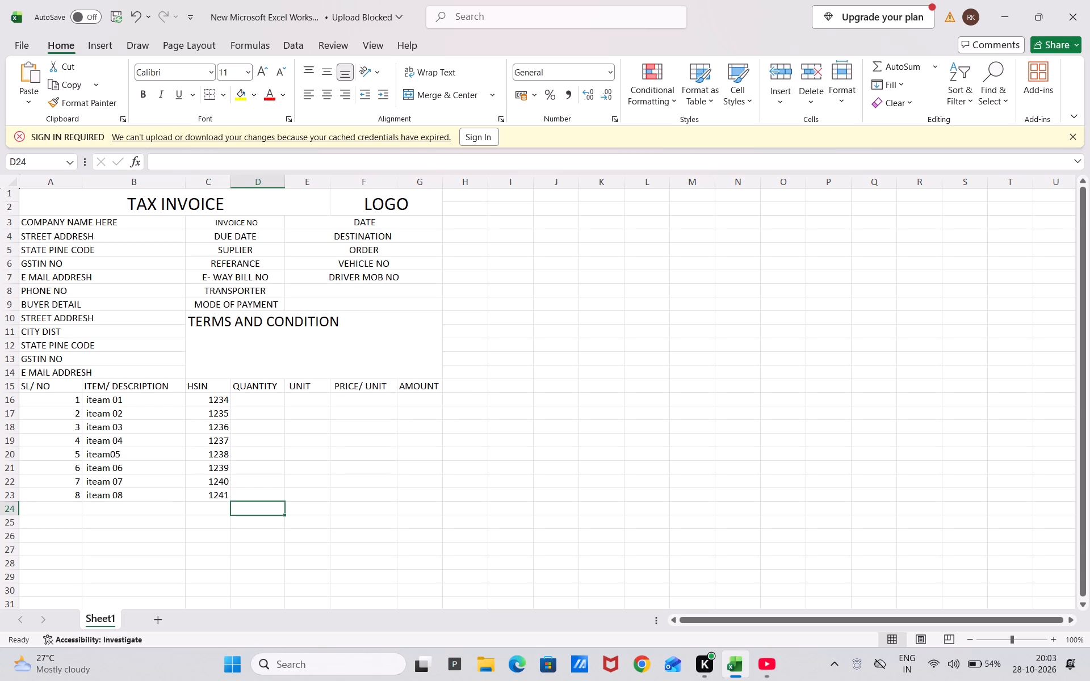
key("Up")
key("Up")
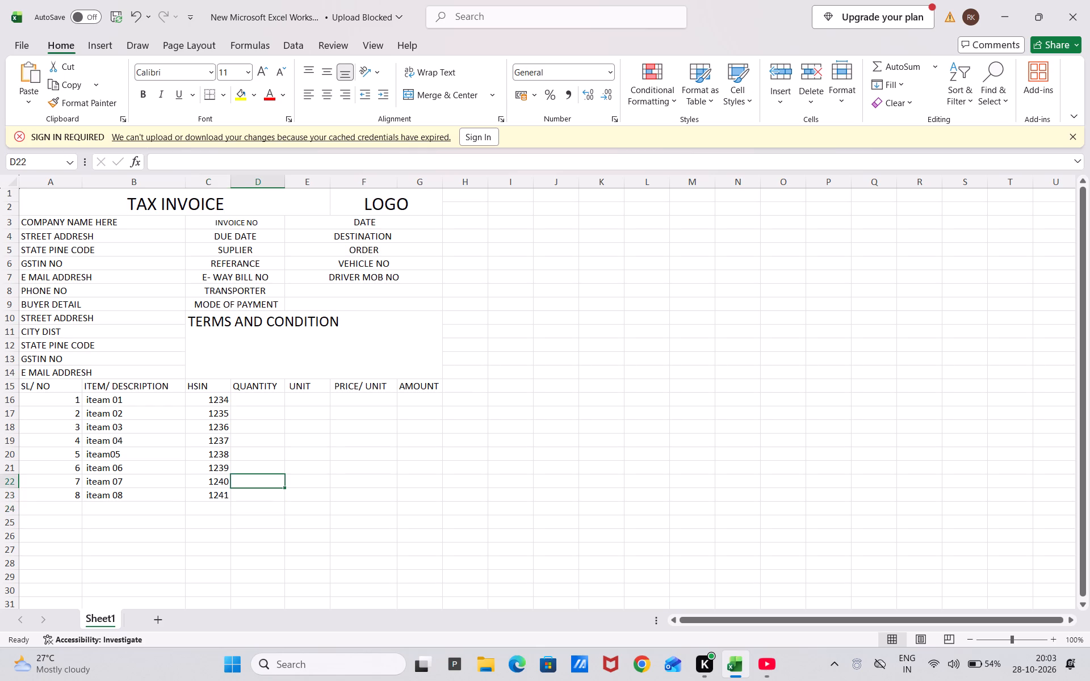
key("Up")
key("Up")
key("Up")
key("Up")
key("Up")
key("Up")
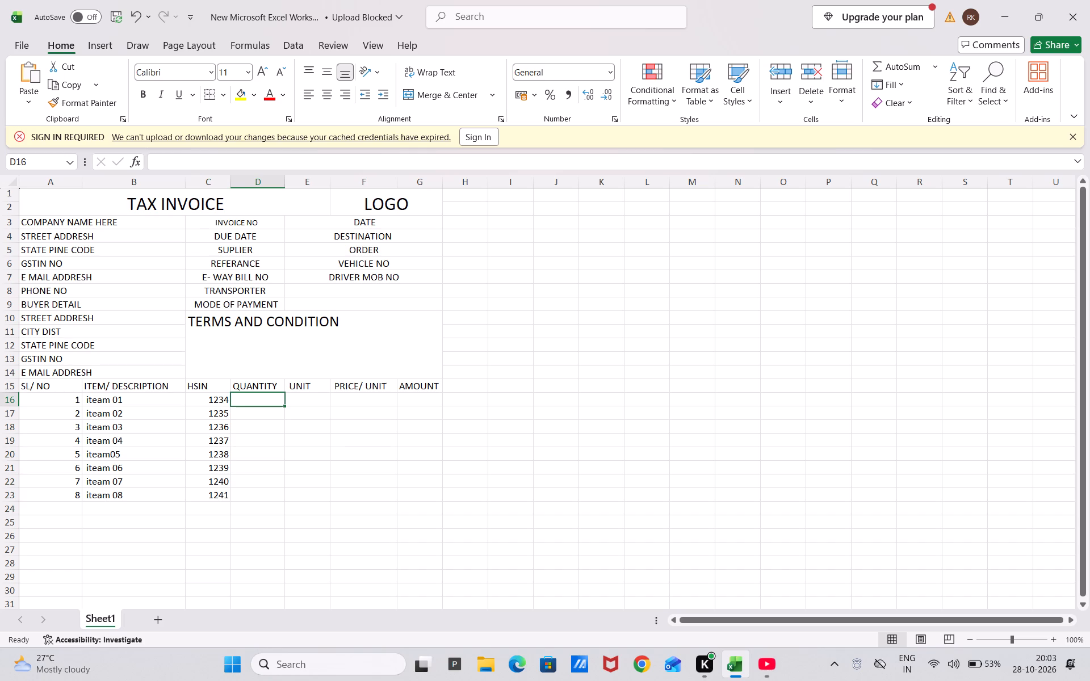
key("3")
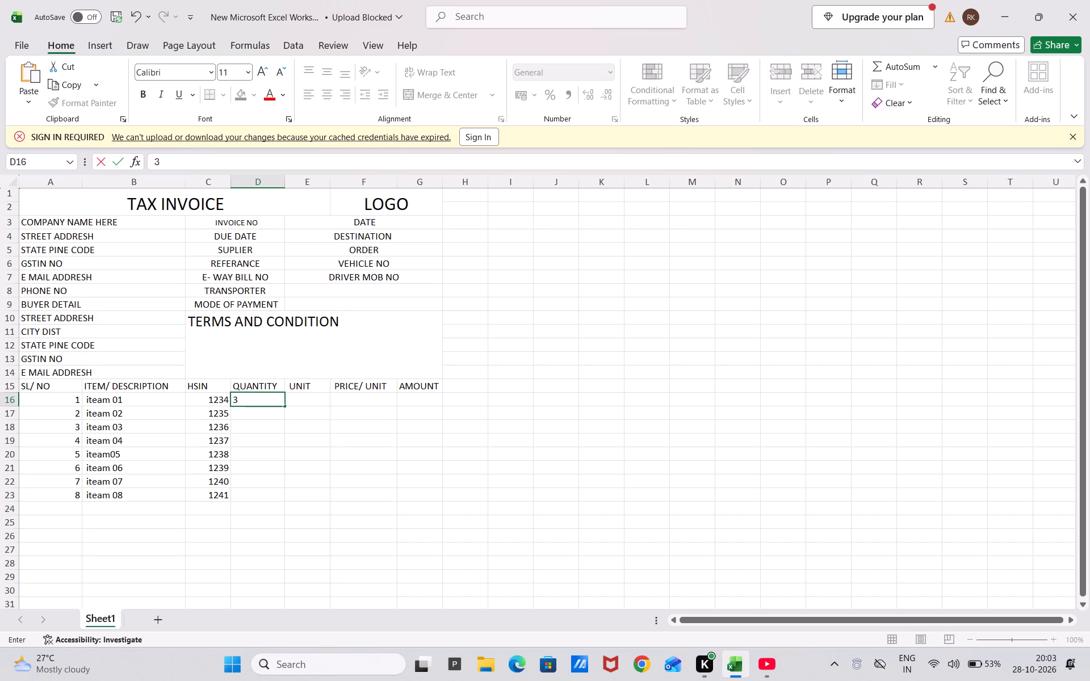
key("Down")
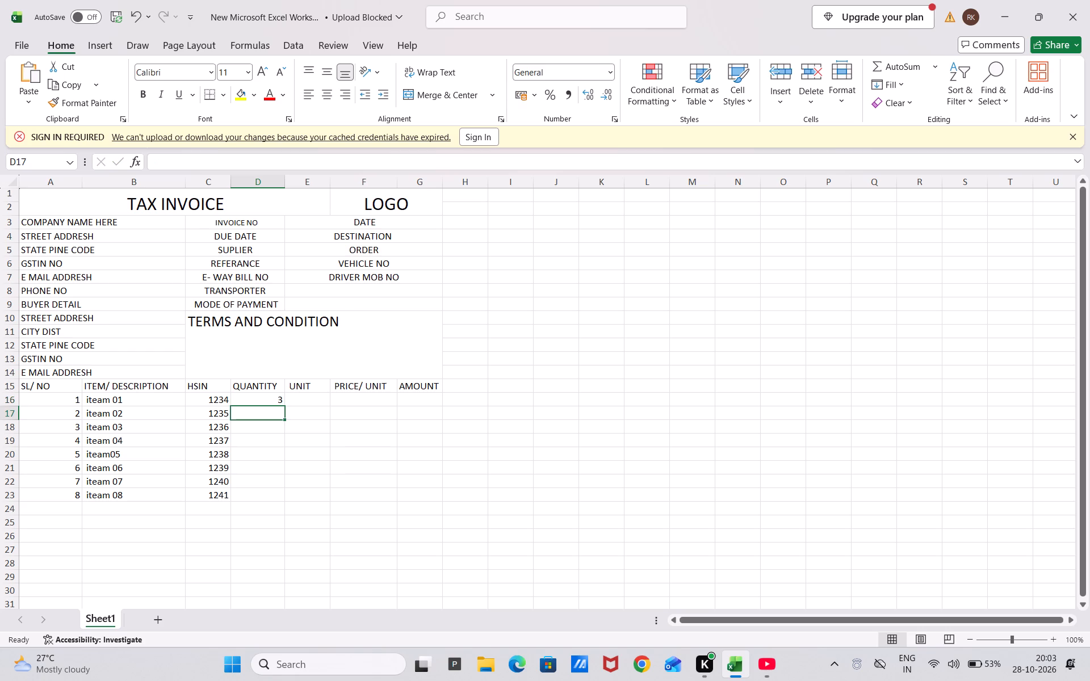
key("2")
key("Down")
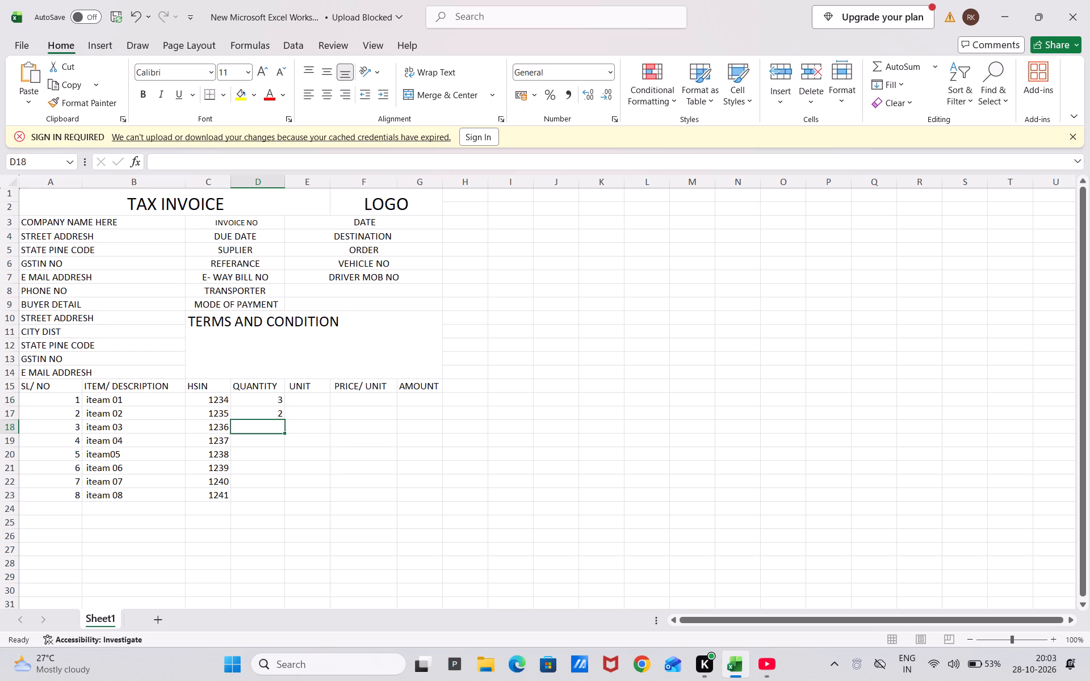
key("1")
key("Down")
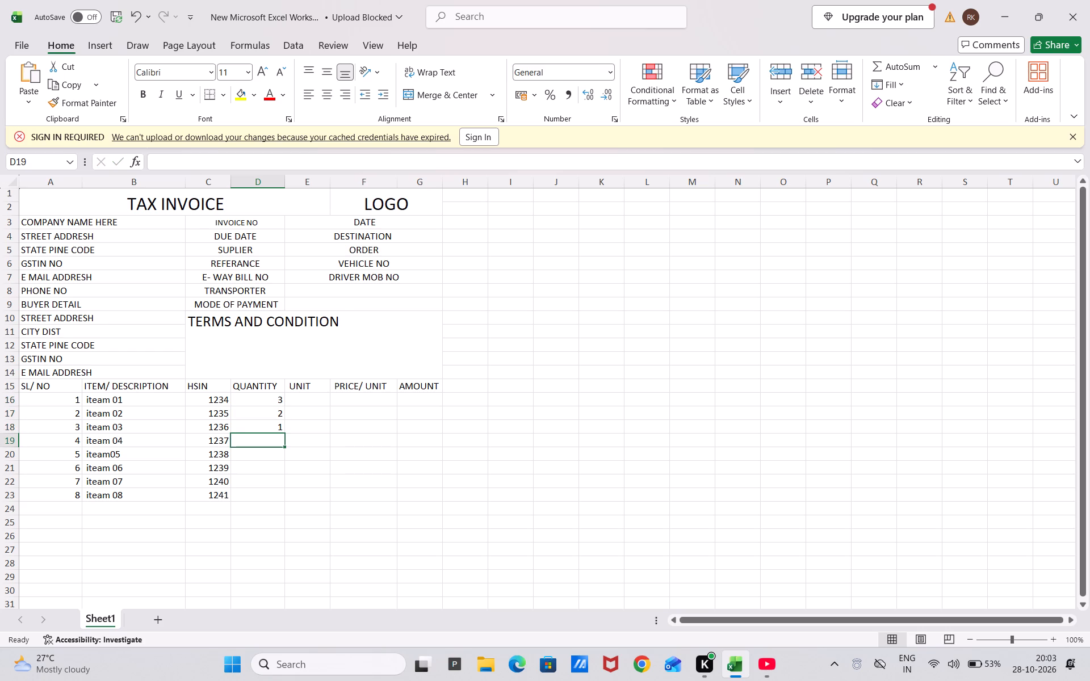
key("4")
key("Down")
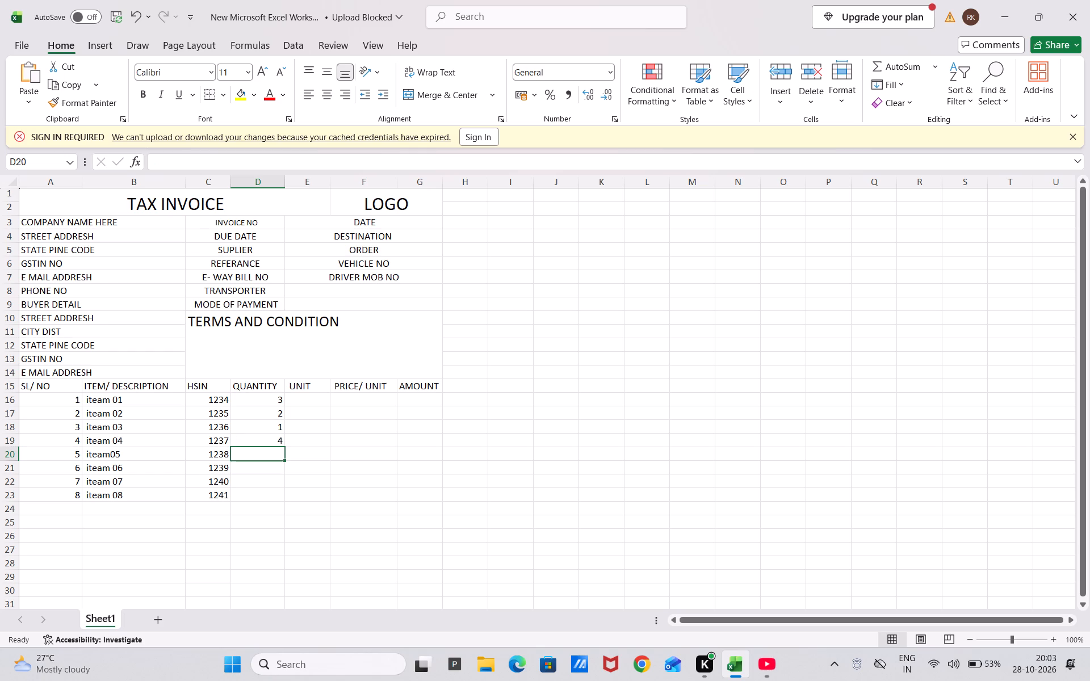
Enter the quantities 5, 2, 1 and 2 in D20 to D23 for items 5 to 8.
key("5")
key("Down")
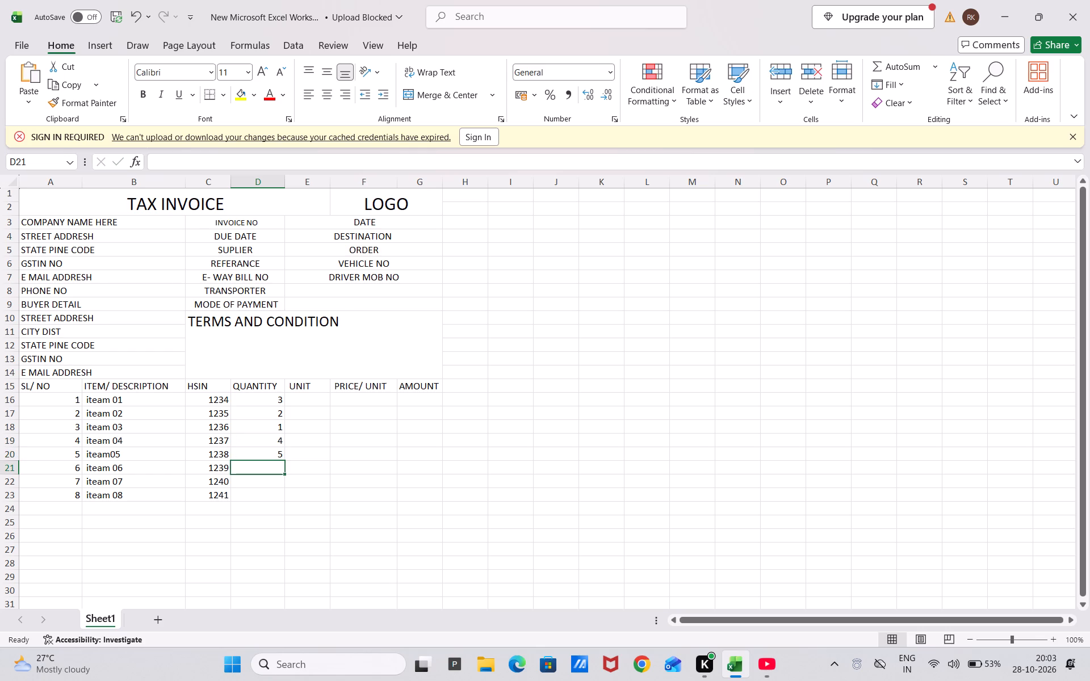
key("2")
key("Down")
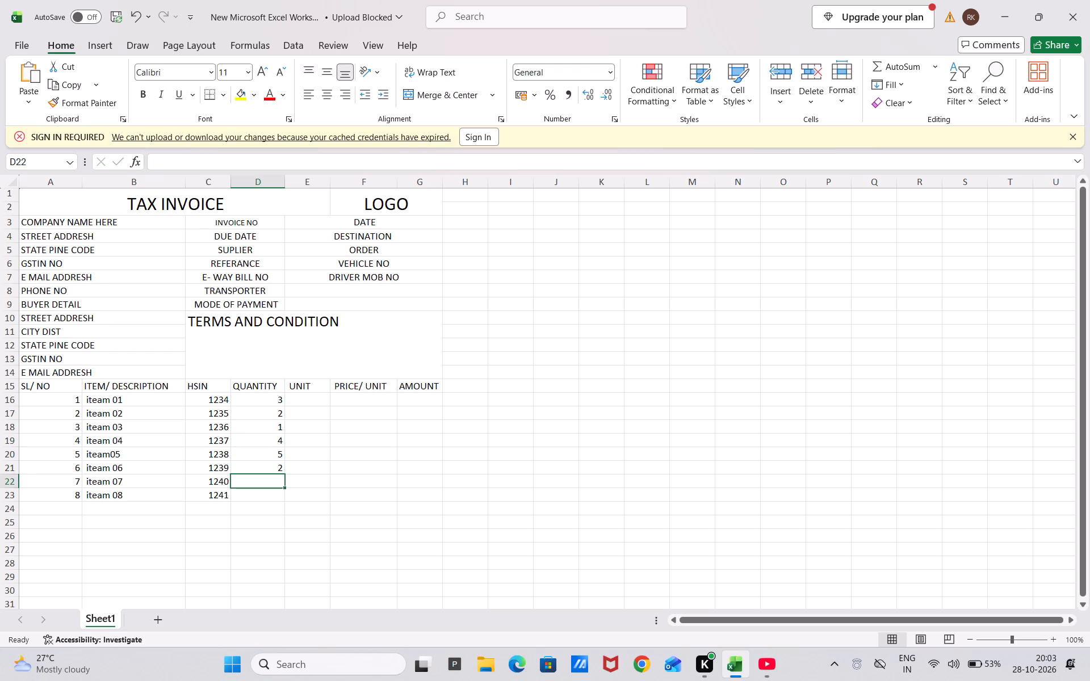
key("1")
key("Down")
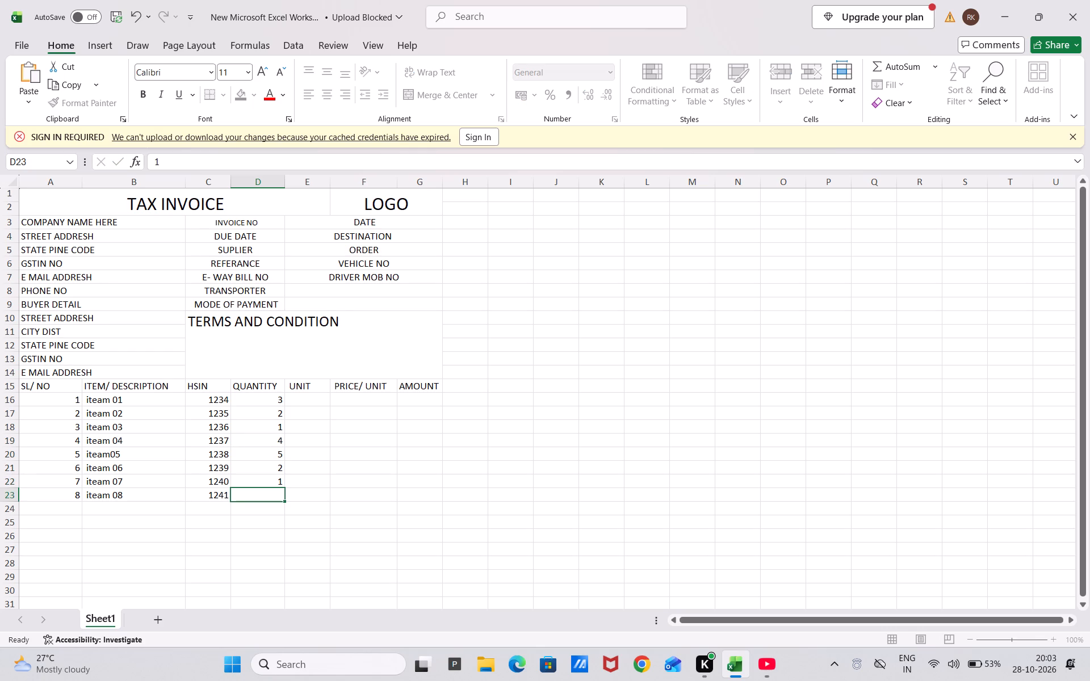
key("2")
key("Down")
Enter the units kg, box, box and kg in E16 to E19 for the first four items.
key("Right")
key("Up")
key("Up")
key("Up")
key("Up")
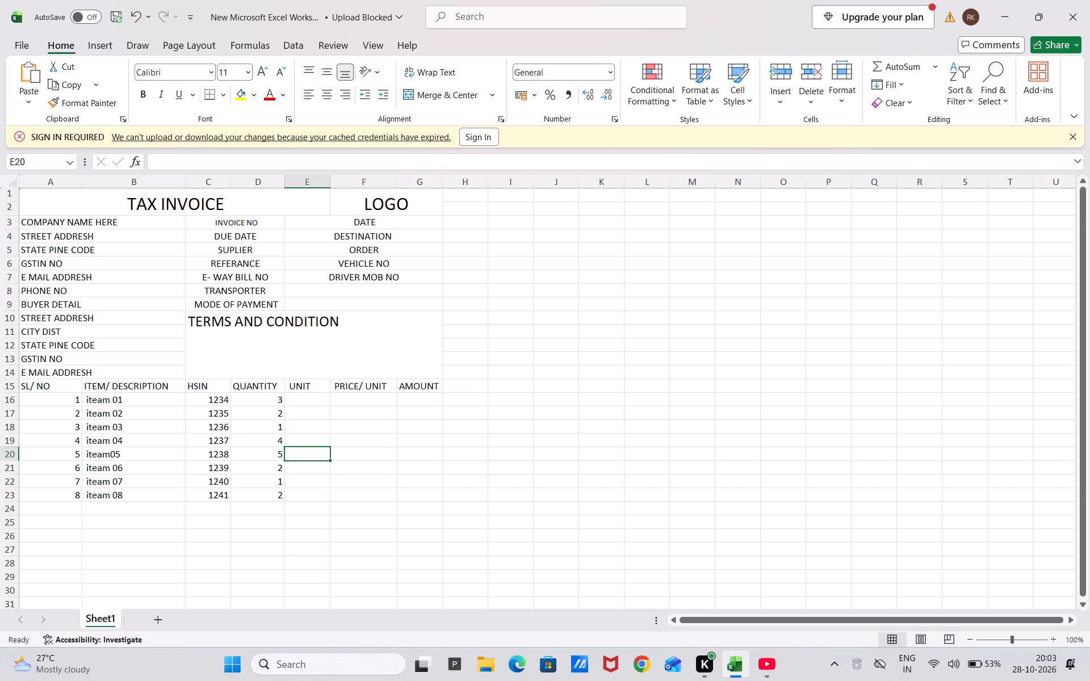
key("Up")
key("Up")
key("Up")
key("Up")
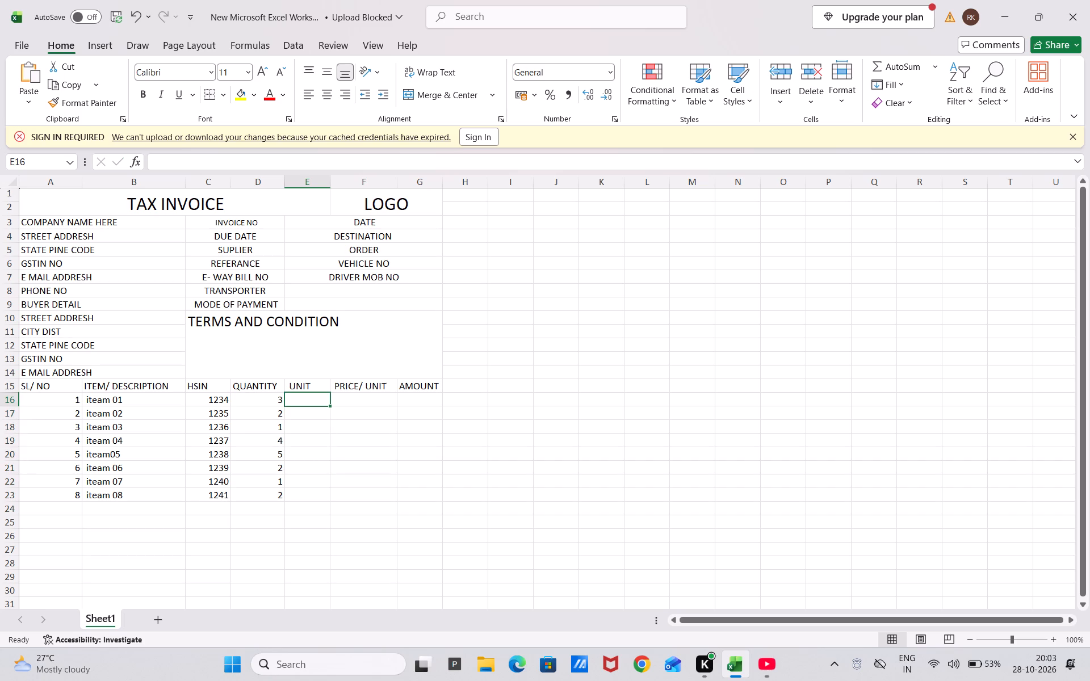
type("kg")
key("Return")
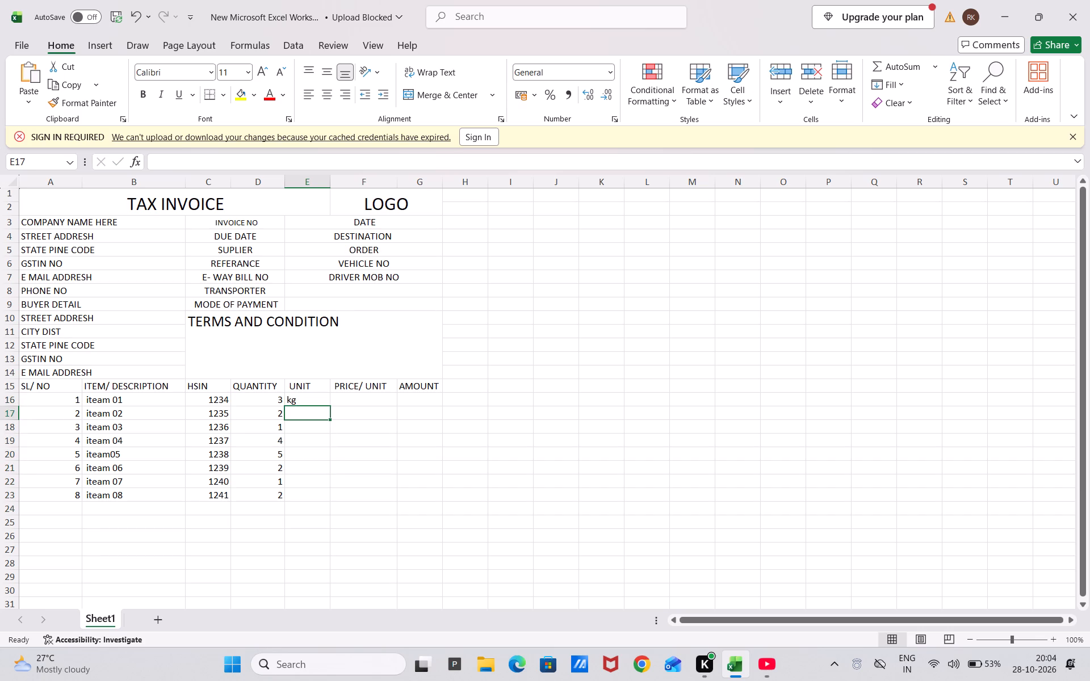
type("box")
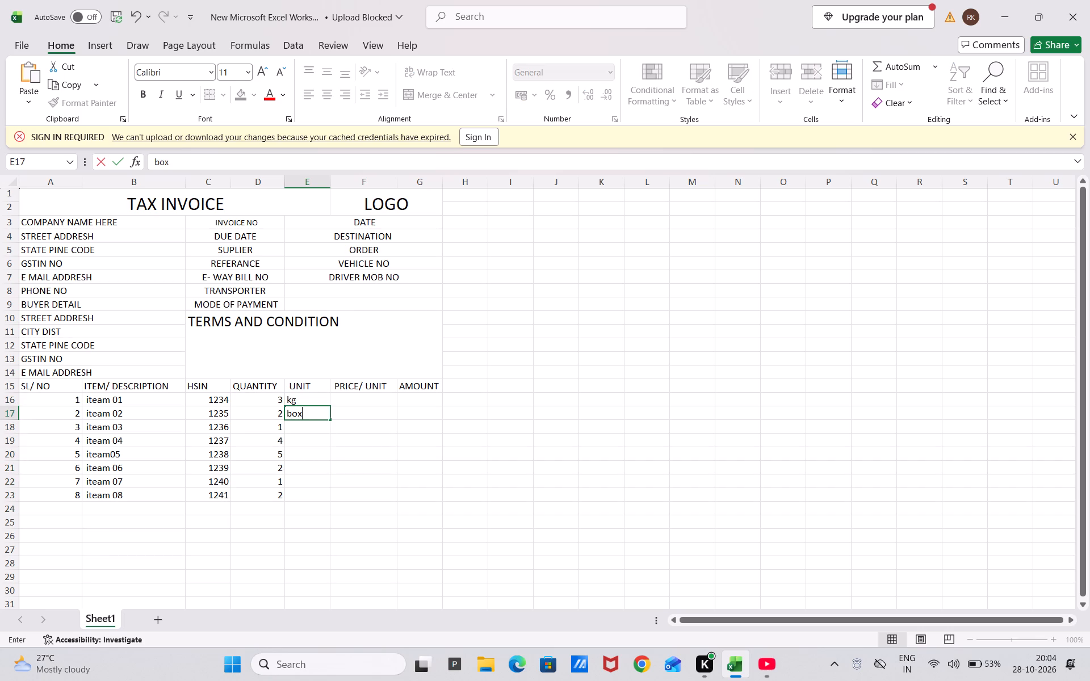
key("Return")
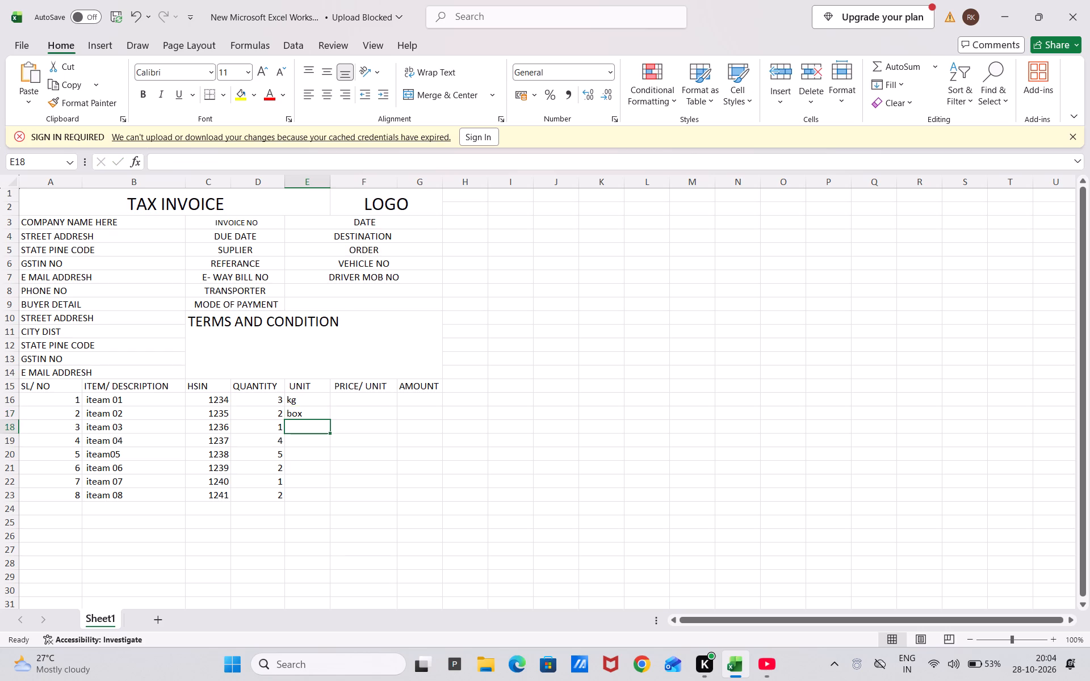
type("box")
key("Return")
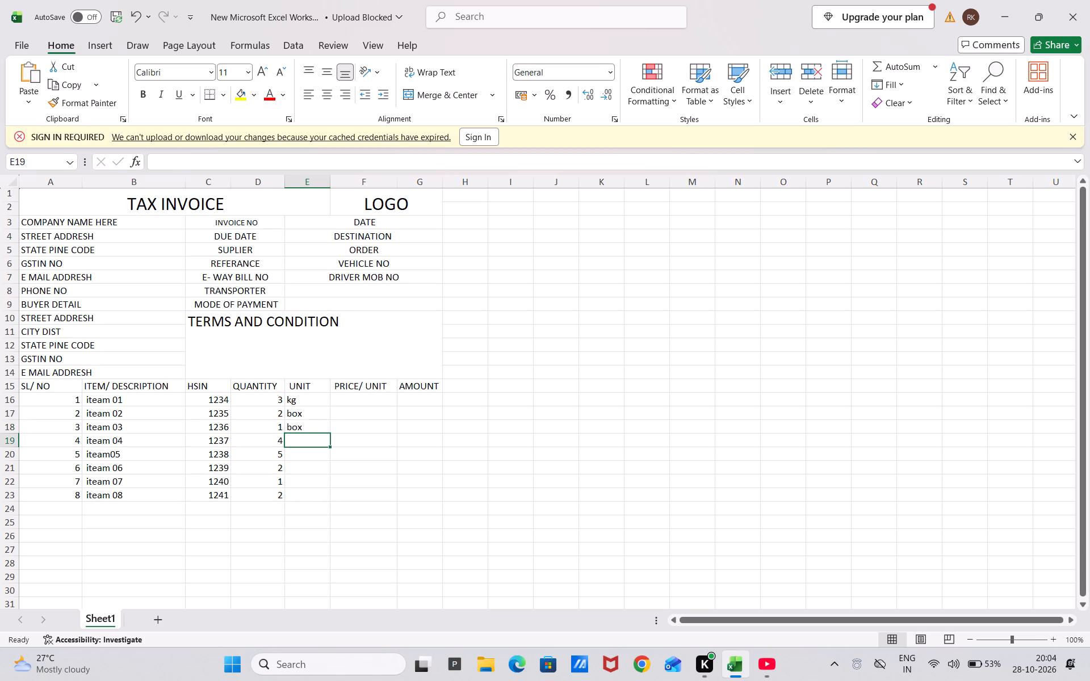
type("kg")
key("Return")
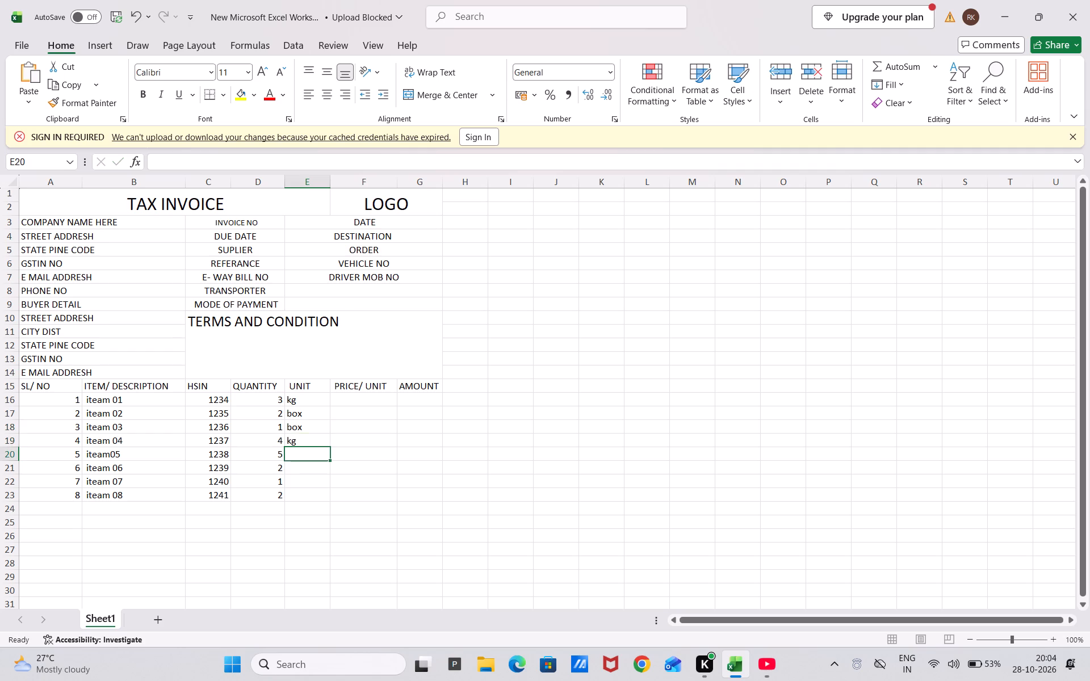
Enter the units carton, liter, meter and kg in E20 to E23 for items 5 to 8.
type("cart")
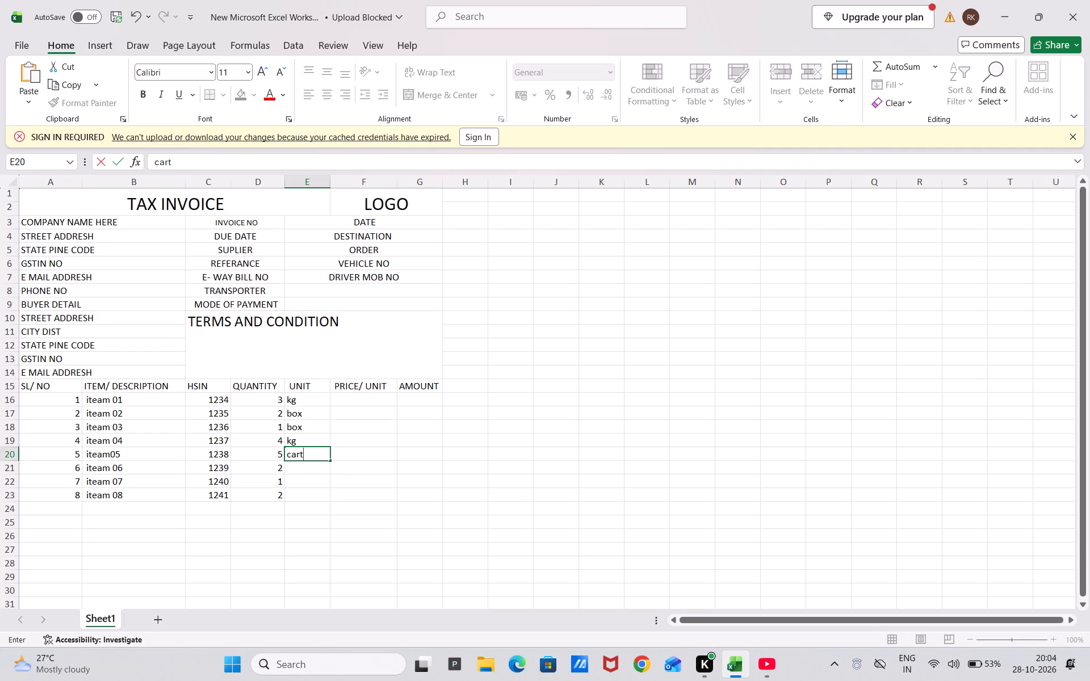
type("on")
key("Return")
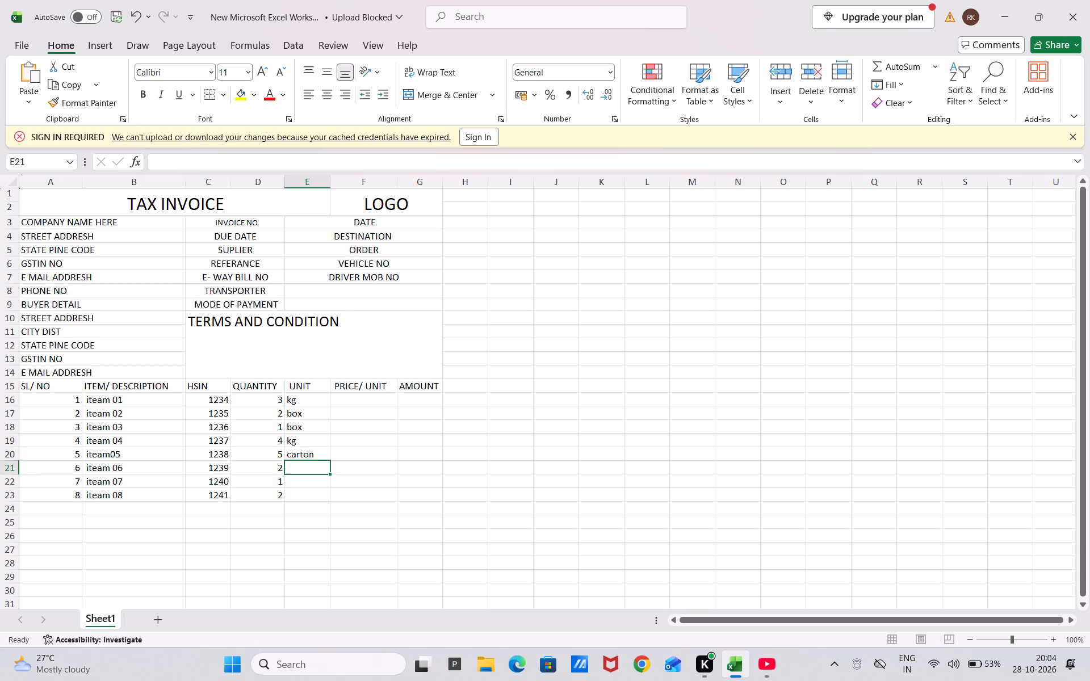
type("liter")
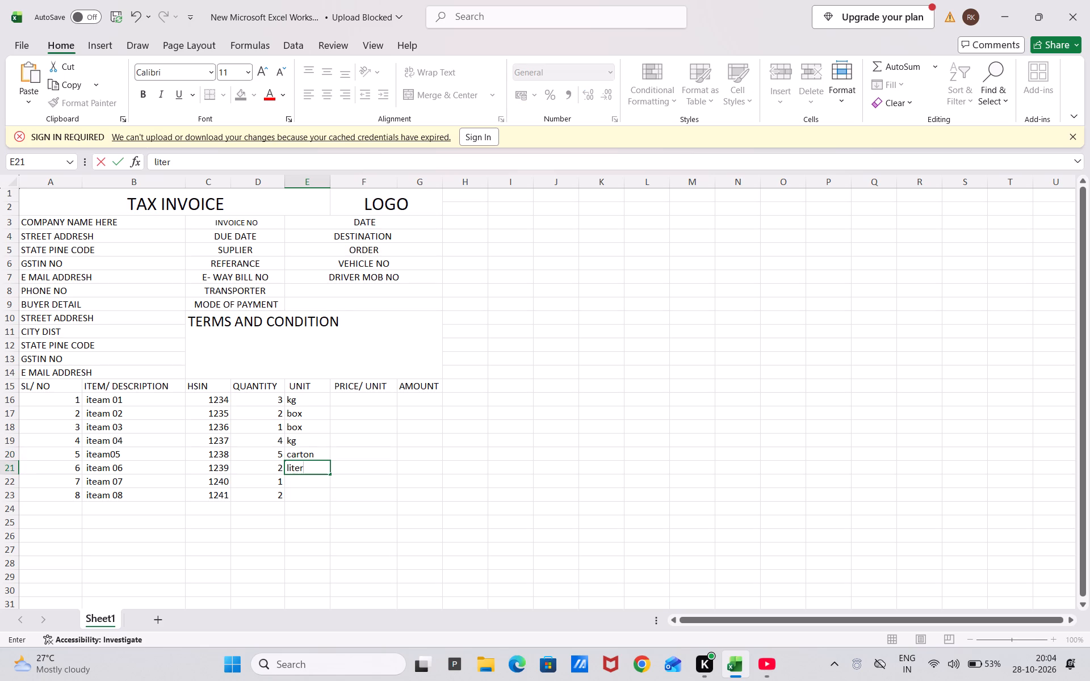
key("Return")
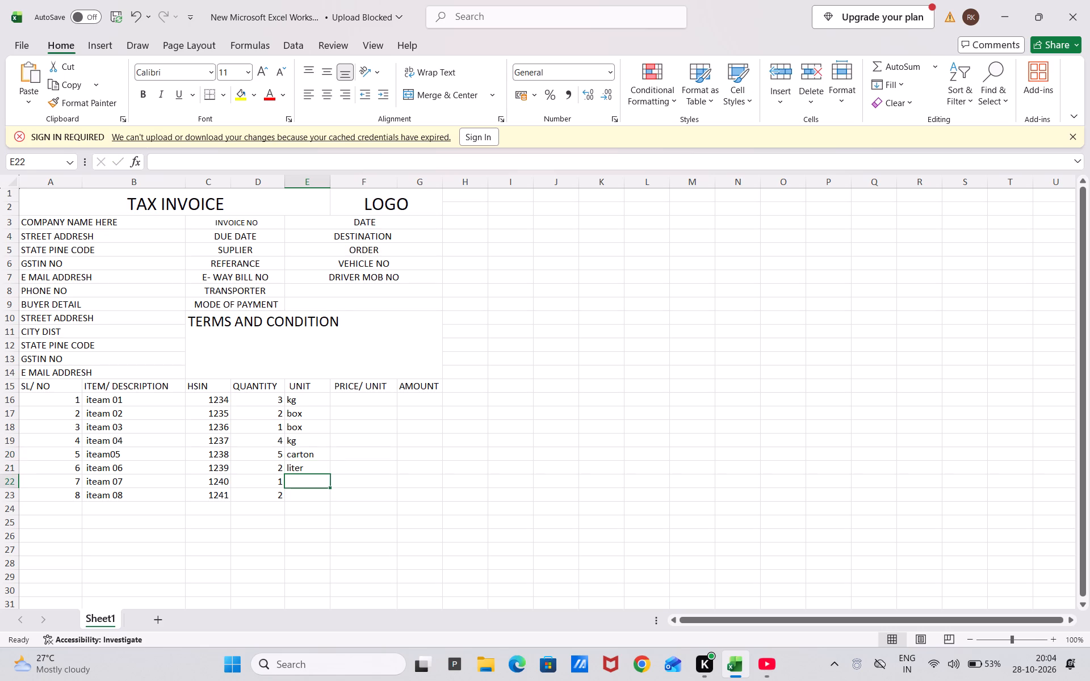
type("meter")
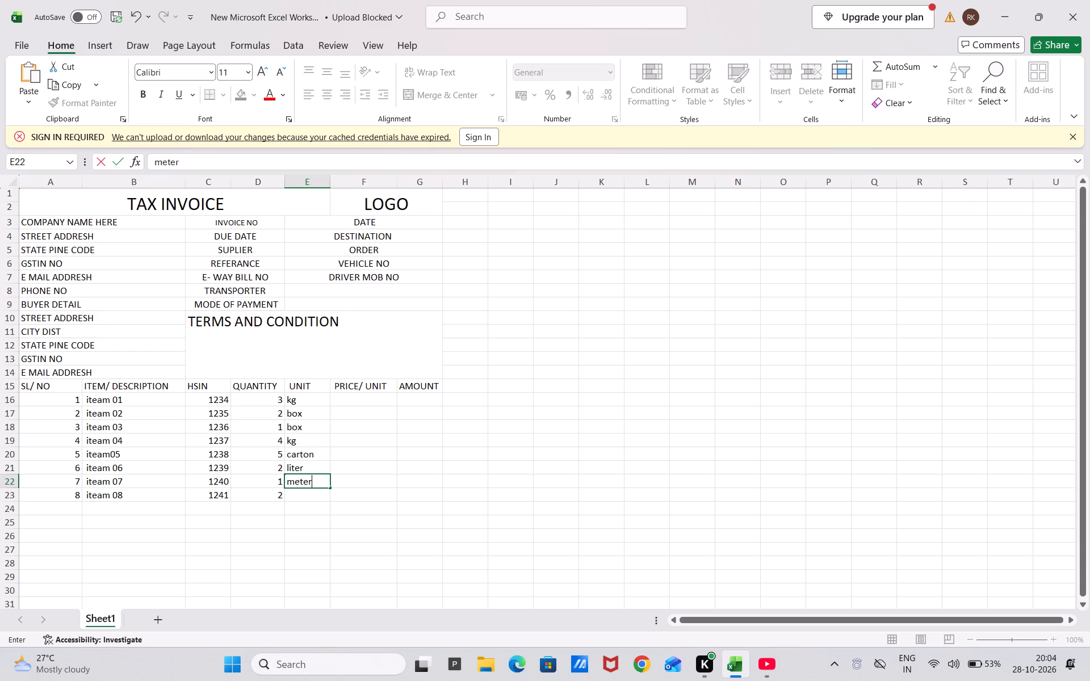
key("Return")
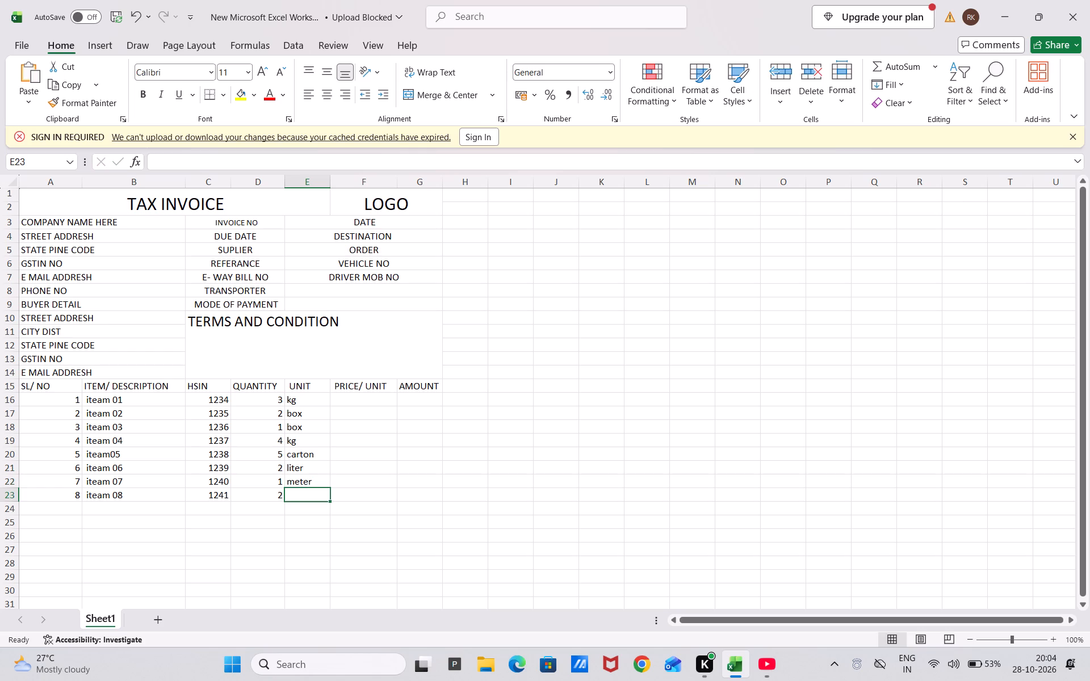
type("kg")
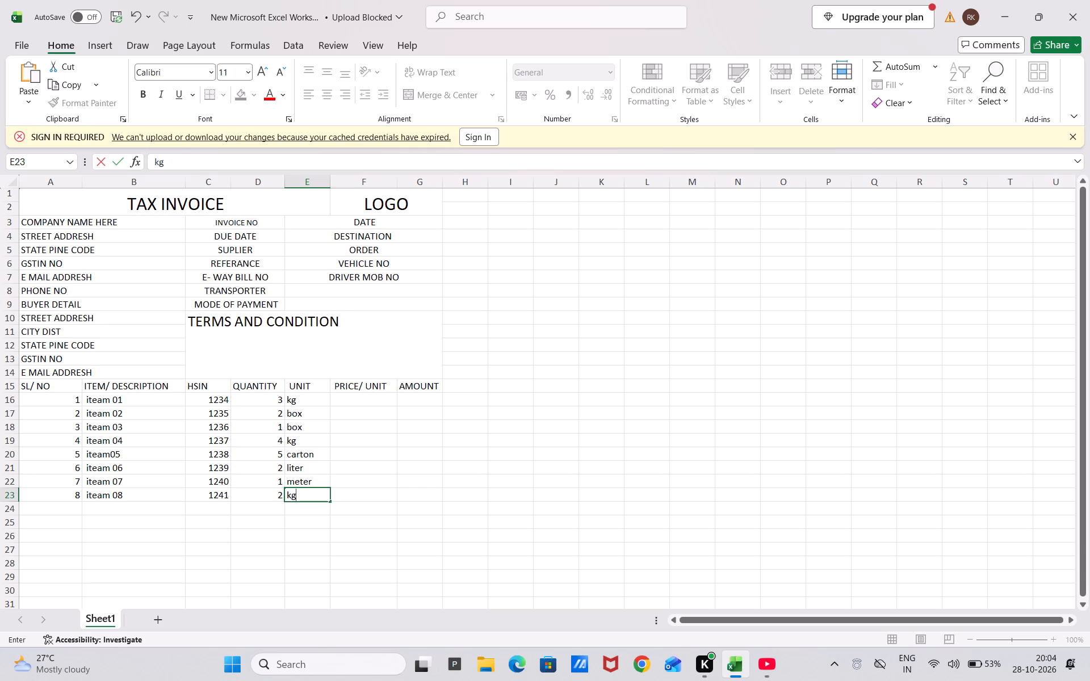
key("Right")
Enter the unit prices 200, 100, 110 and 200 in F16 to F19 for the first four items.
key("Up")
key("Up")
key("Up")
key("Up")
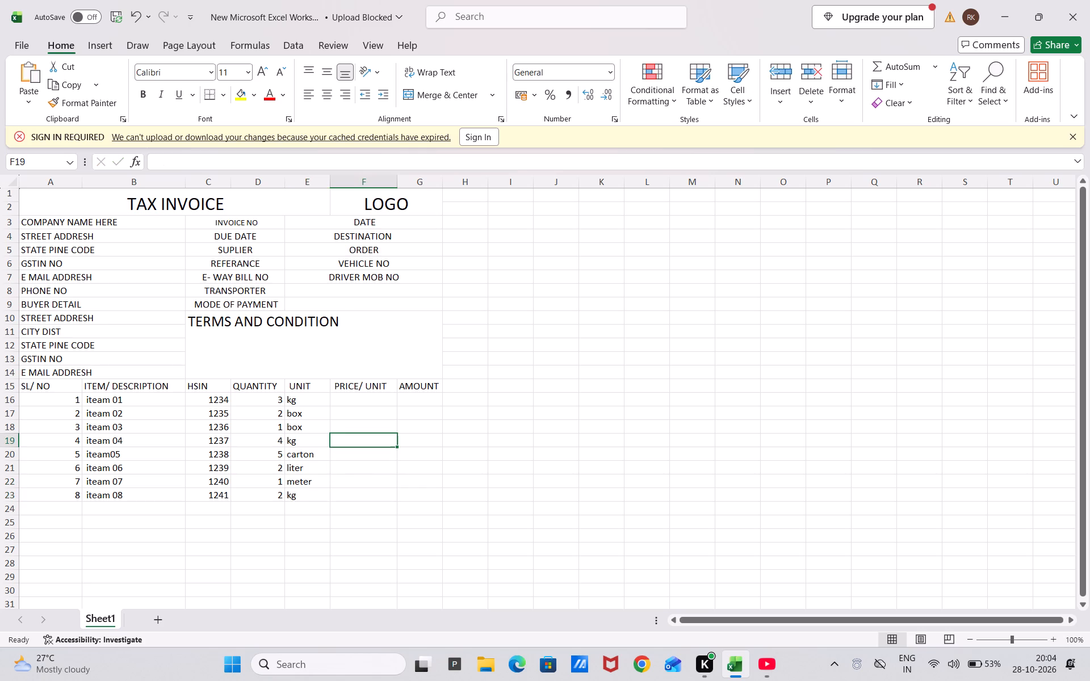
key("Up")
key("Up")
key("Up")
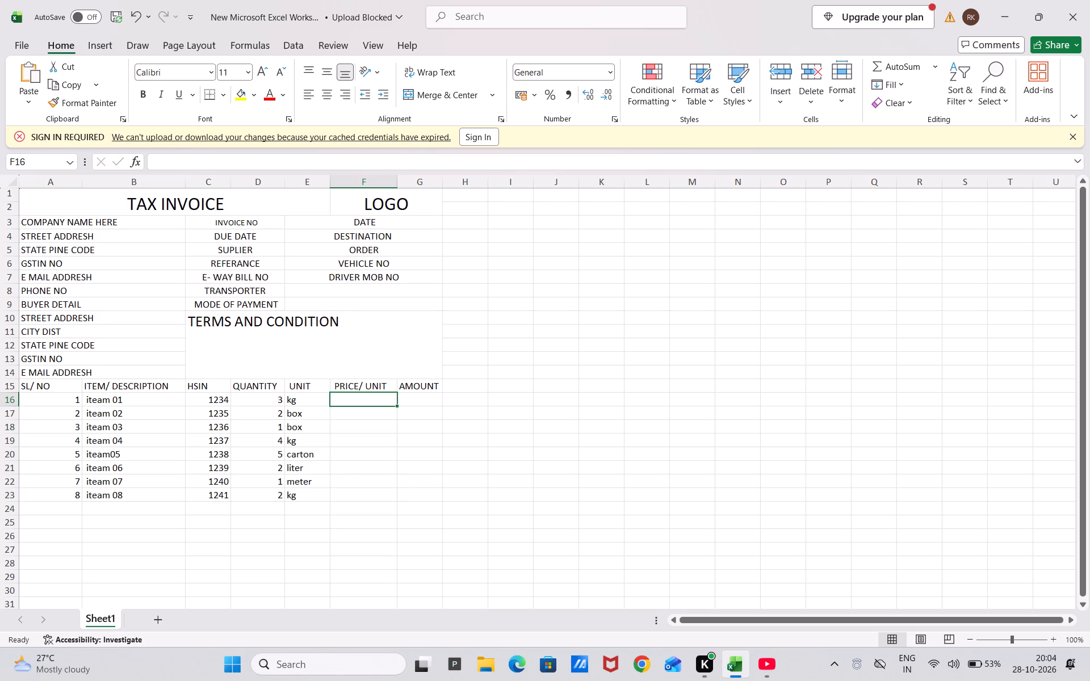
type("200.00")
key("Return")
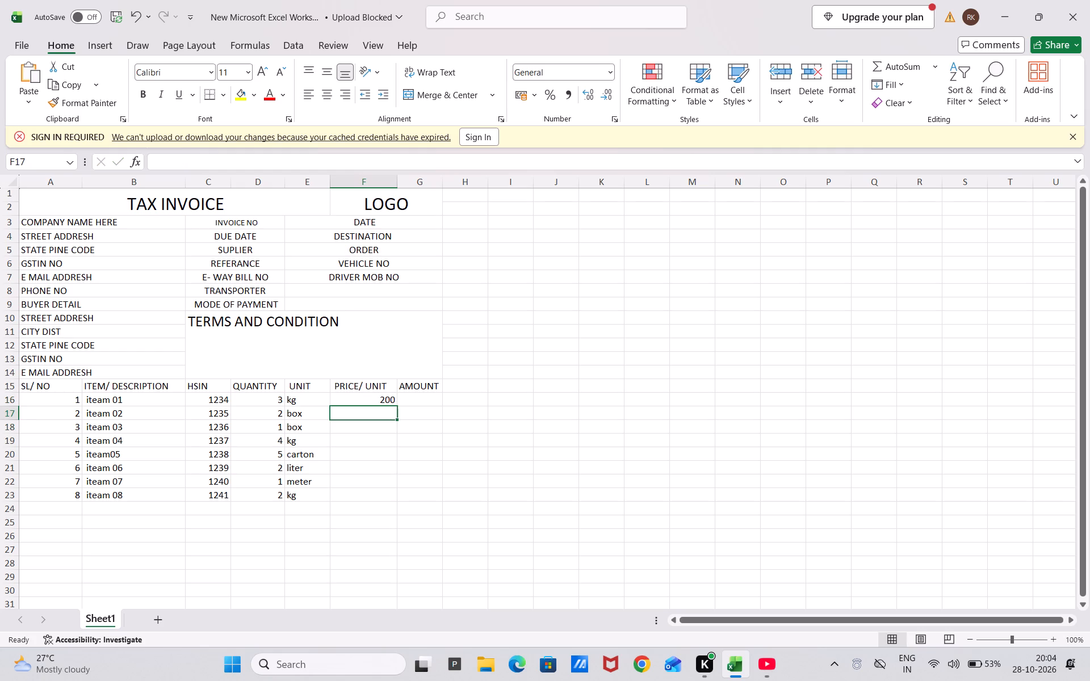
type("100")
type(".00")
key("Return")
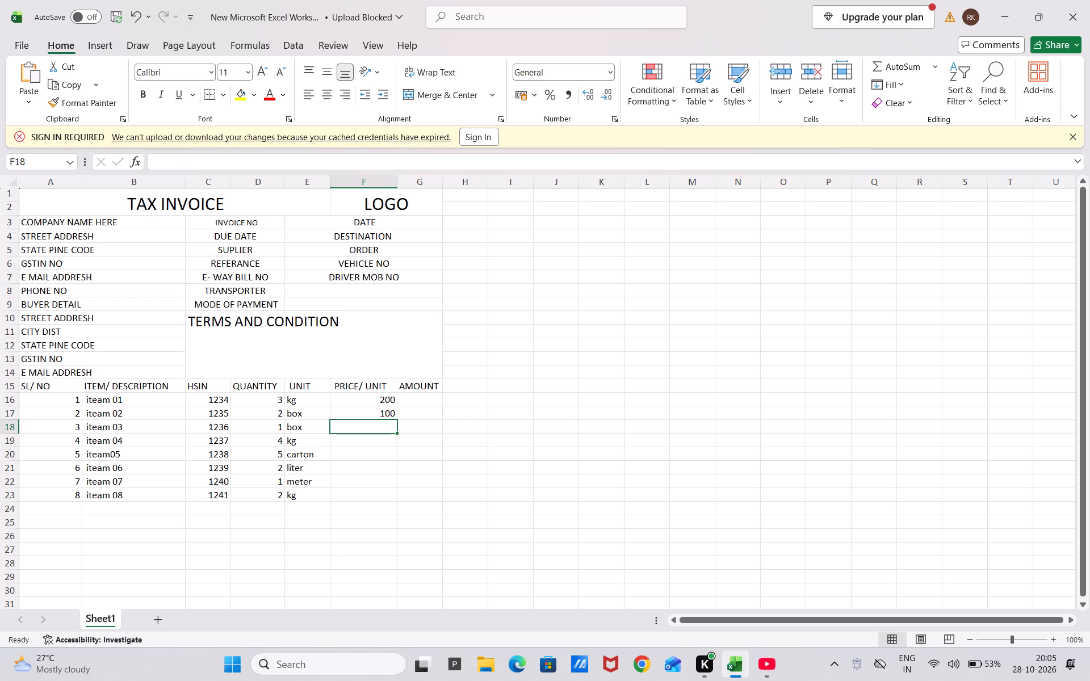
type("110")
key("Return")
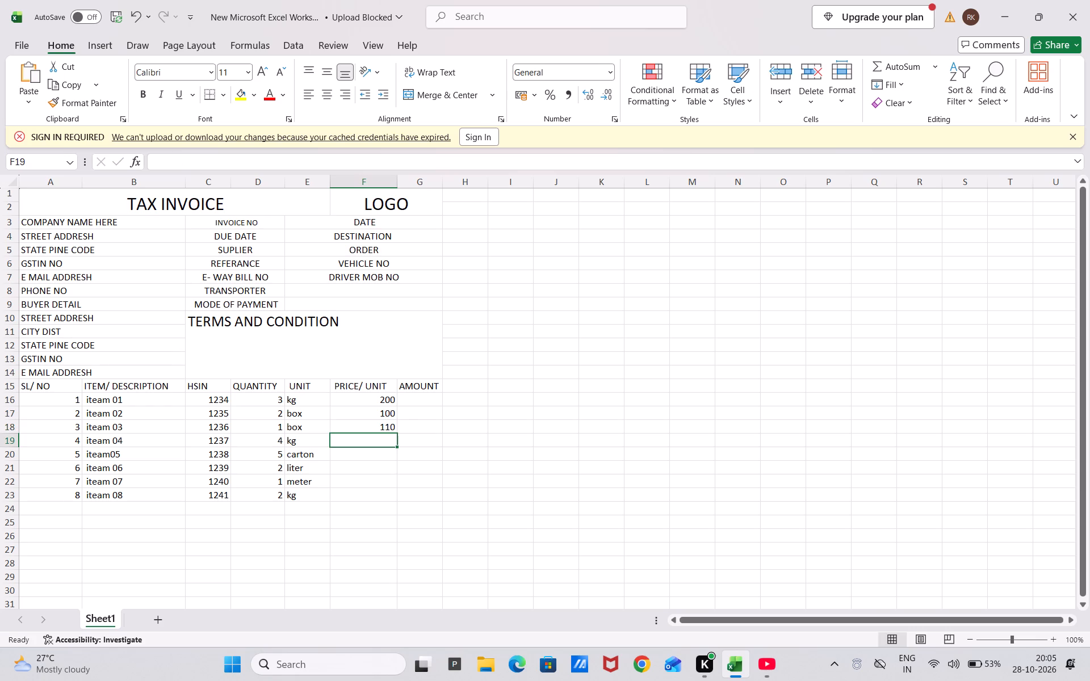
type("200")
key("Return")
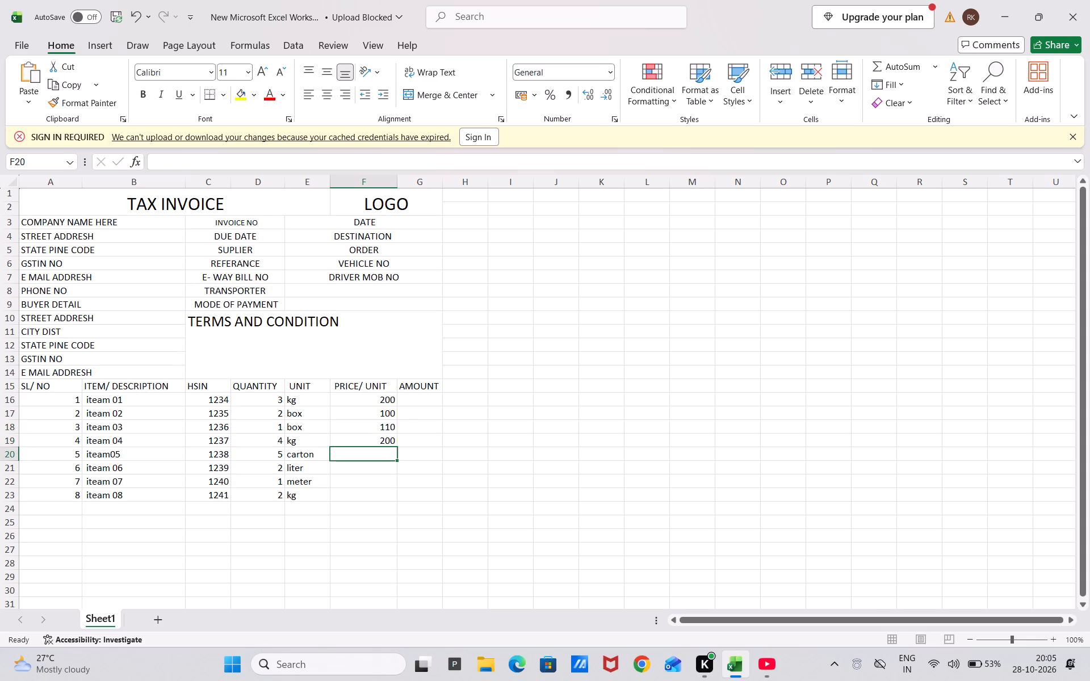
Enter the unit prices 150, 450, 125 and 150 in F20 to F23 for items 5 to 8.
type("150")
key("Return")
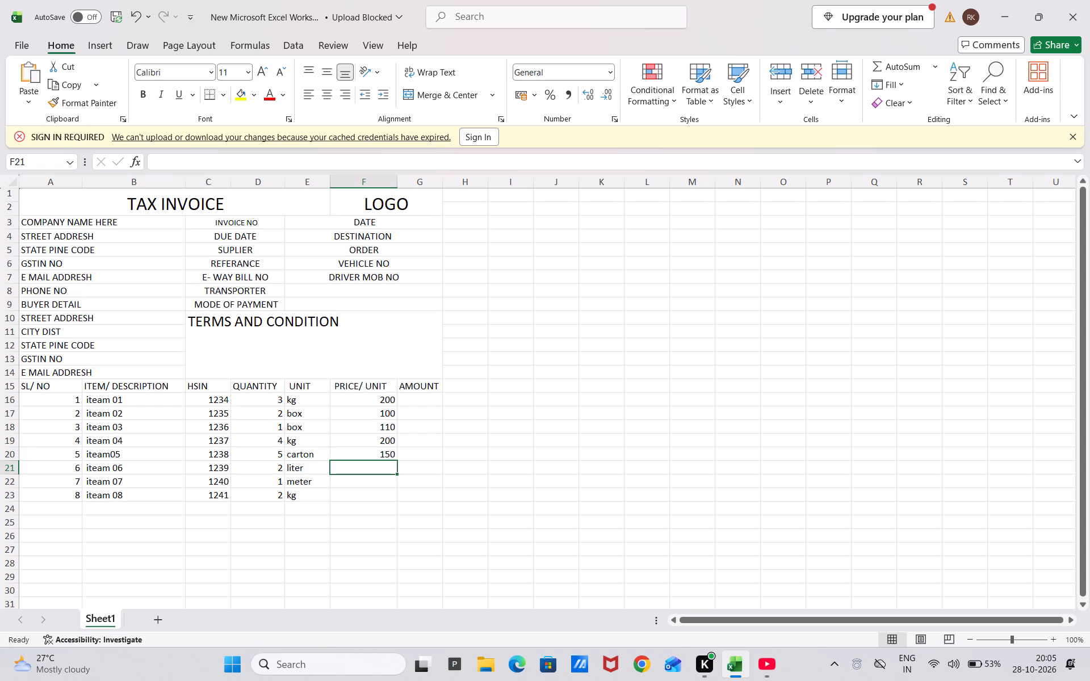
type("450")
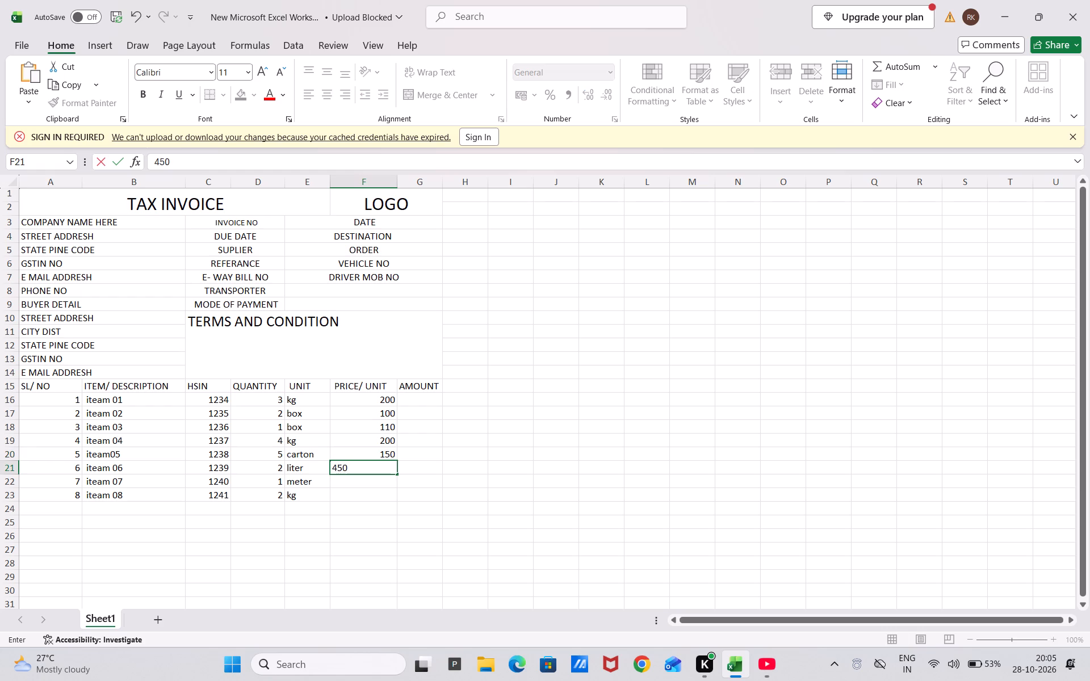
key("Return")
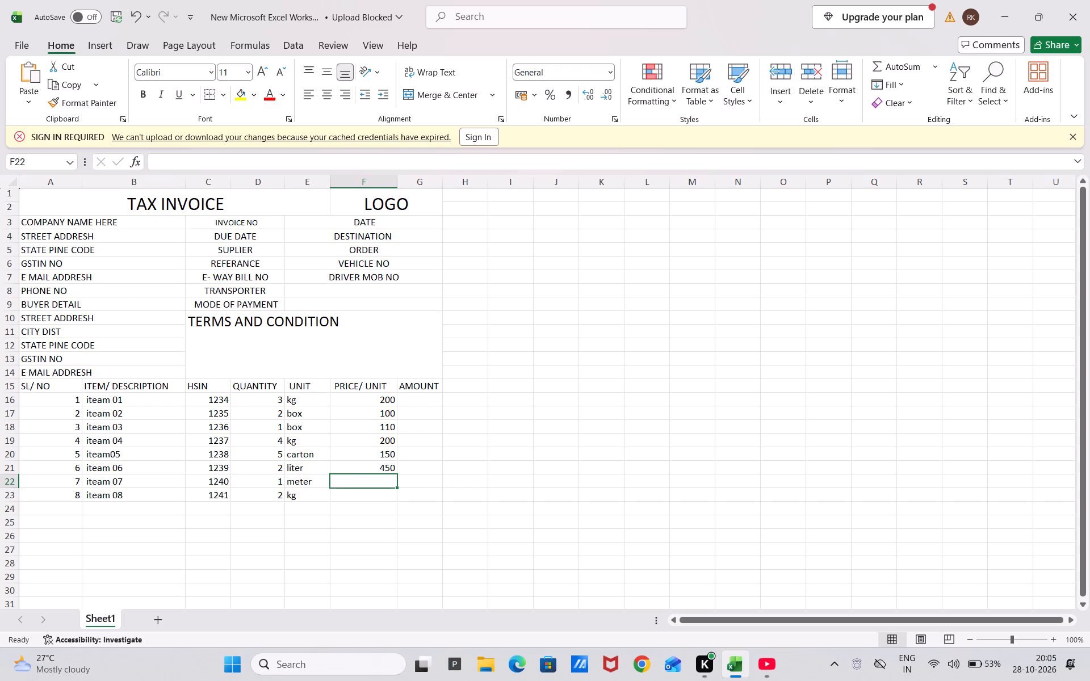
type("125")
key("Return")
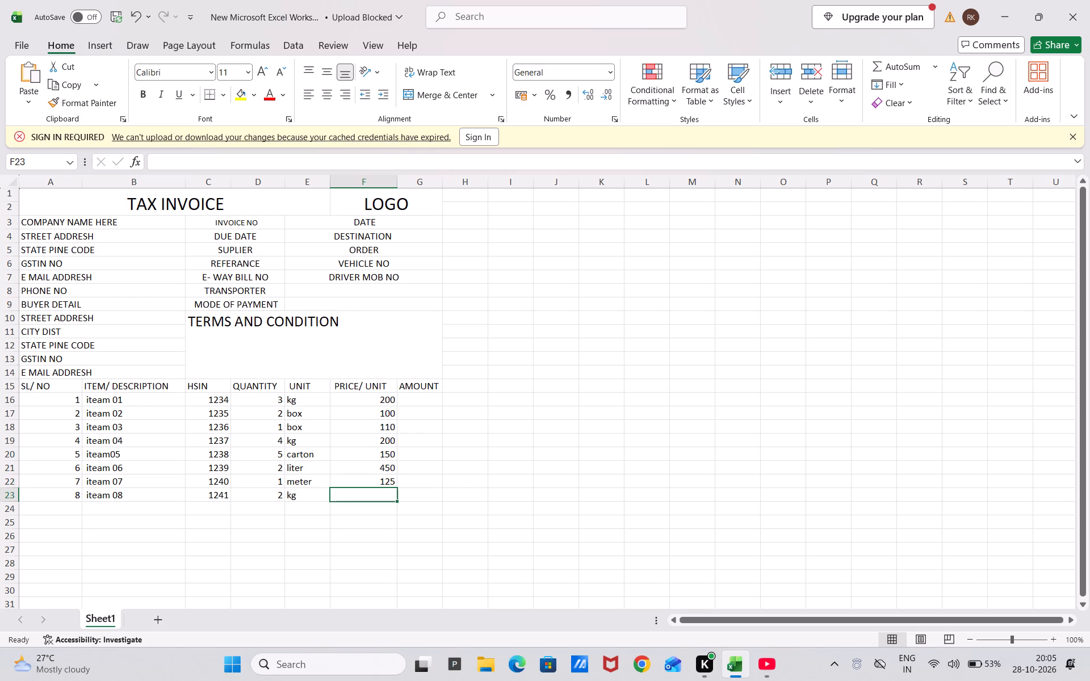
type("150")
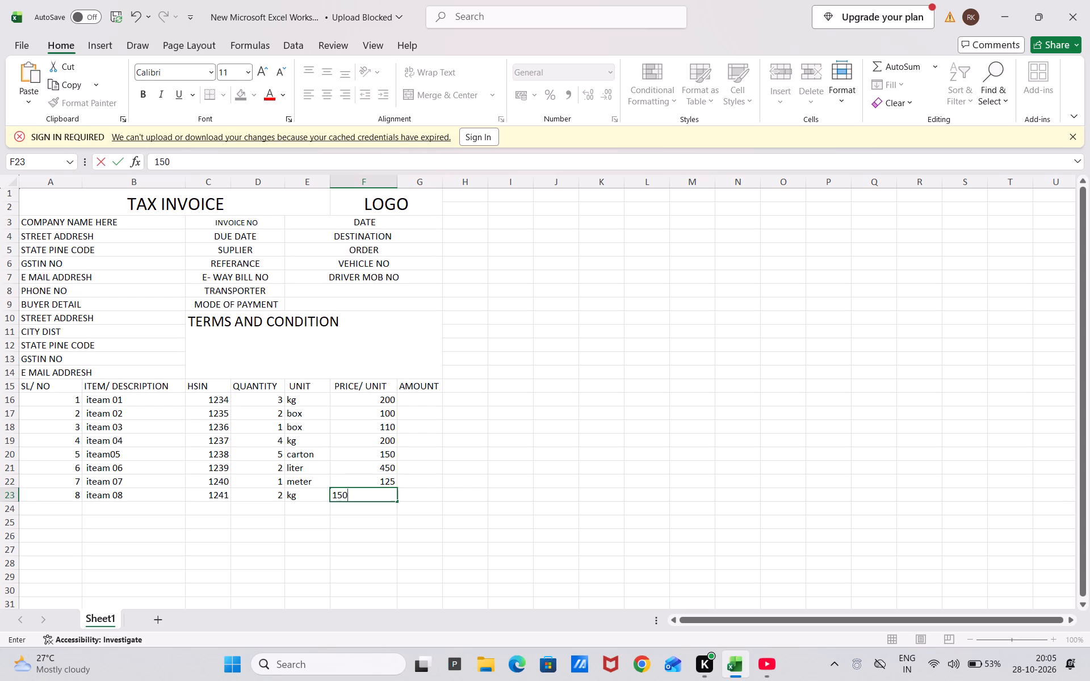
key("Return")
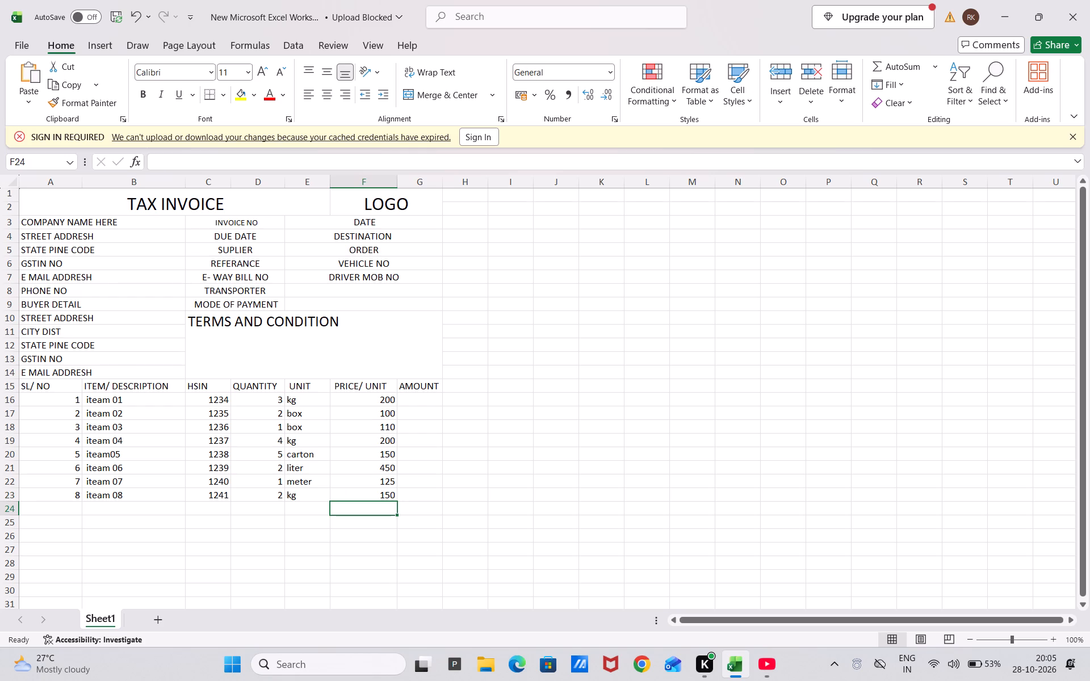
Enter the amounts 600, 200, 110 and 800 in G16 to G19 for the first four items.
key("Right")
key("Up")
key("Up")
key("Up")
key("Up")
key("Up")
key("Up")
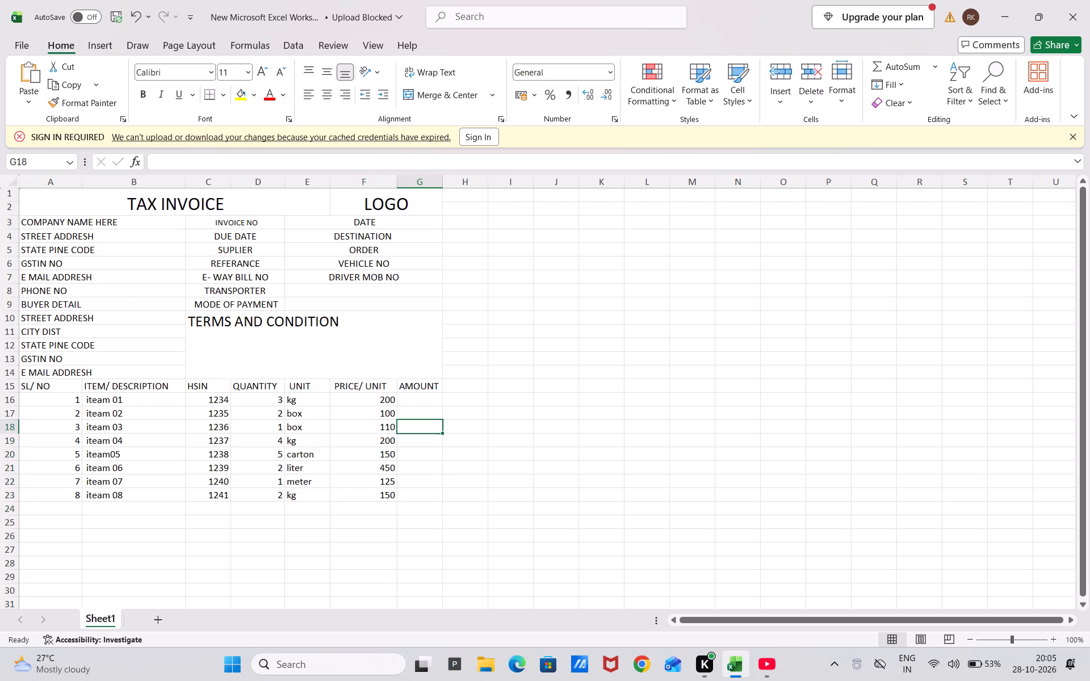
key("Up")
key("Up")
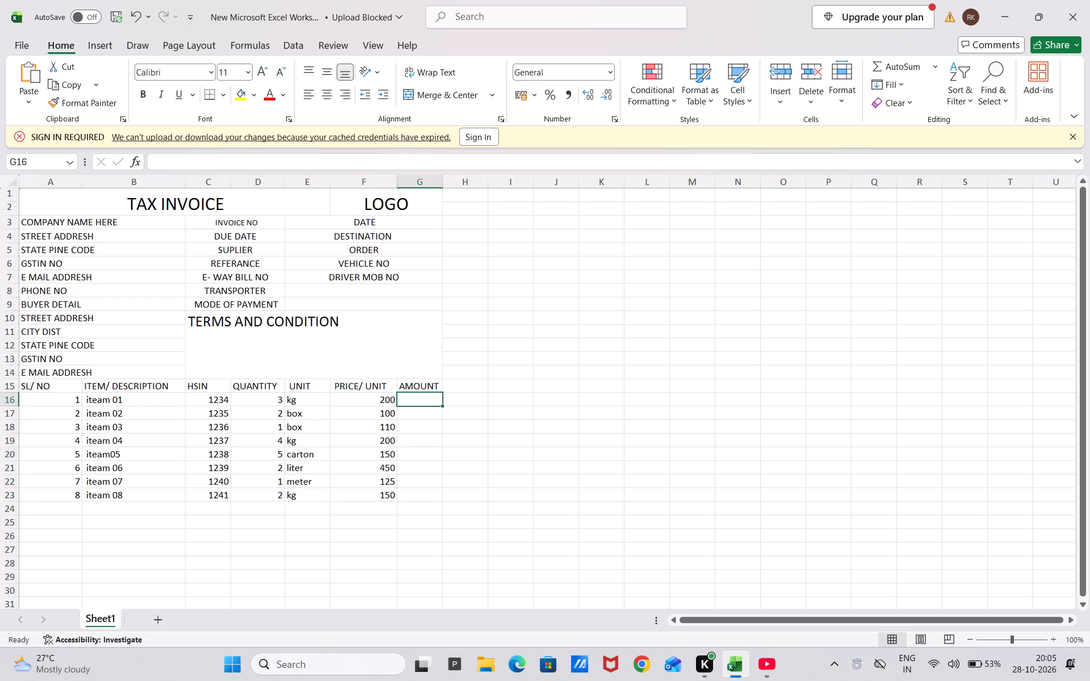
type("600")
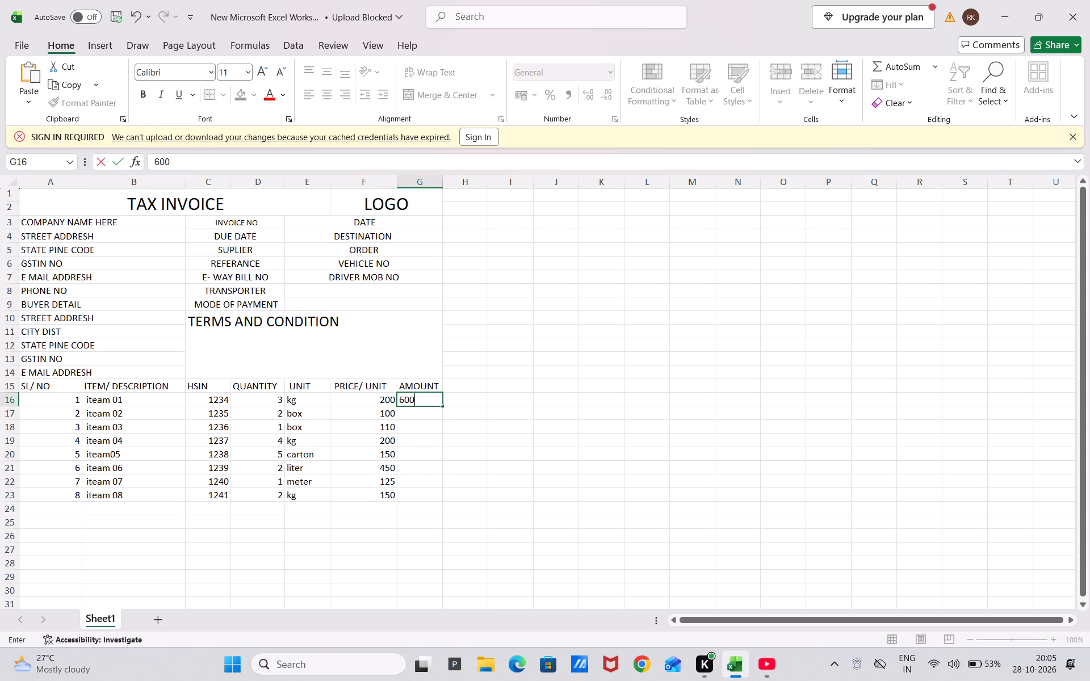
key("Return")
type("200")
key("Return")
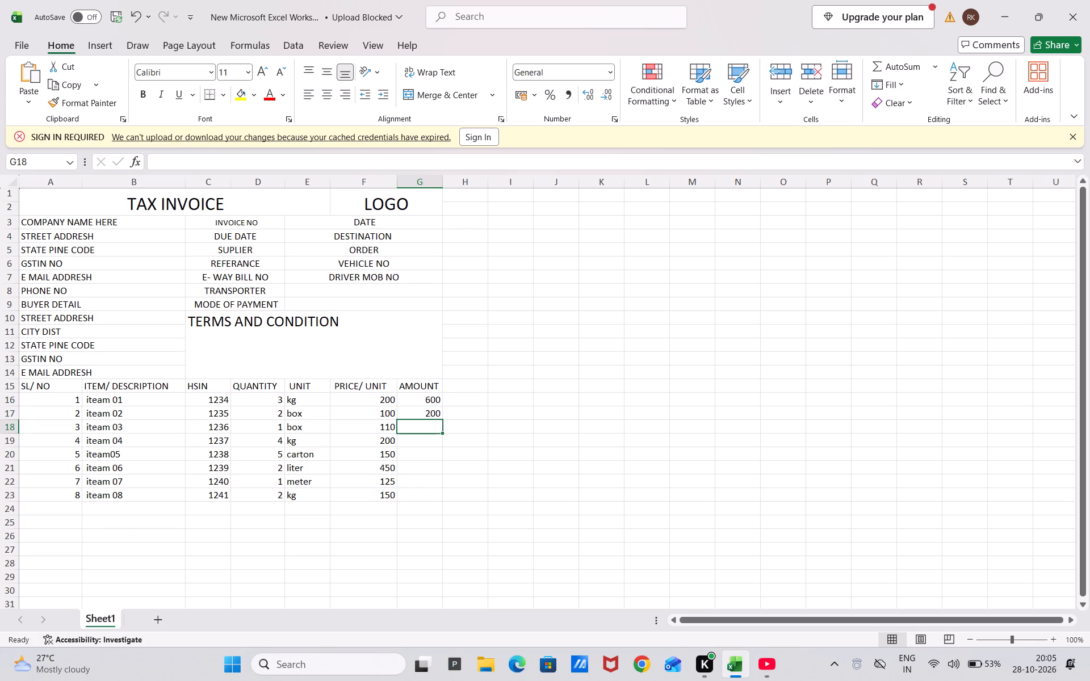
type("110")
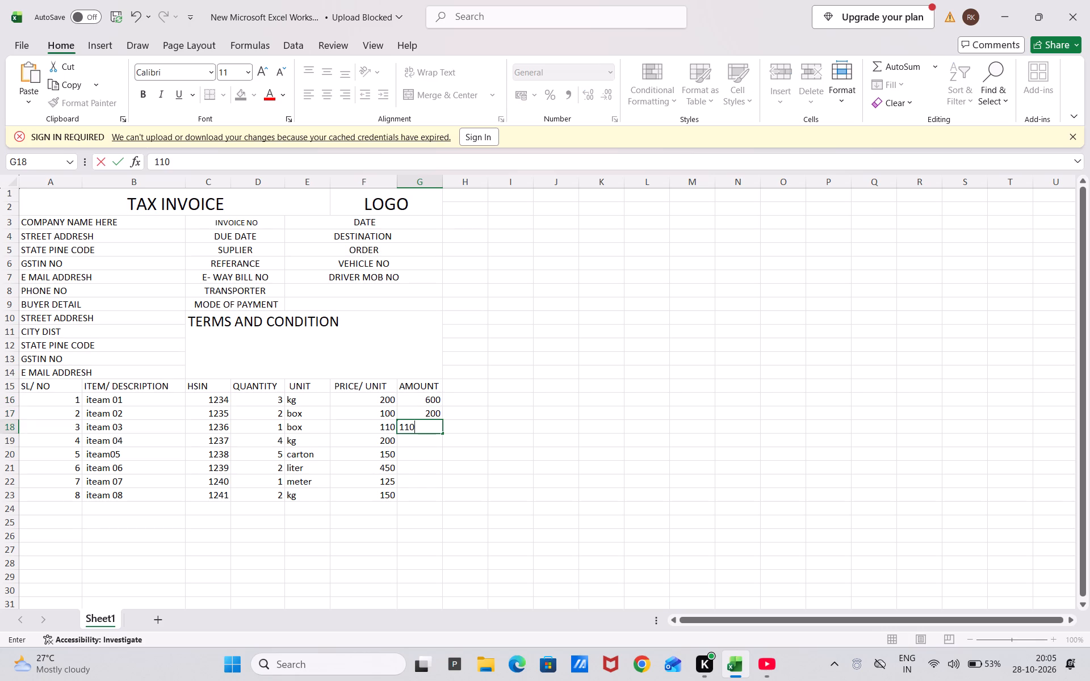
key("Return")
type("800")
key("Return")
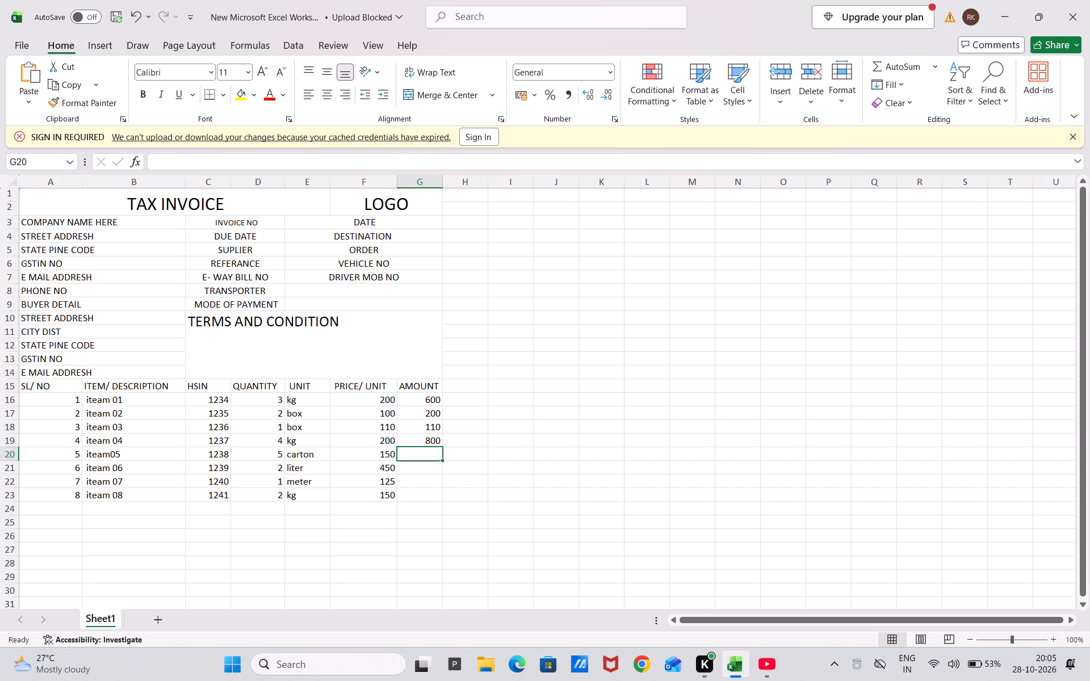
Enter the amounts 750, 900, 125 and 300 in G20 to G23 for items 5 to 8.
type("750")
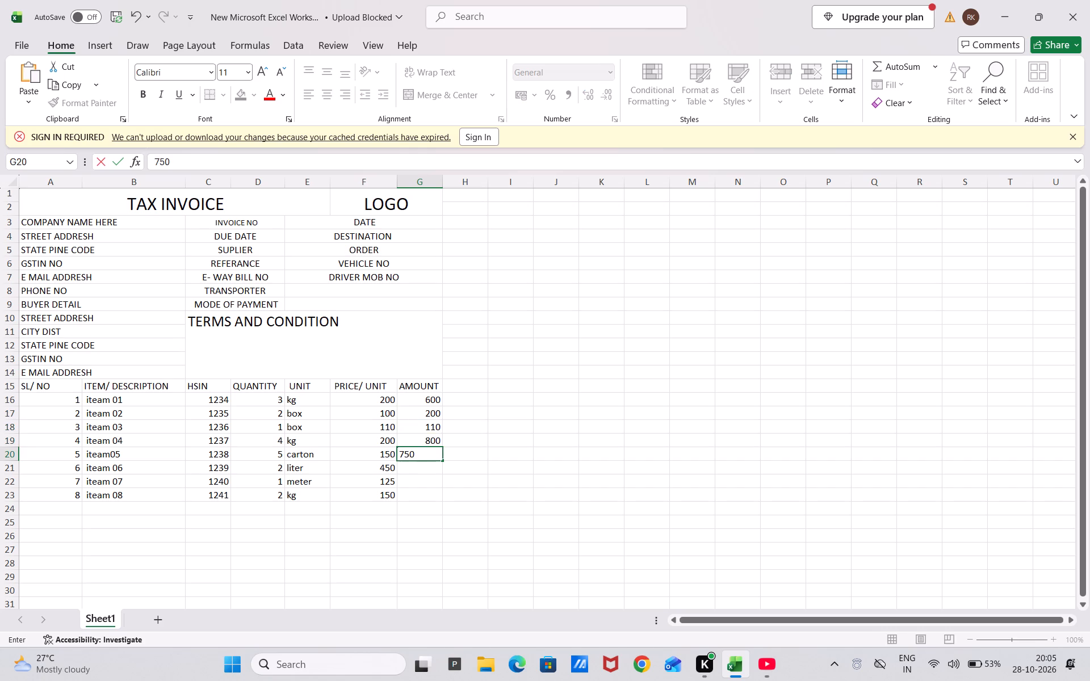
key("Return")
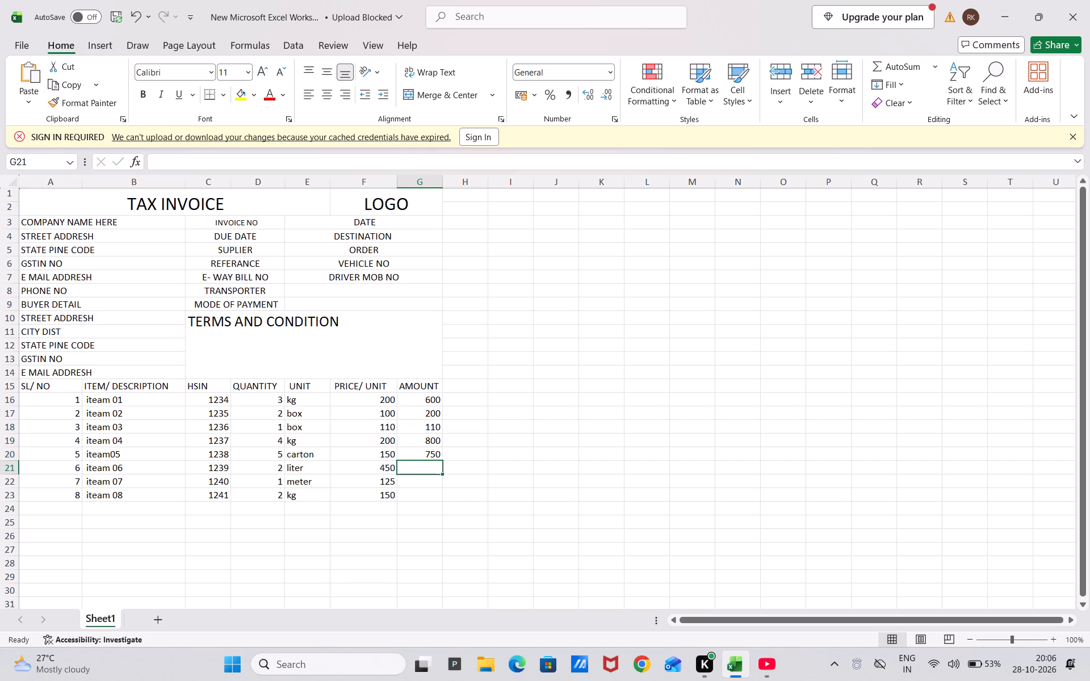
type("900")
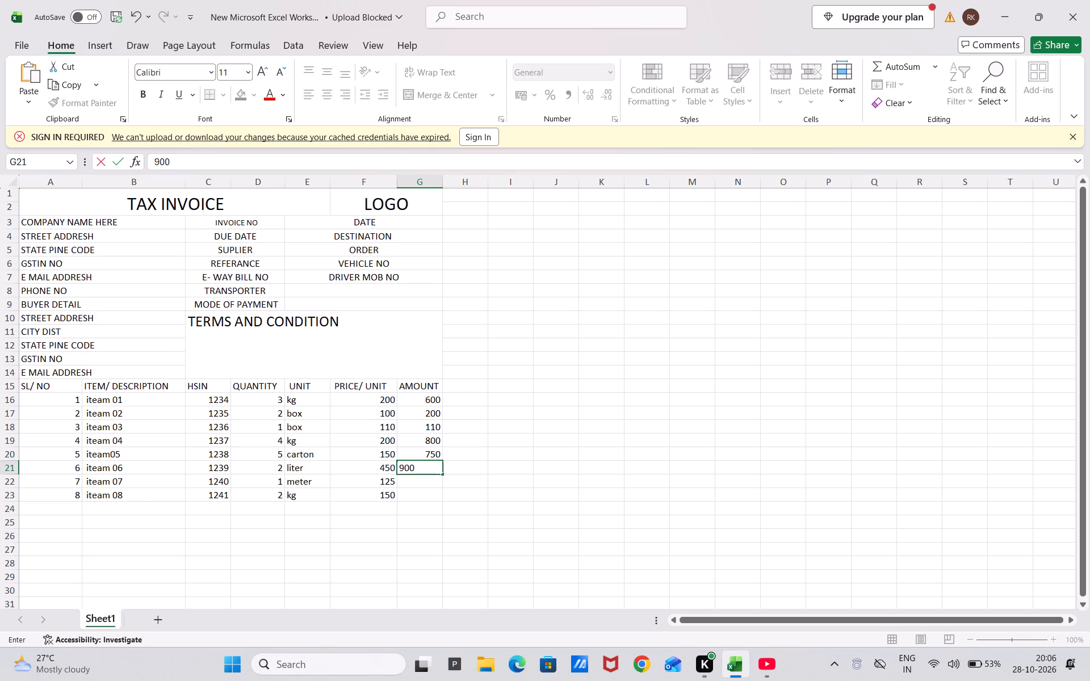
key("Return")
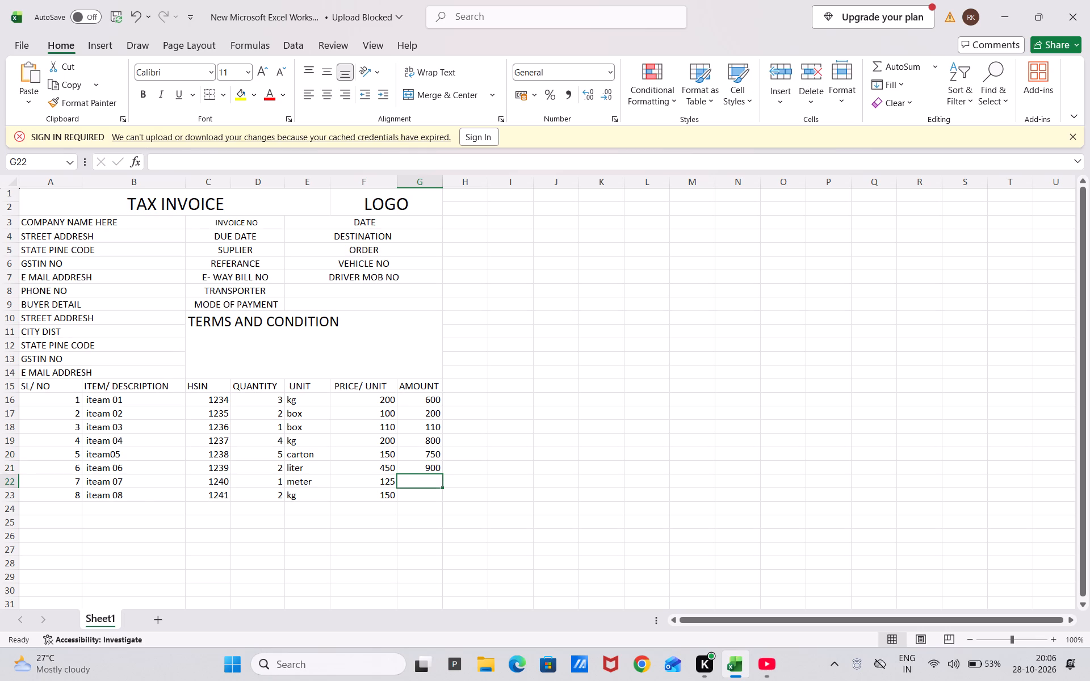
type("125")
key("Return")
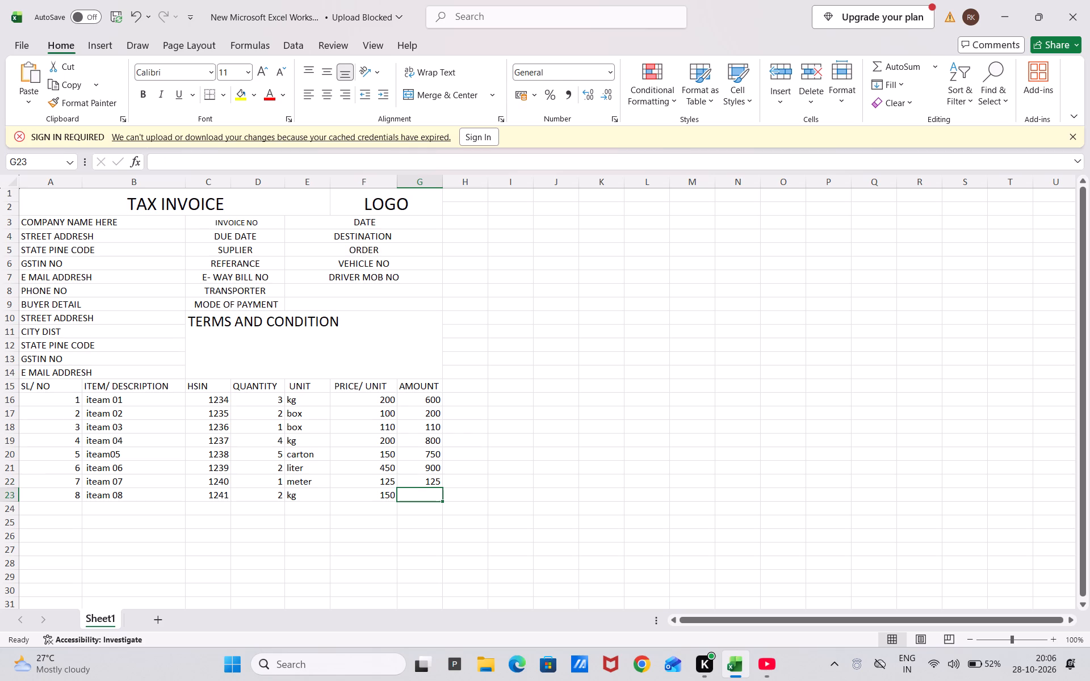
type("300")
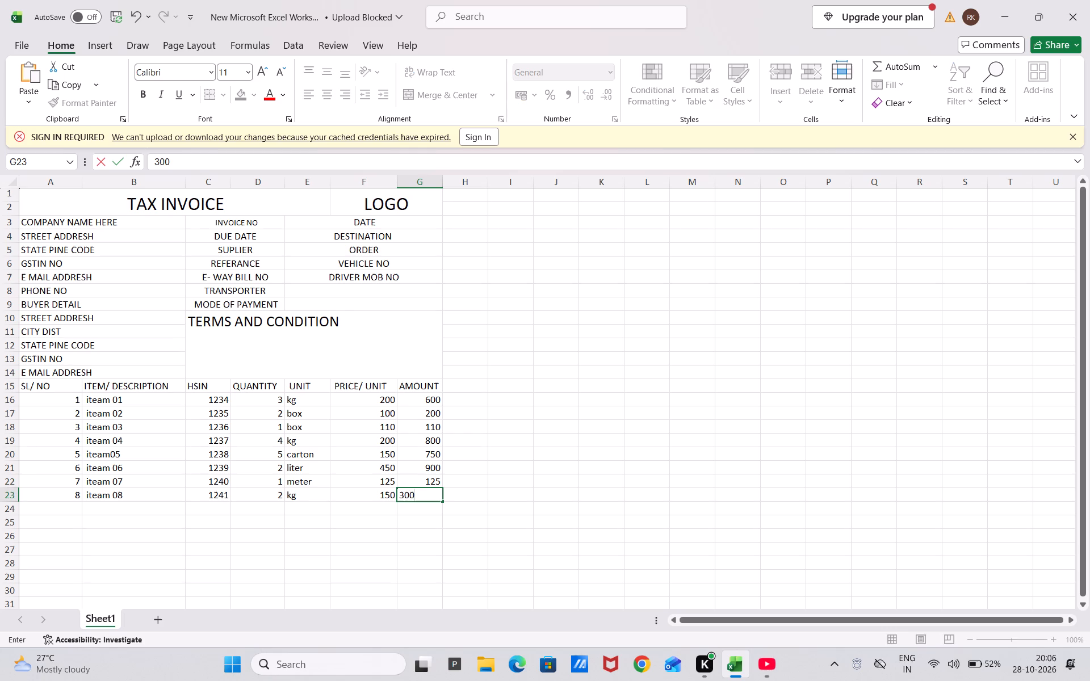
key("Return")
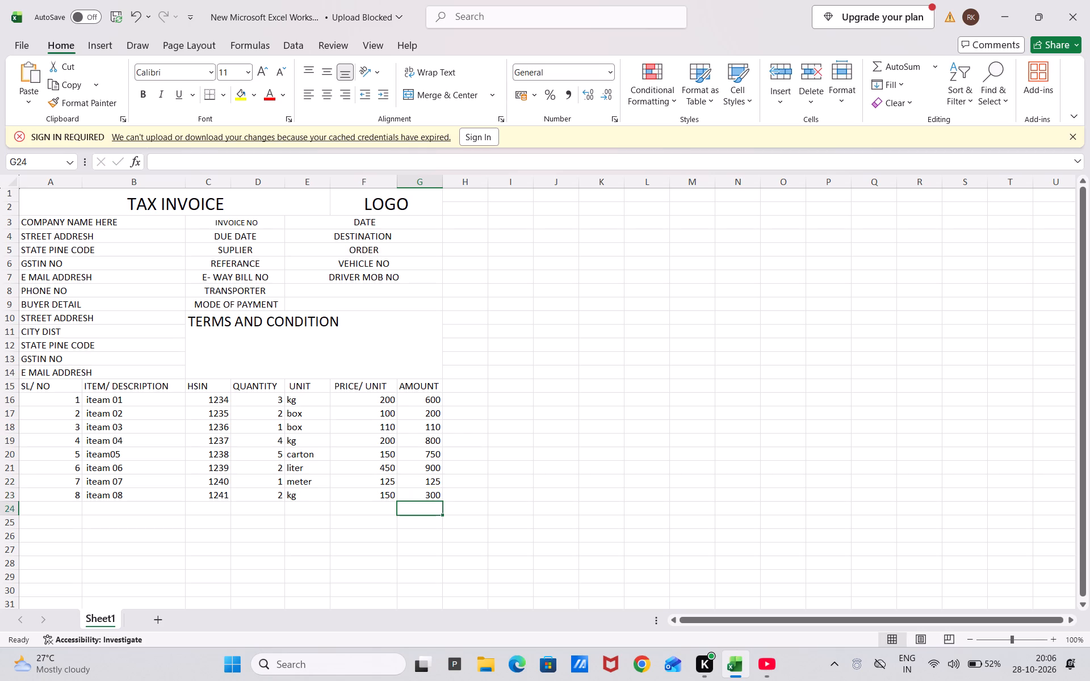
Enter the label TOTAL in C24, in the row below the last item.
left_click(54, 506)
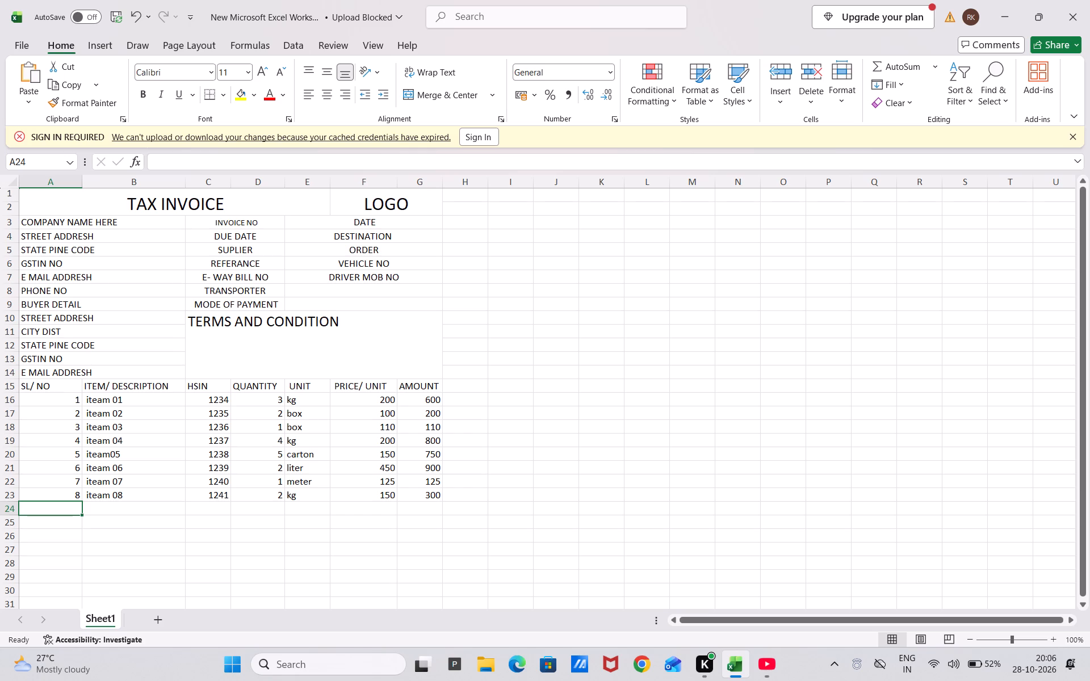
left_click(224, 507)
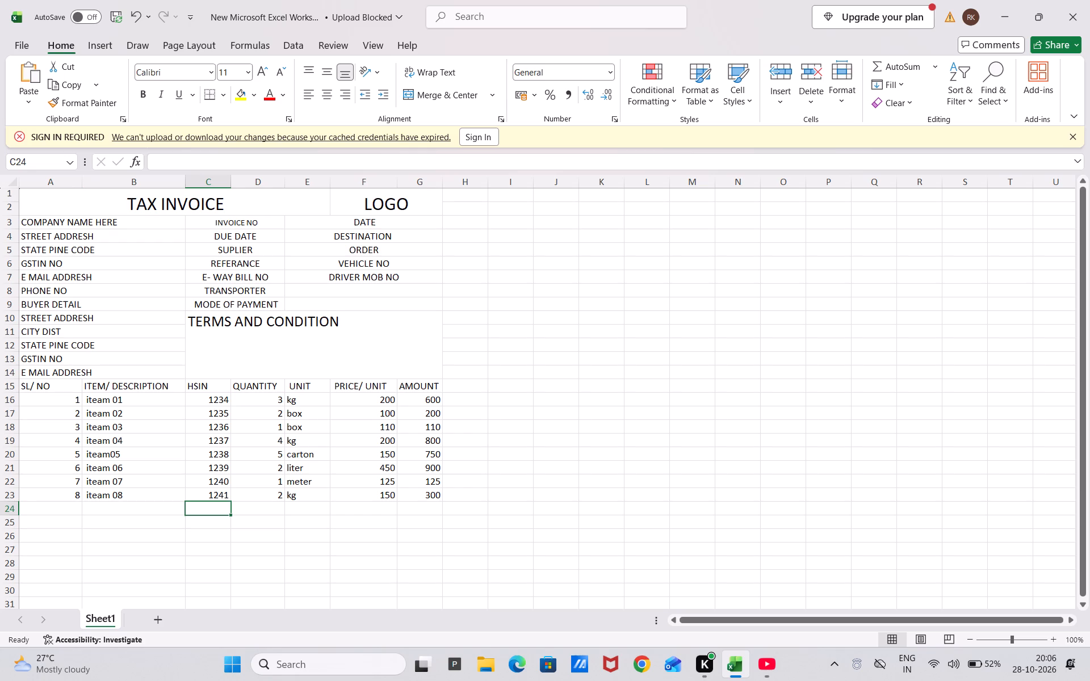
key("t")
key("BackSpace")
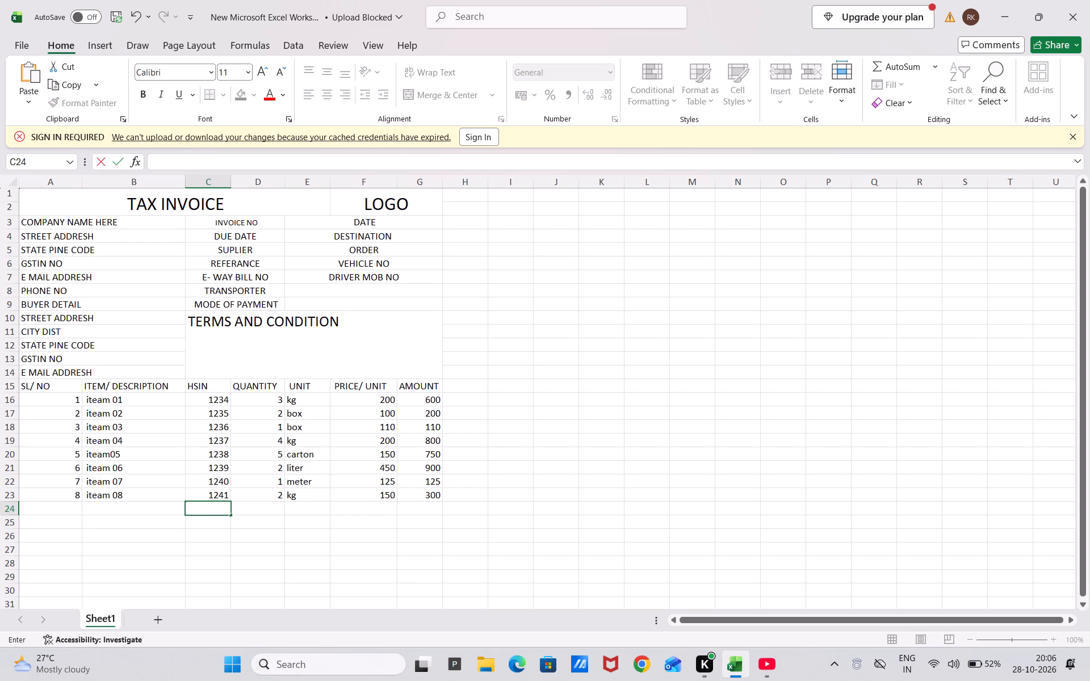
key("shift+t")
type("OTAl")
key("BackSpace")
key("shift+l")
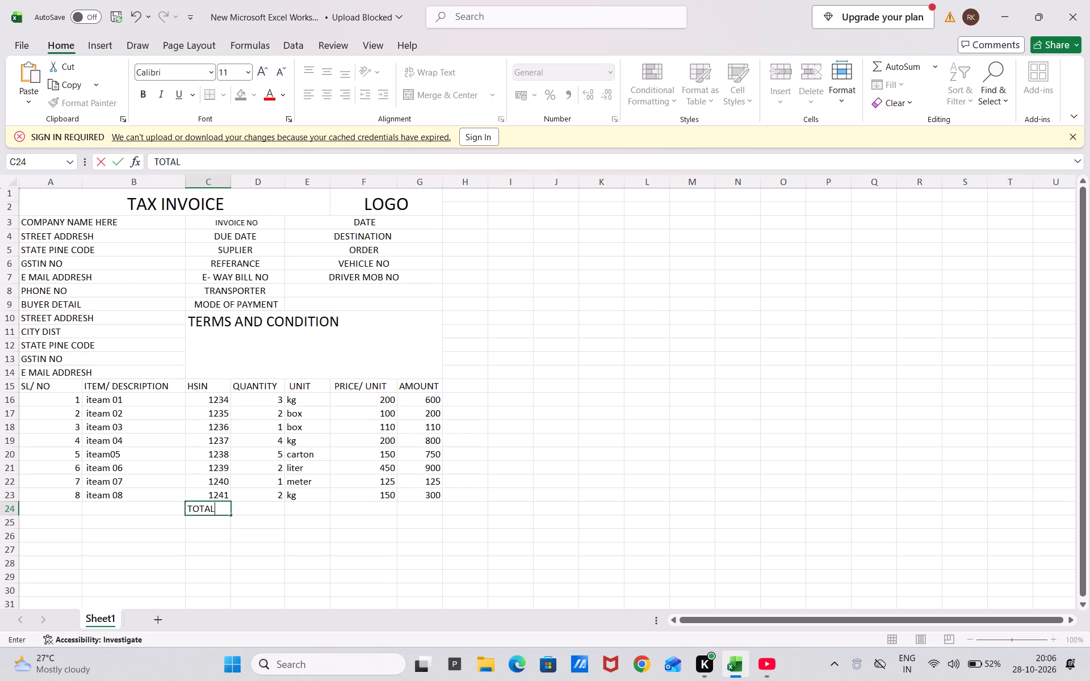
key("space")
type("QTY")
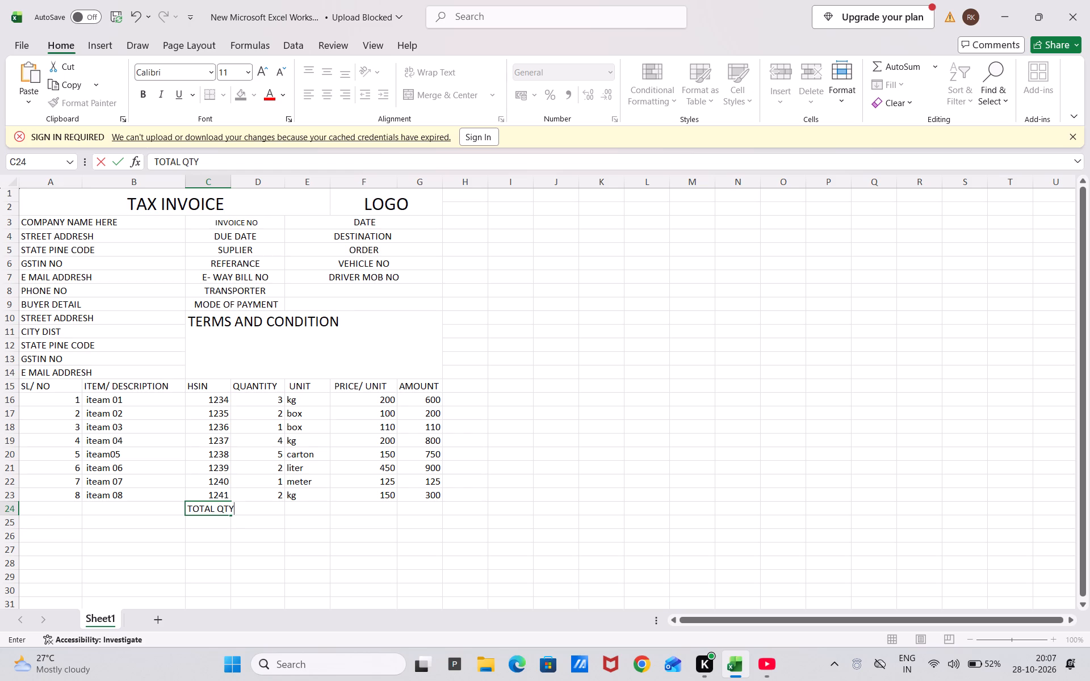
key("BackSpace")
key("BackSpace")
key("BackSpace")
key("Return")
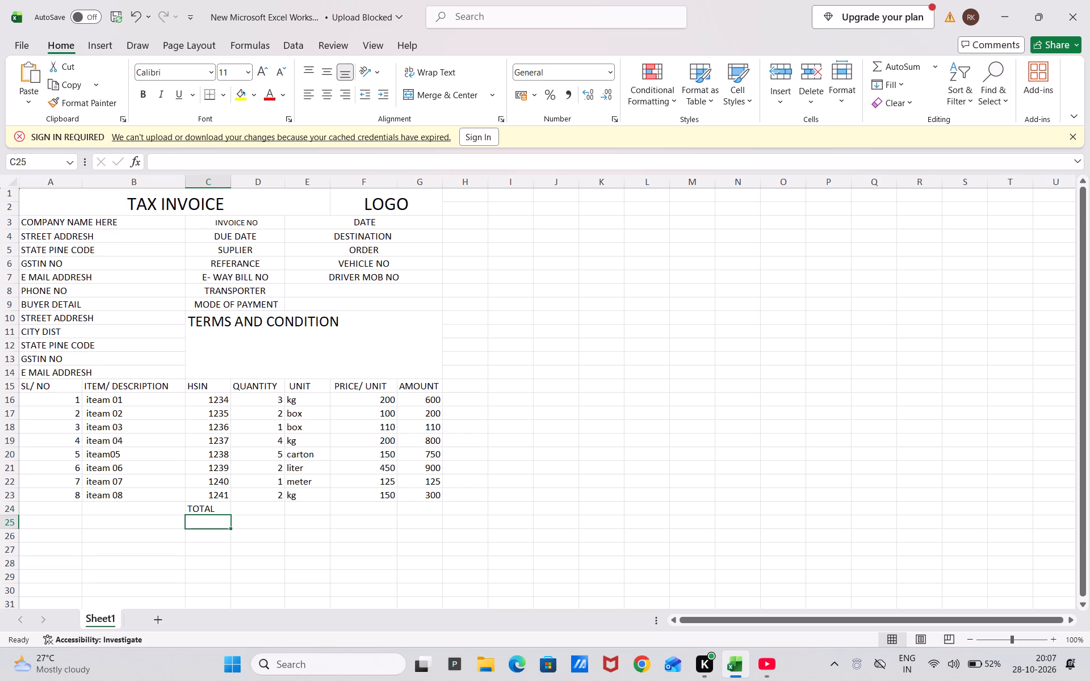
Enter the total quantity 20 in D24, beside the TOTAL label.
key("Right")
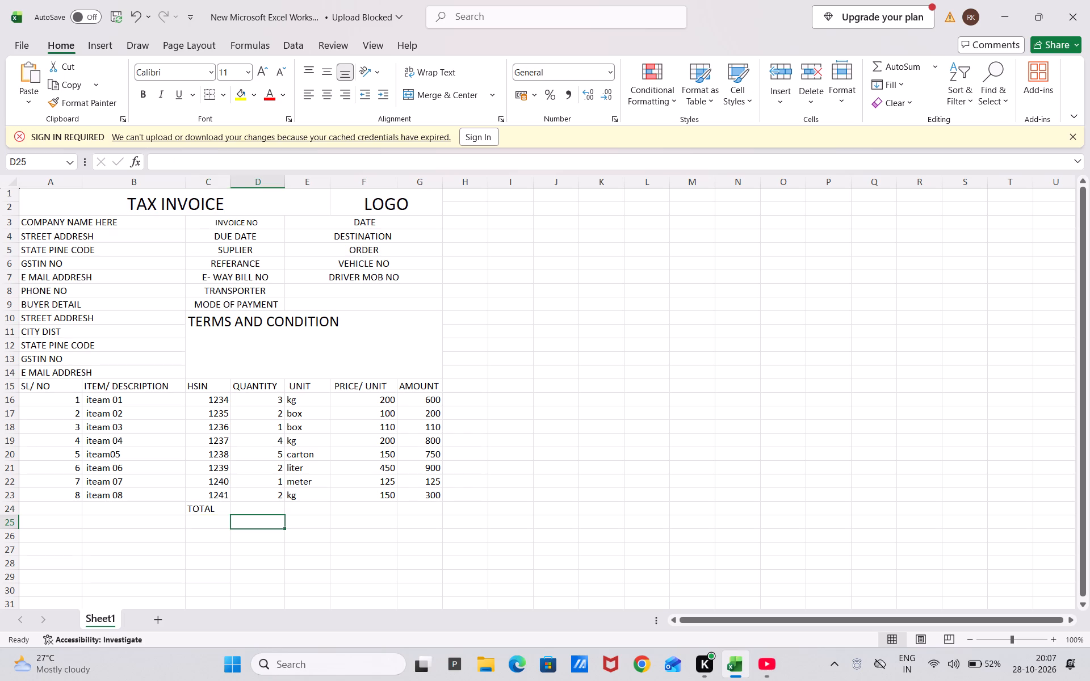
key("Up")
type("20")
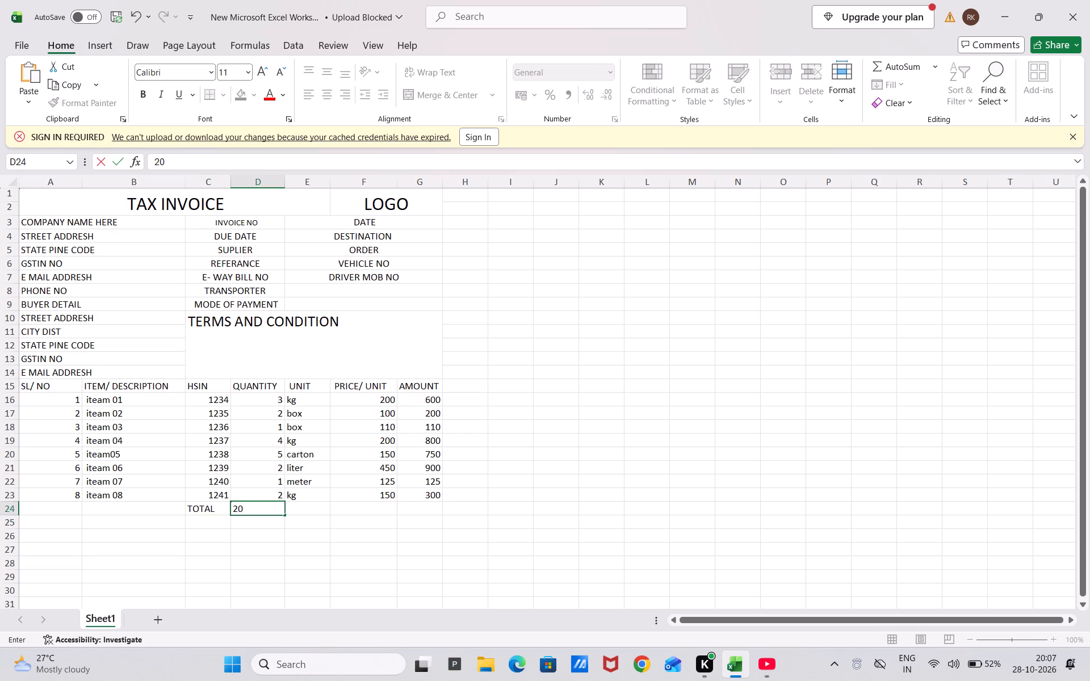
key("Right")
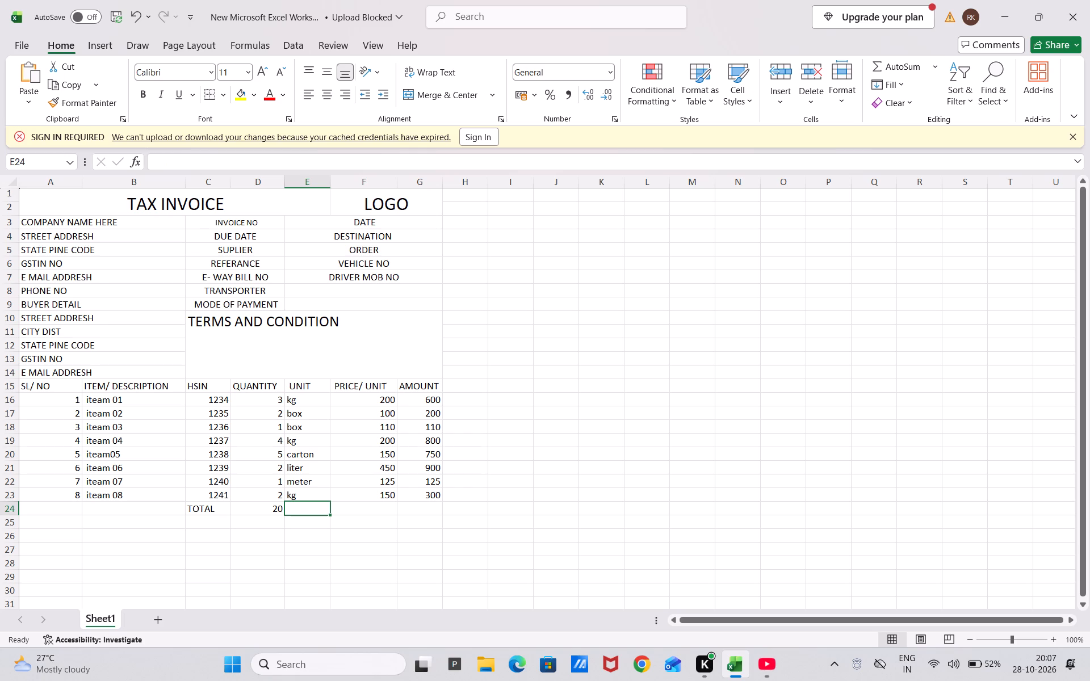
key("Right")
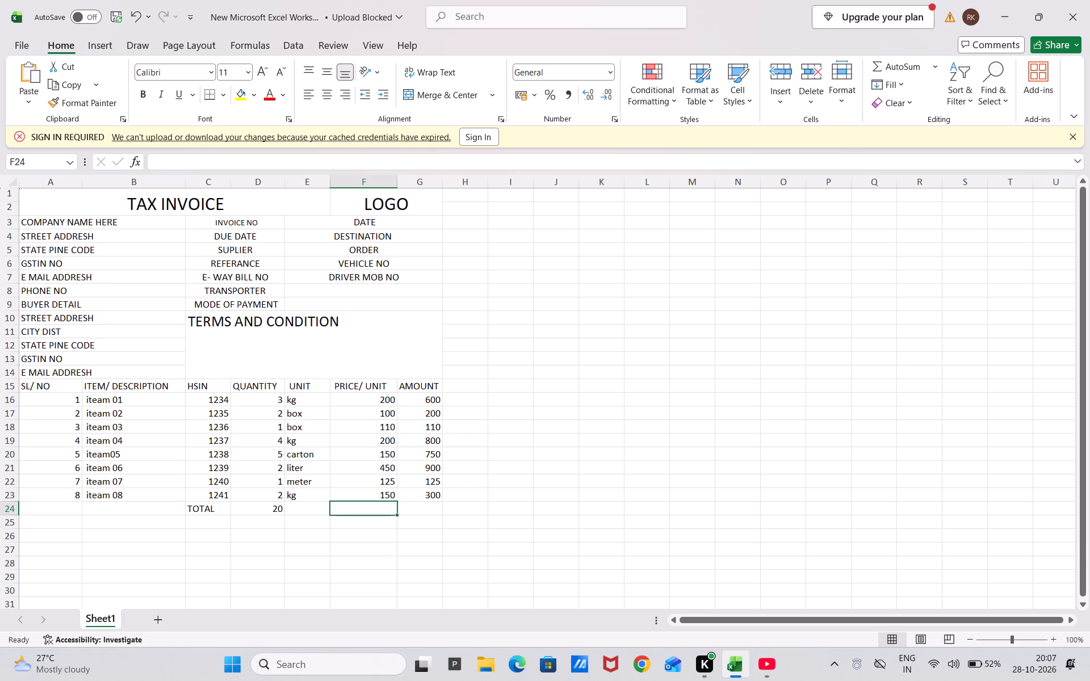
Enter the label "sub total" in F24, on the TOTAL row under the PRICE/ UNIT column.
key("s")
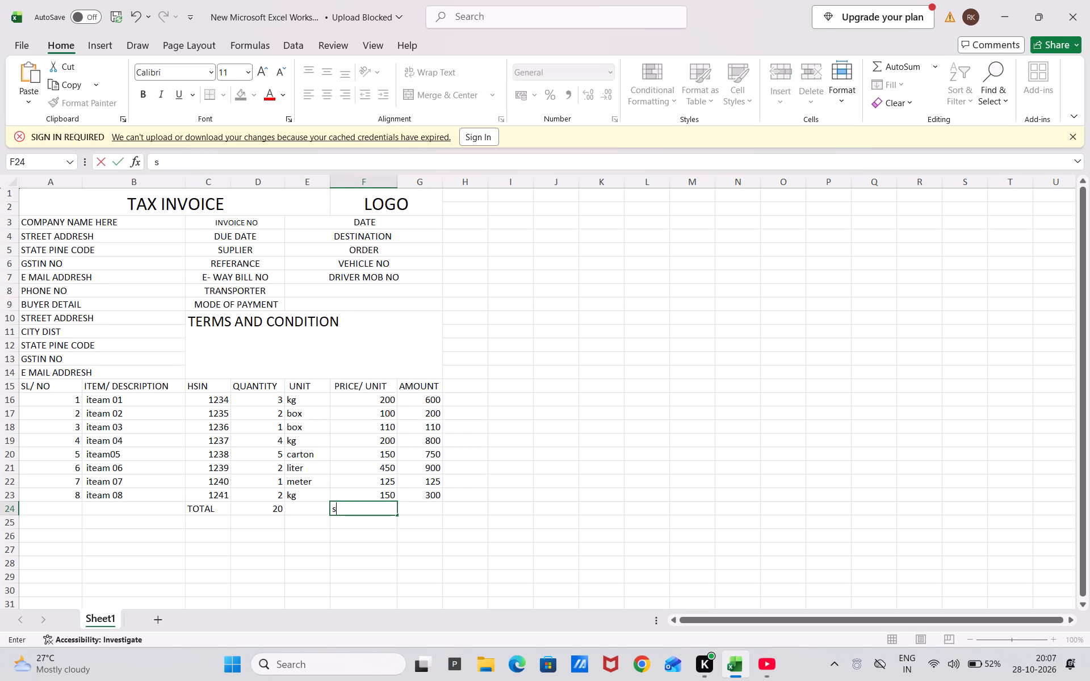
key("u")
type("b ta")
key("BackSpace")
type("otal")
key("Return")
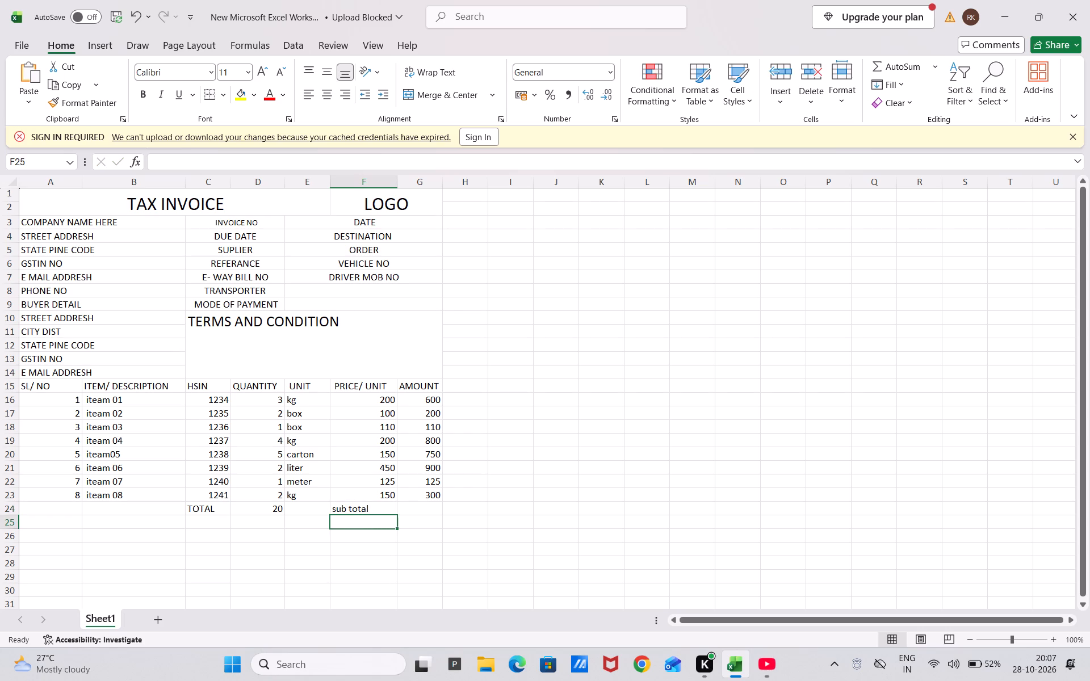
Enter the subtotal amount 3,785.00 in G24, beside the sub total label.
key("Right")
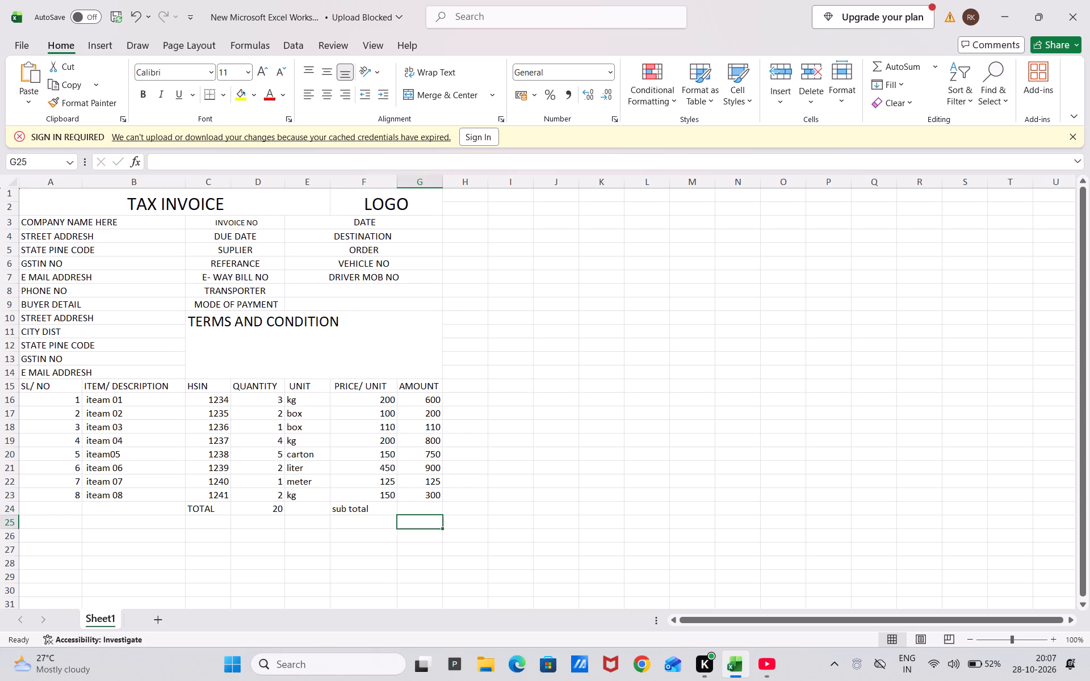
key("Up")
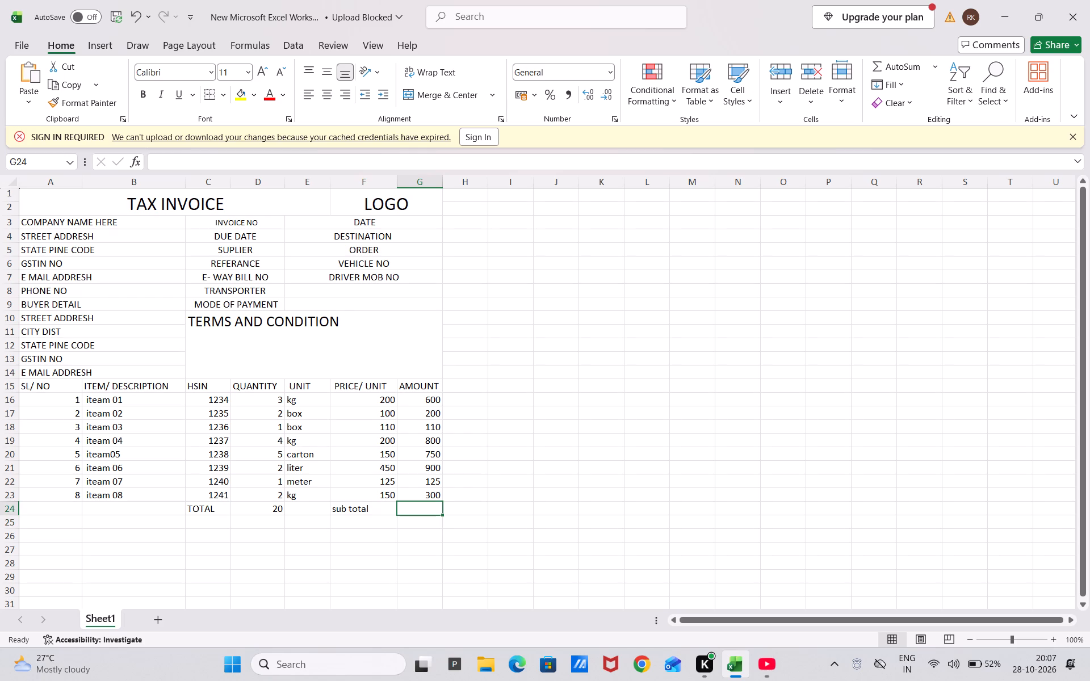
key("3")
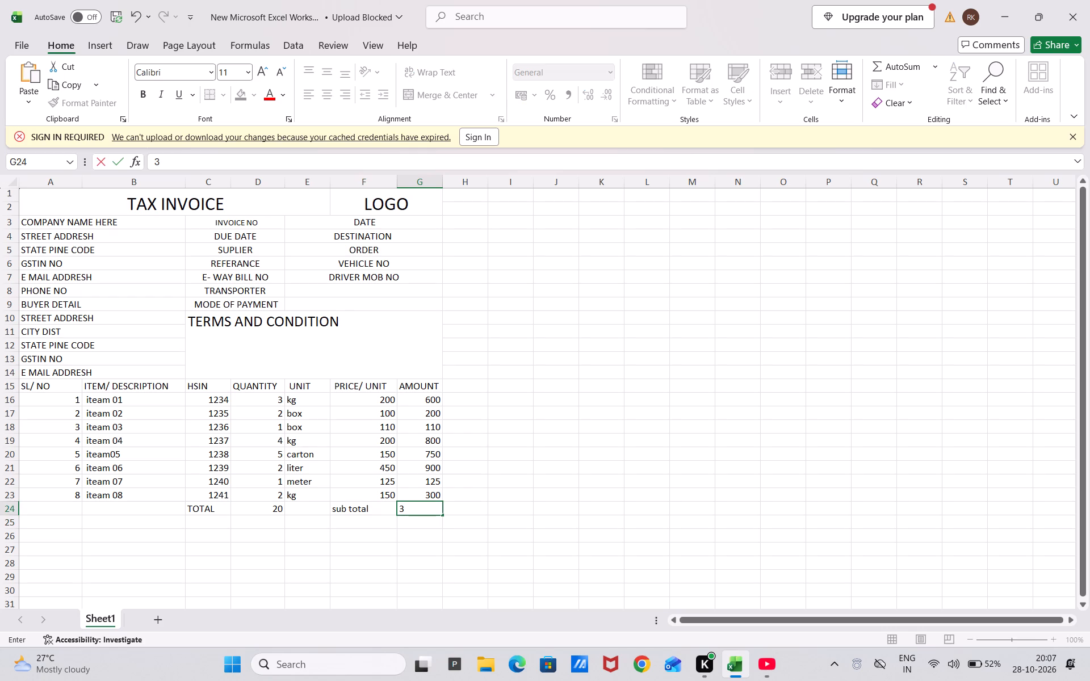
key("comma")
key("7")
key("8")
key("5")
type(".00")
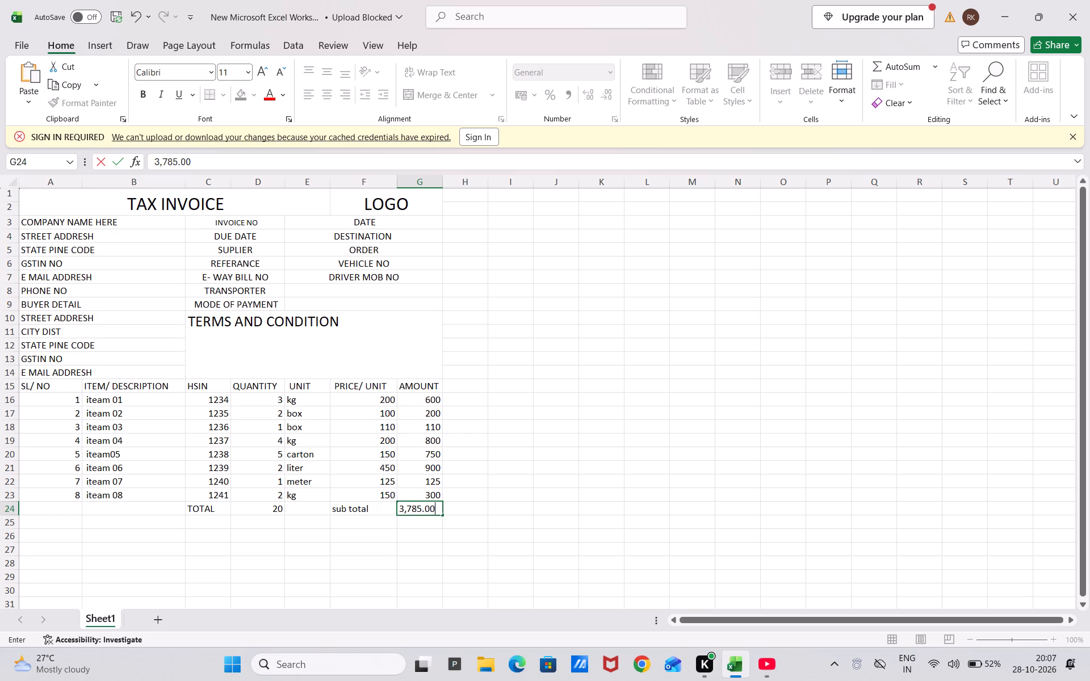
key("Return")
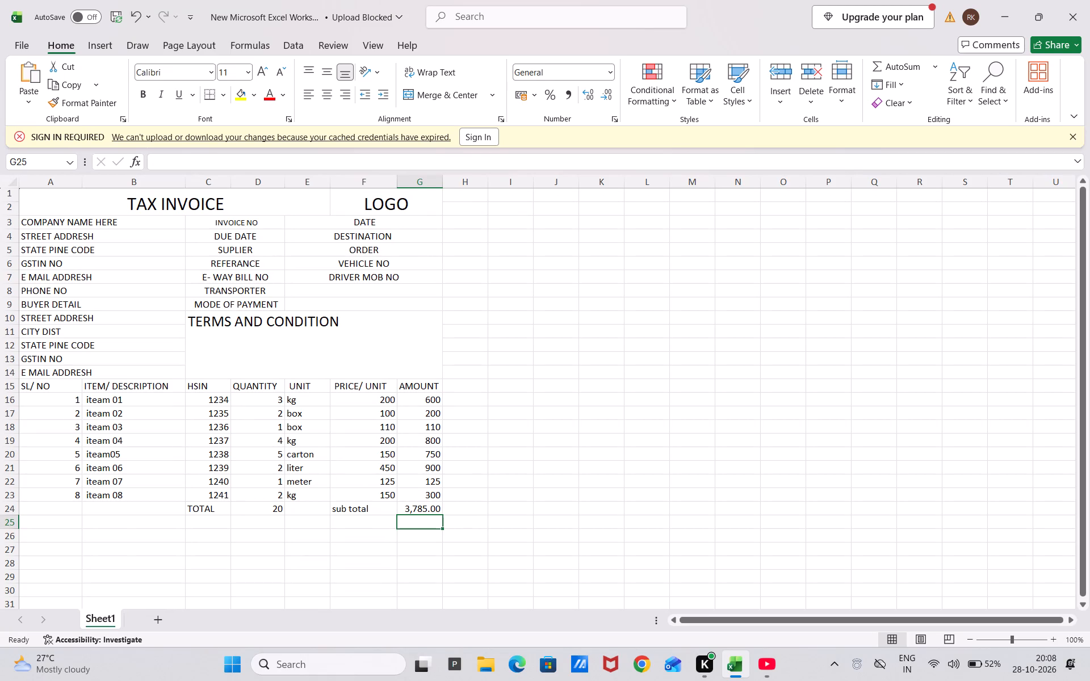
Fill the merged TAX INVOICE title cell with a dark magenta from the standard colours of the extended colour picker.
left_click(150, 208)
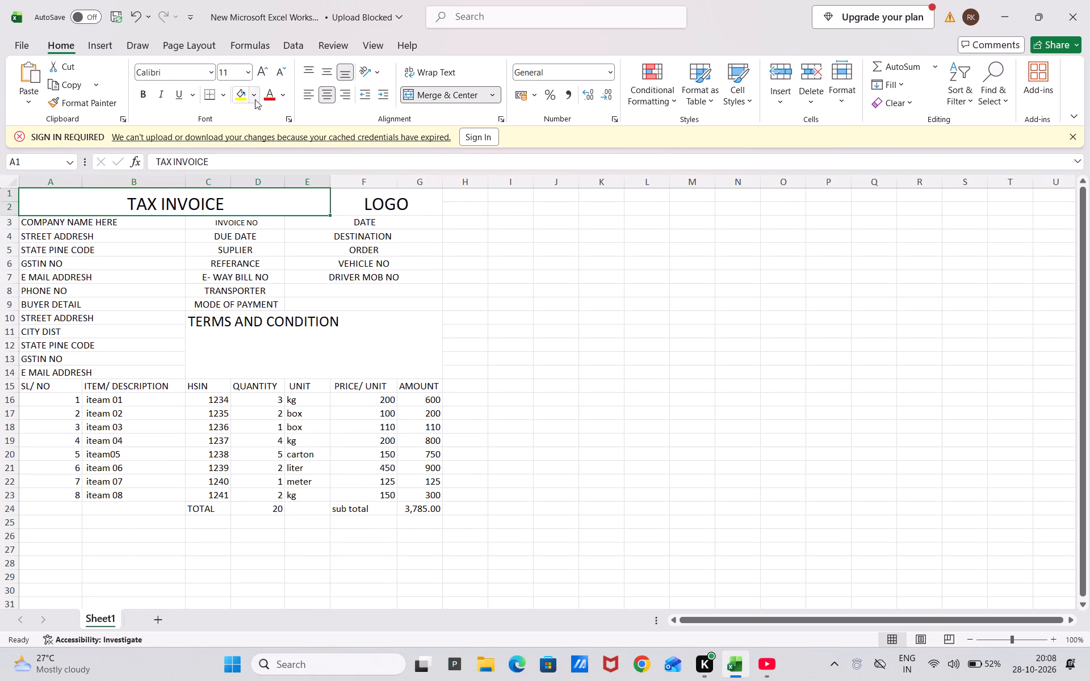
left_click(254, 90)
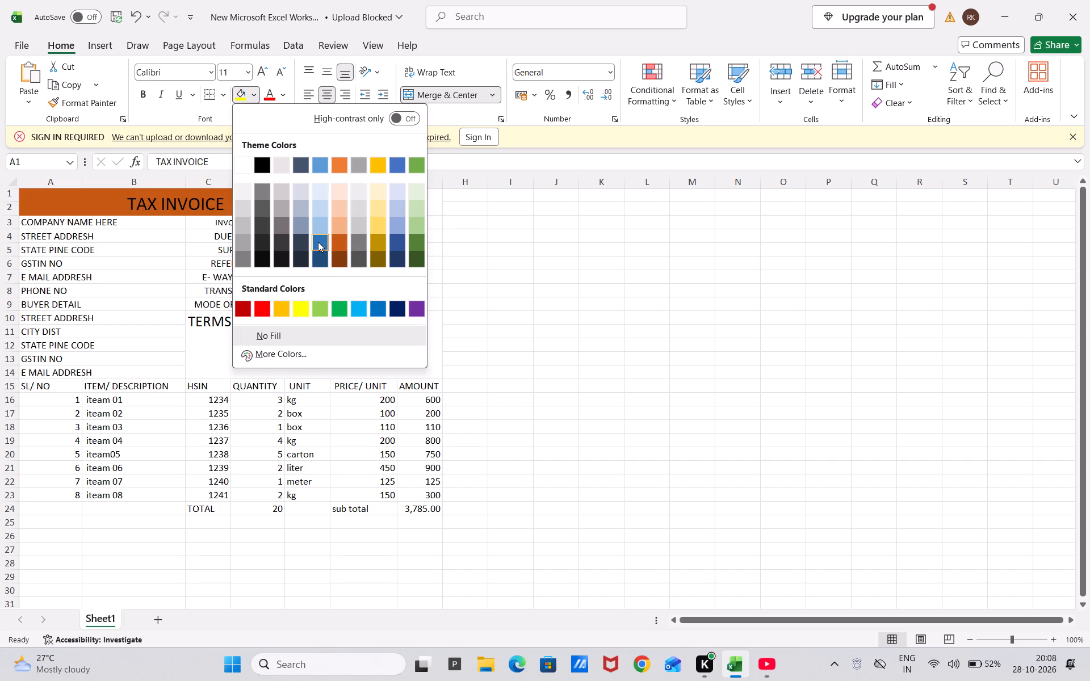
left_click(278, 351)
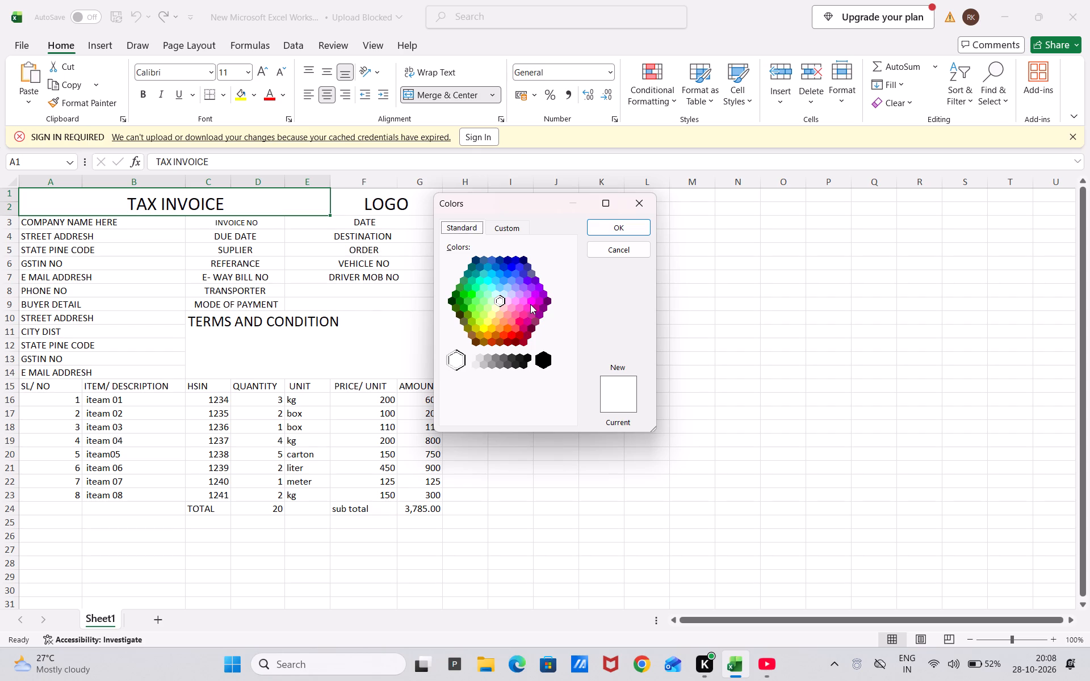
left_click(530, 304)
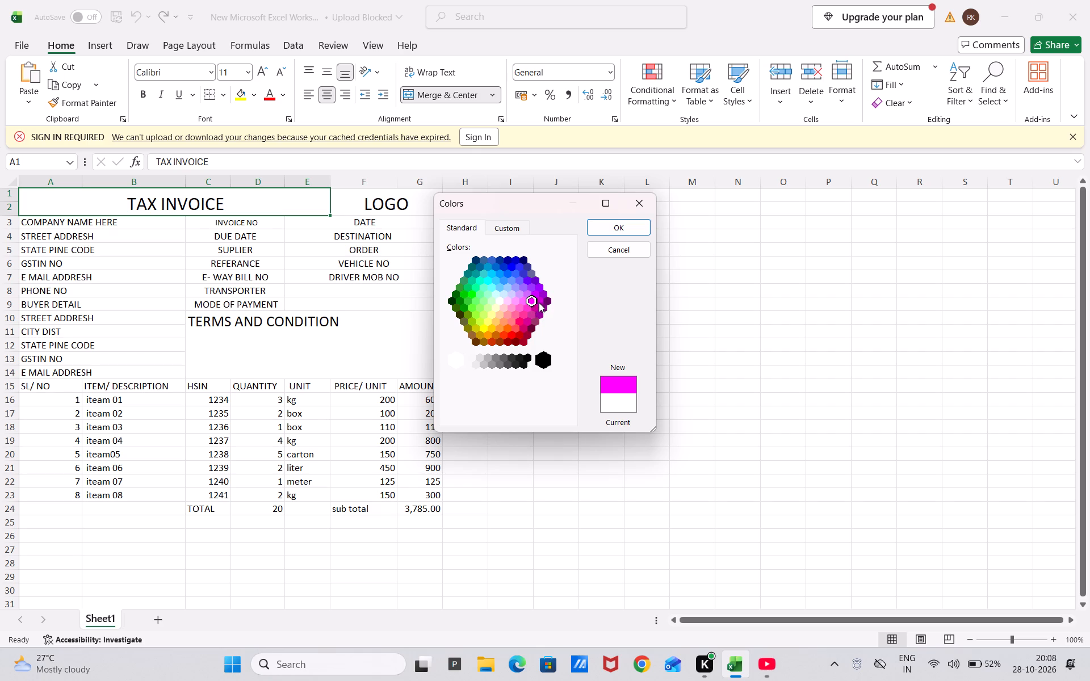
left_click(540, 300)
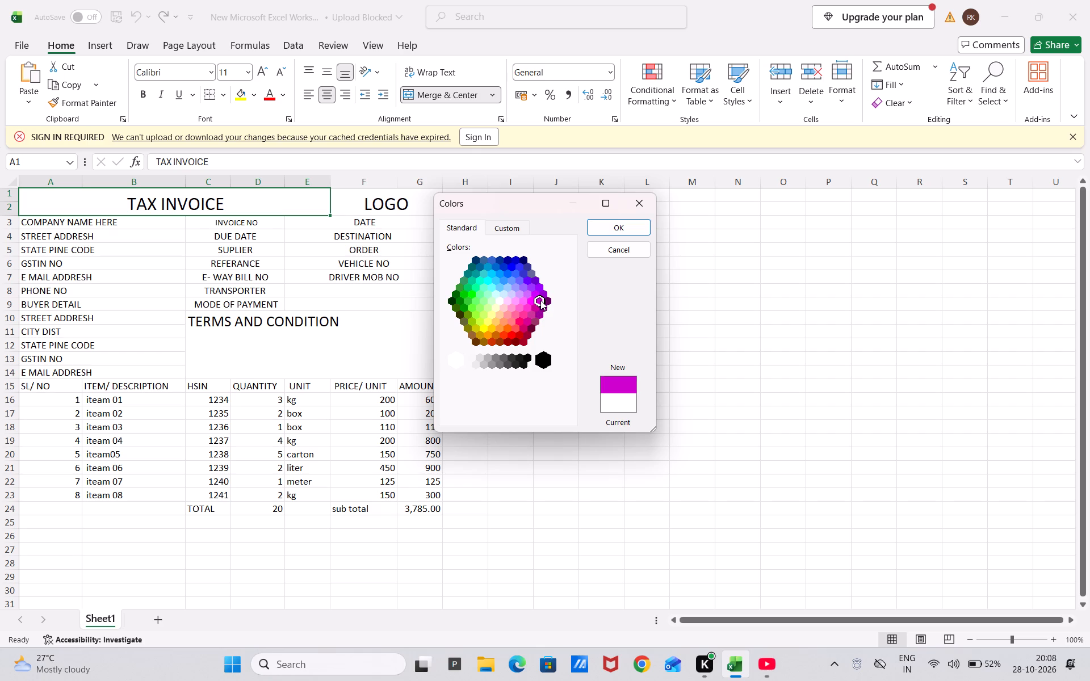
left_click(537, 306)
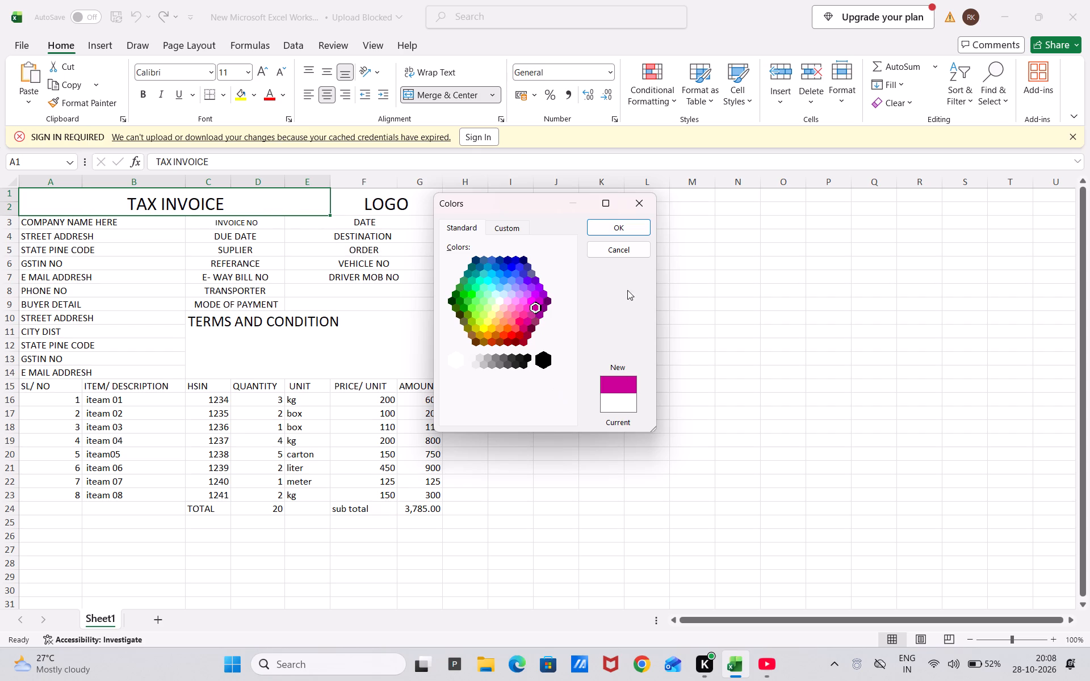
left_click(615, 226)
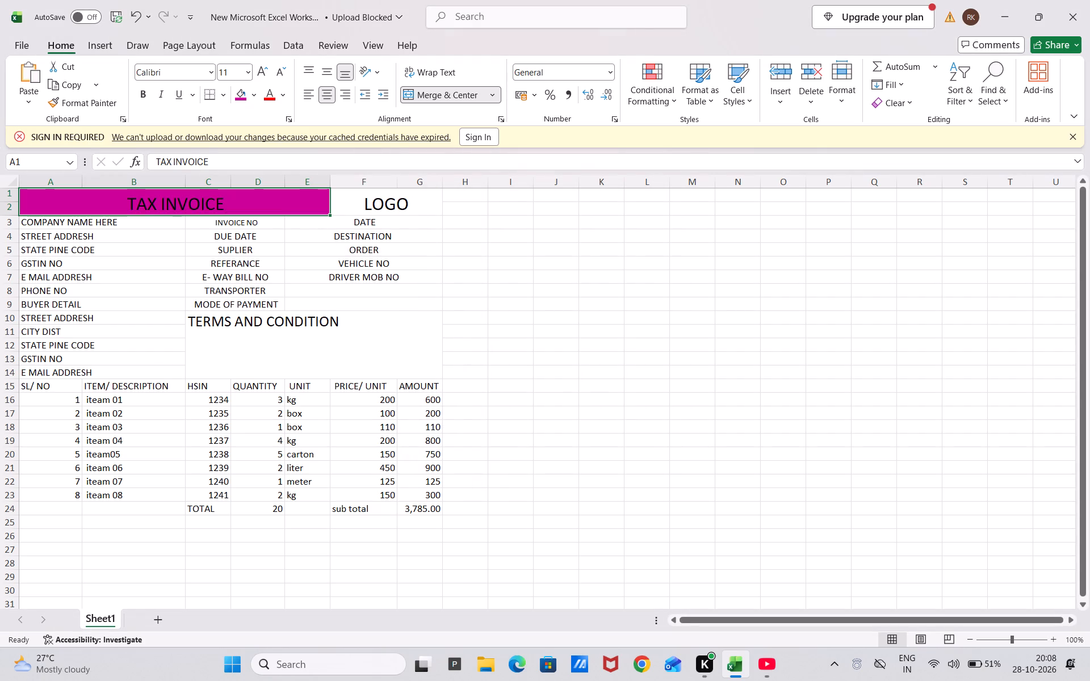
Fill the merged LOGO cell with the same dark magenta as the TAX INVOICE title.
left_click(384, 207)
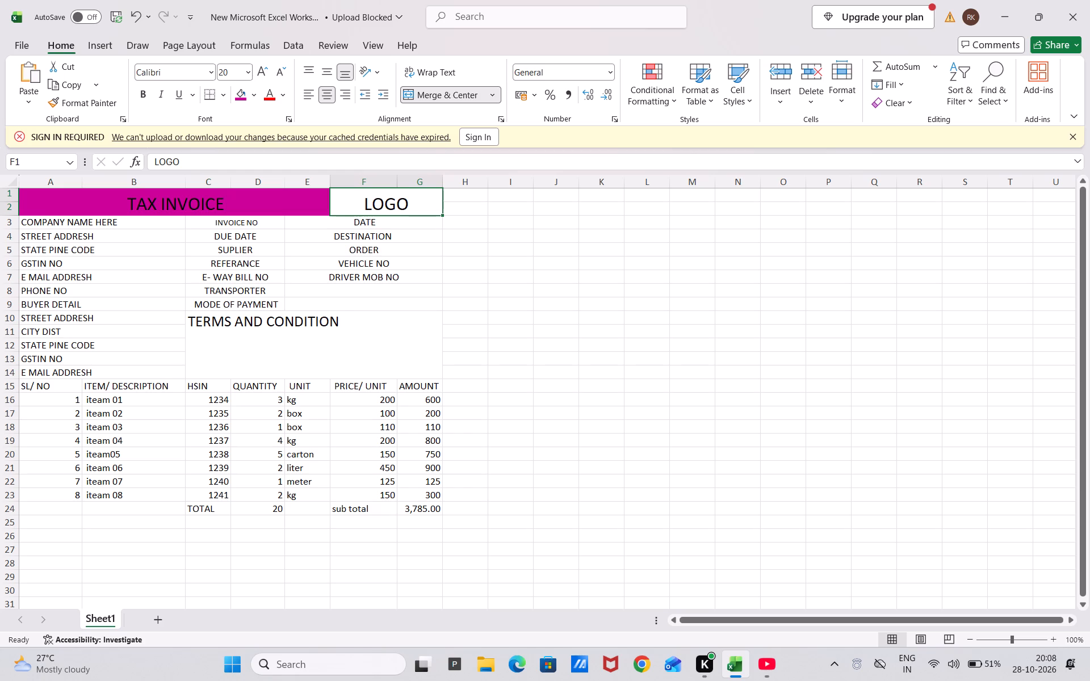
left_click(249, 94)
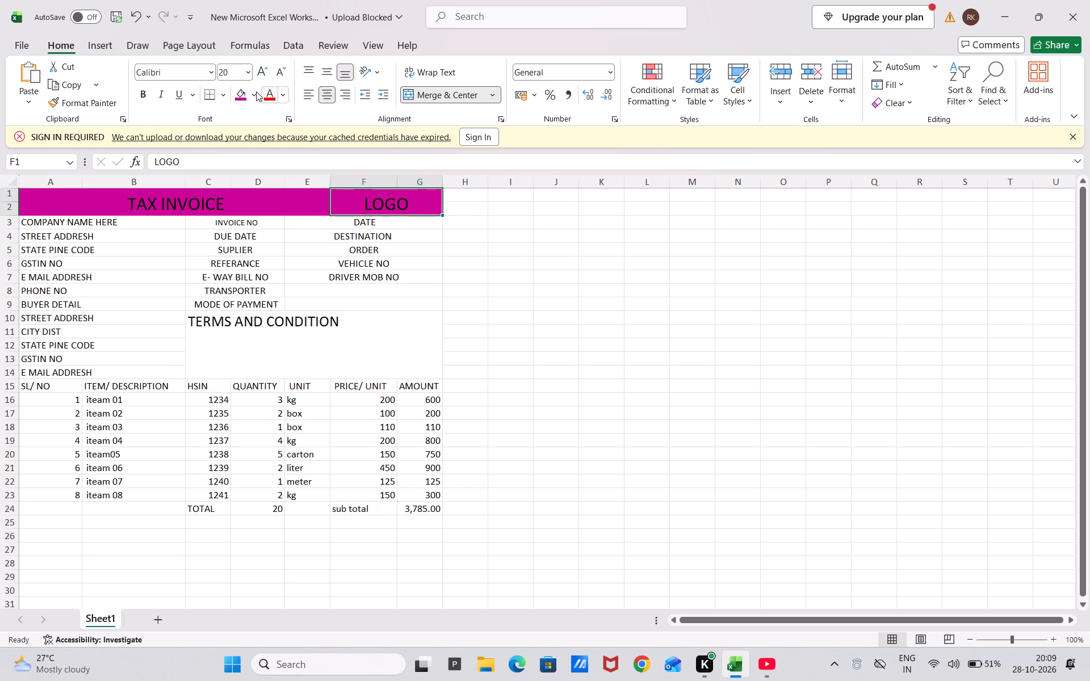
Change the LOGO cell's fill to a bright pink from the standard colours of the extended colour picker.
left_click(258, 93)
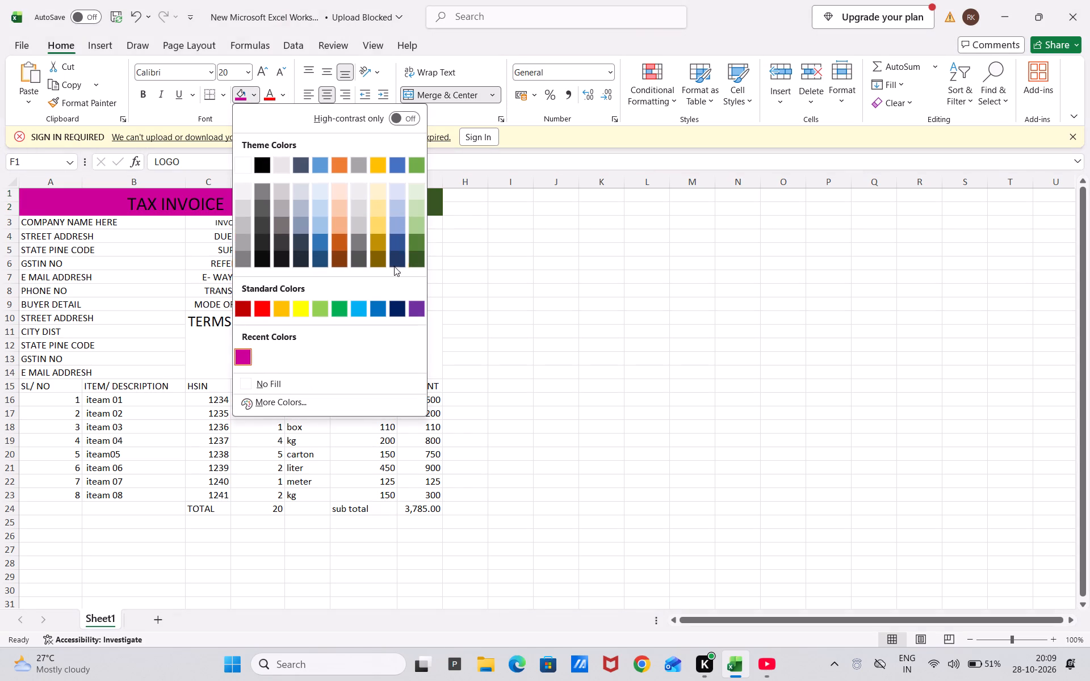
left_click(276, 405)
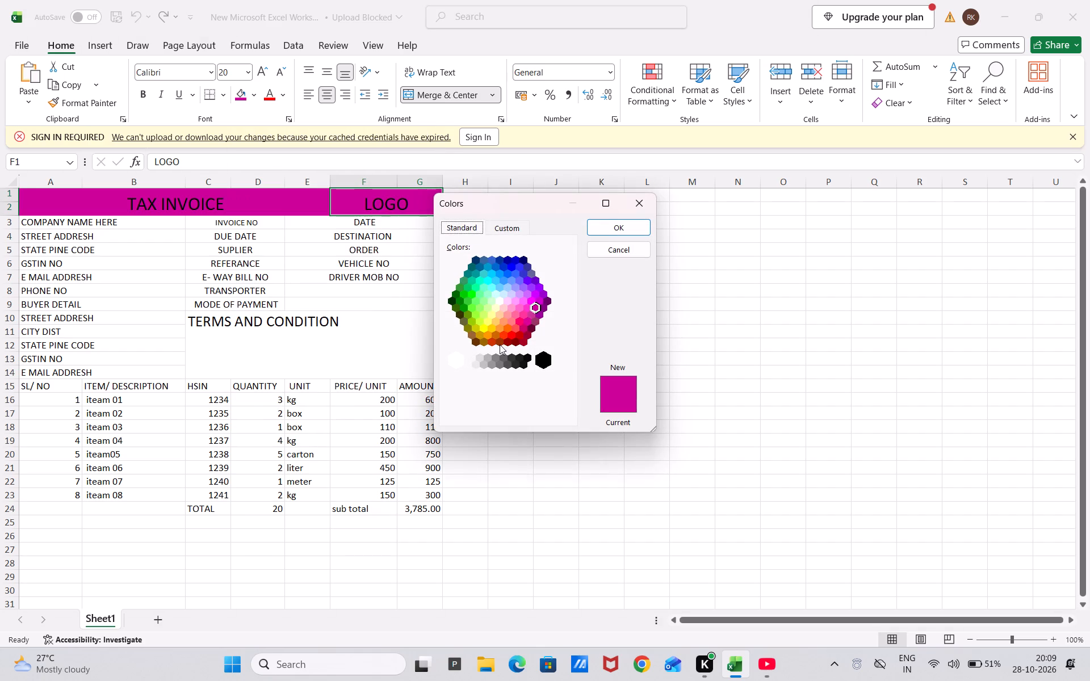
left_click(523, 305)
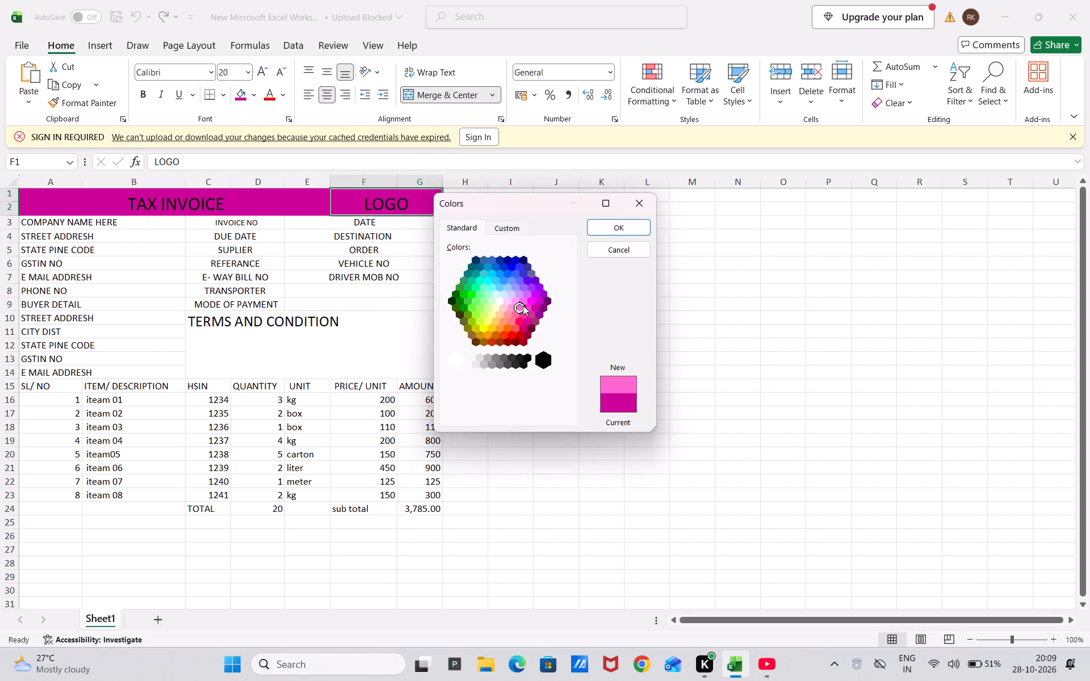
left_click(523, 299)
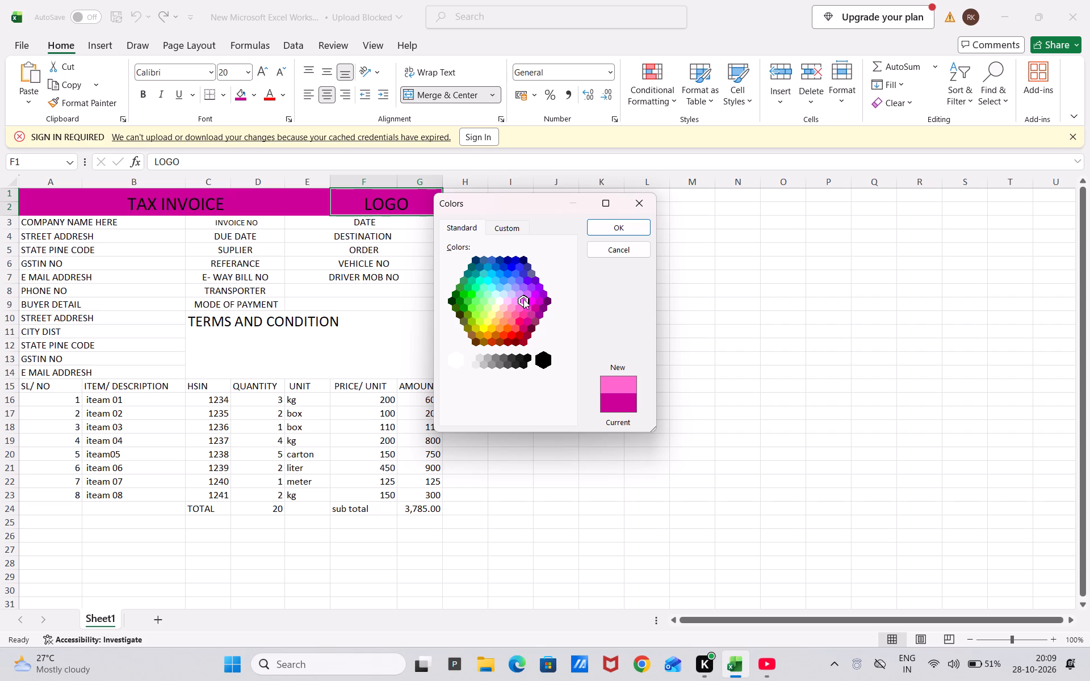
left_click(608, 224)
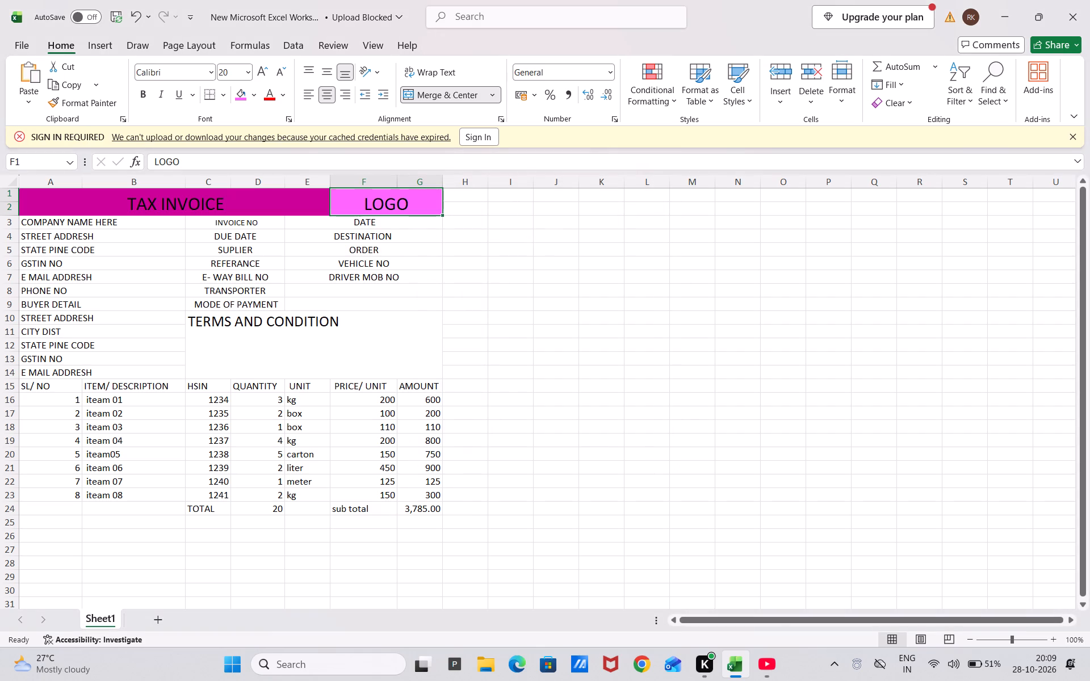
Change the LOGO cell's fill to a lighter pink, one shade paler in the extended colour picker, and reapply that fill.
left_click(416, 212)
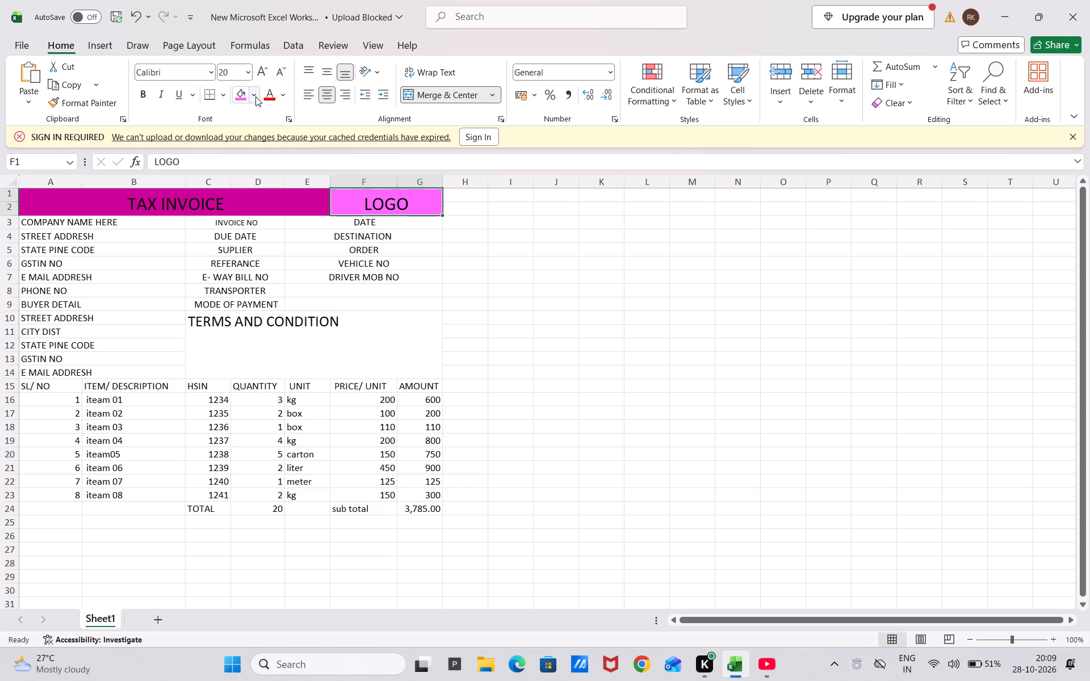
left_click(255, 96)
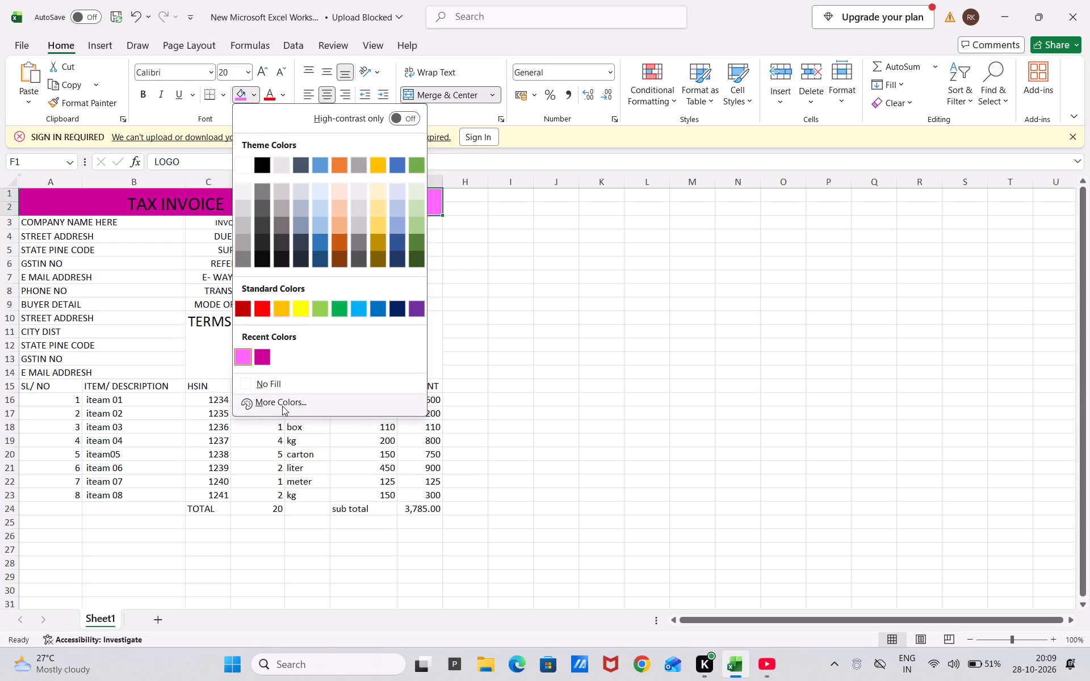
left_click(282, 406)
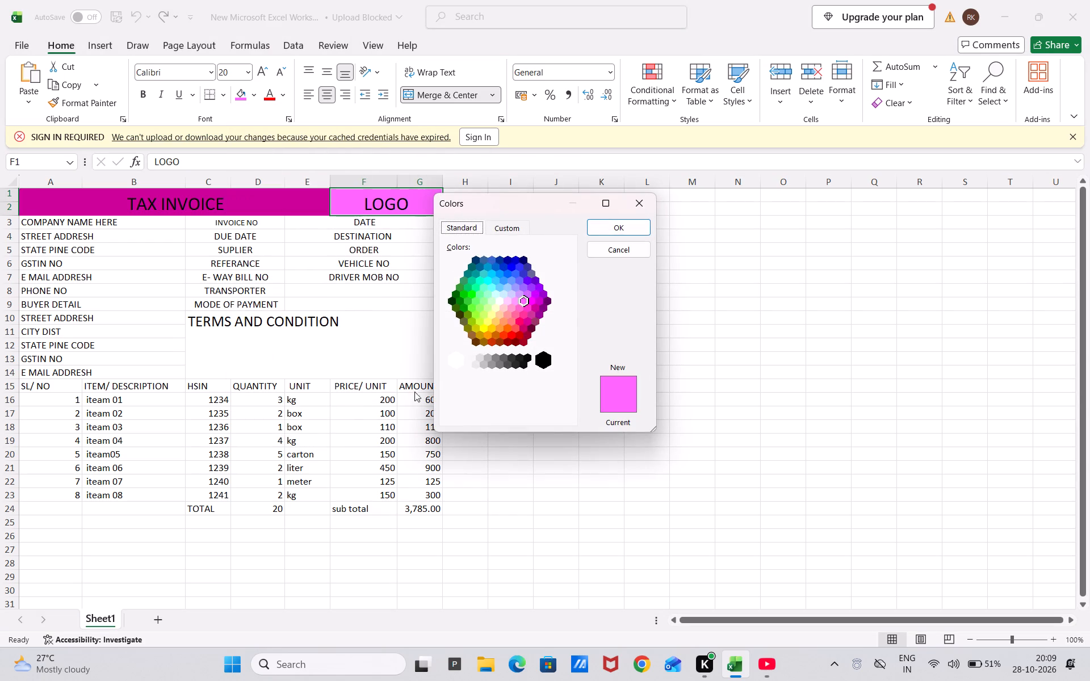
left_click(515, 302)
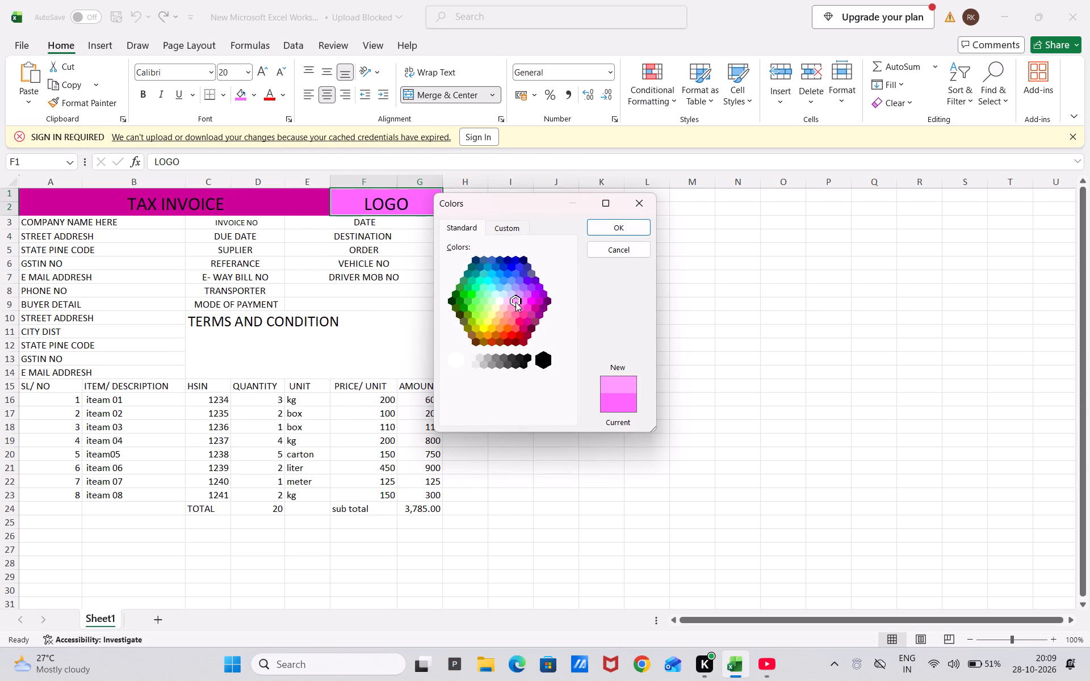
left_click(608, 225)
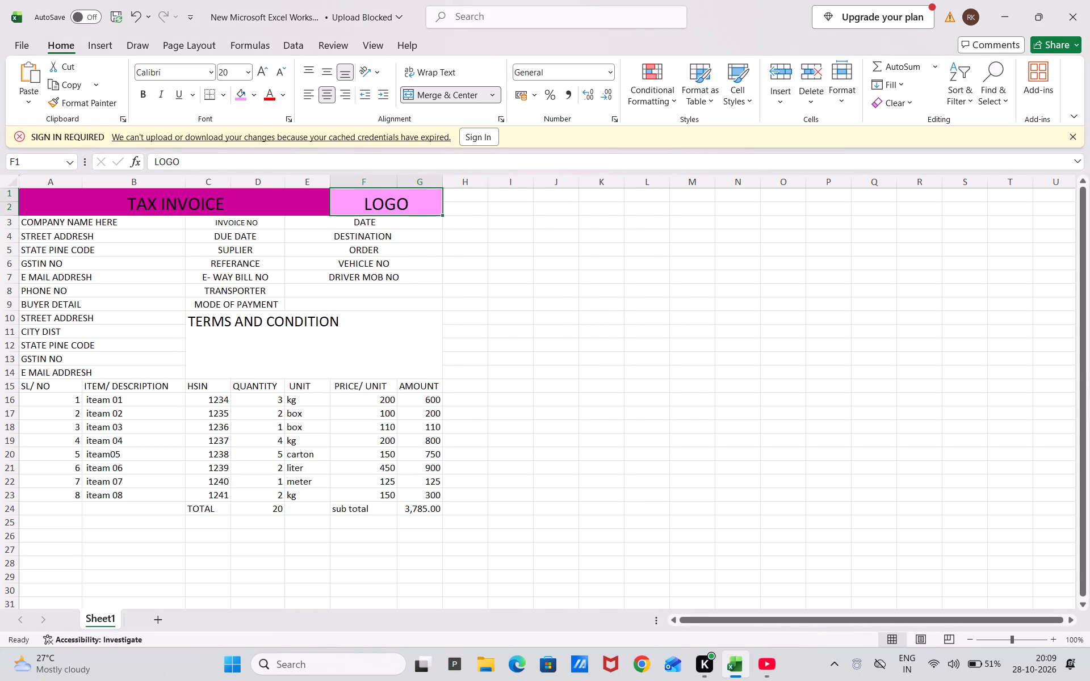
left_click(244, 96)
left_click(378, 207)
left_click(238, 95)
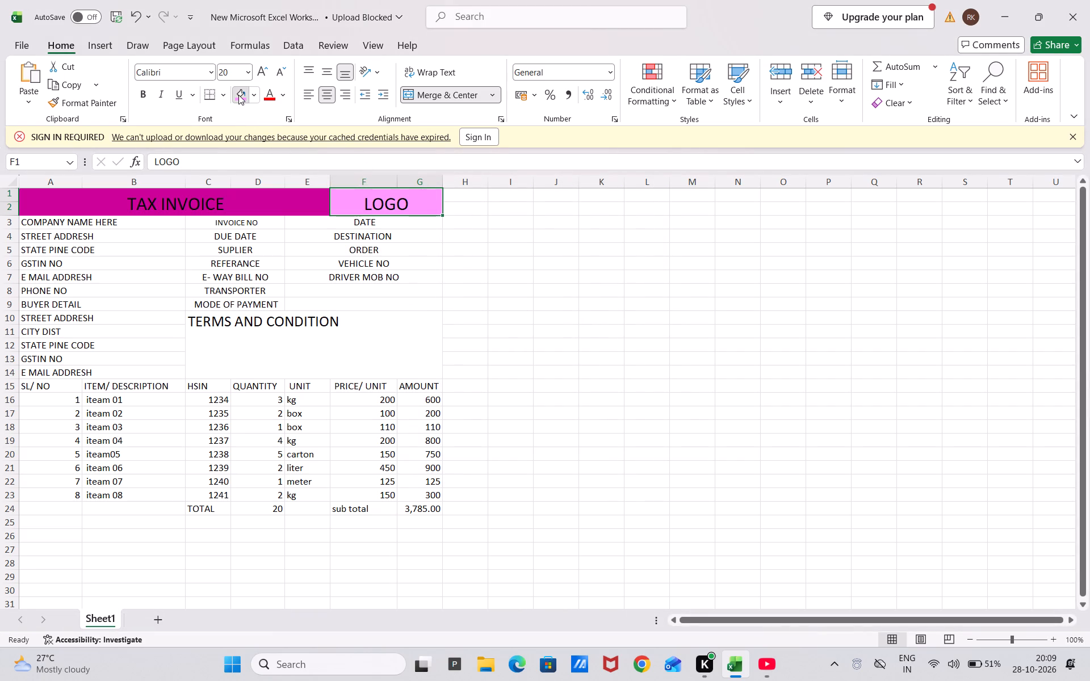
Fill the merged TERMS AND CONDITION block with a vivid pinkish red from the standard colours of the extended colour picker.
left_click(489, 305)
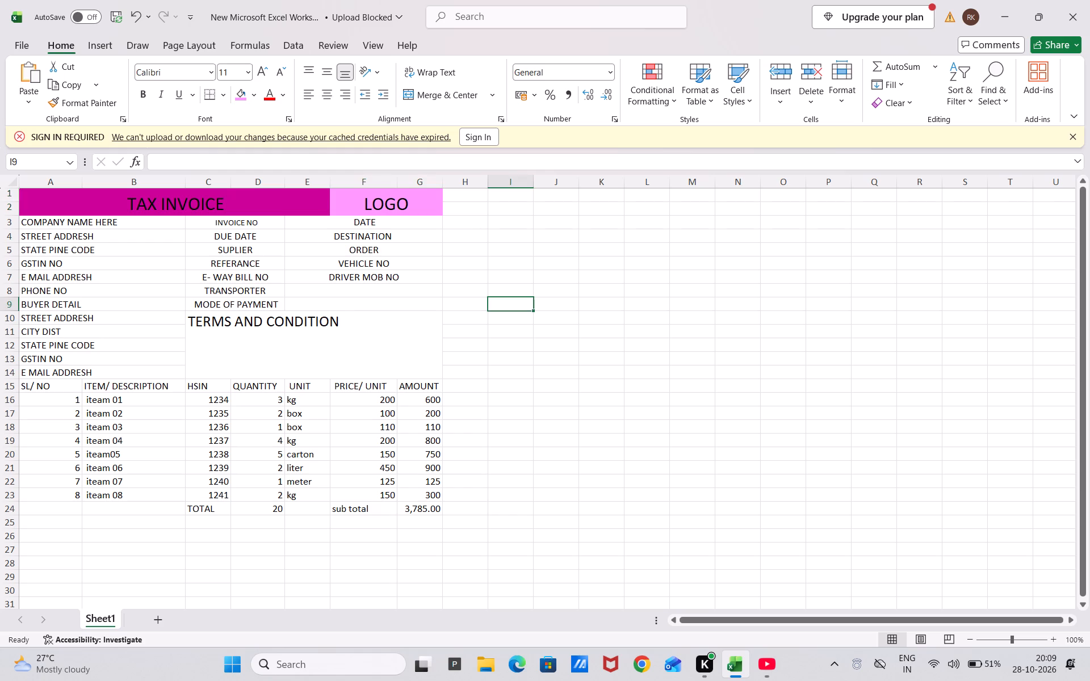
left_click(342, 347)
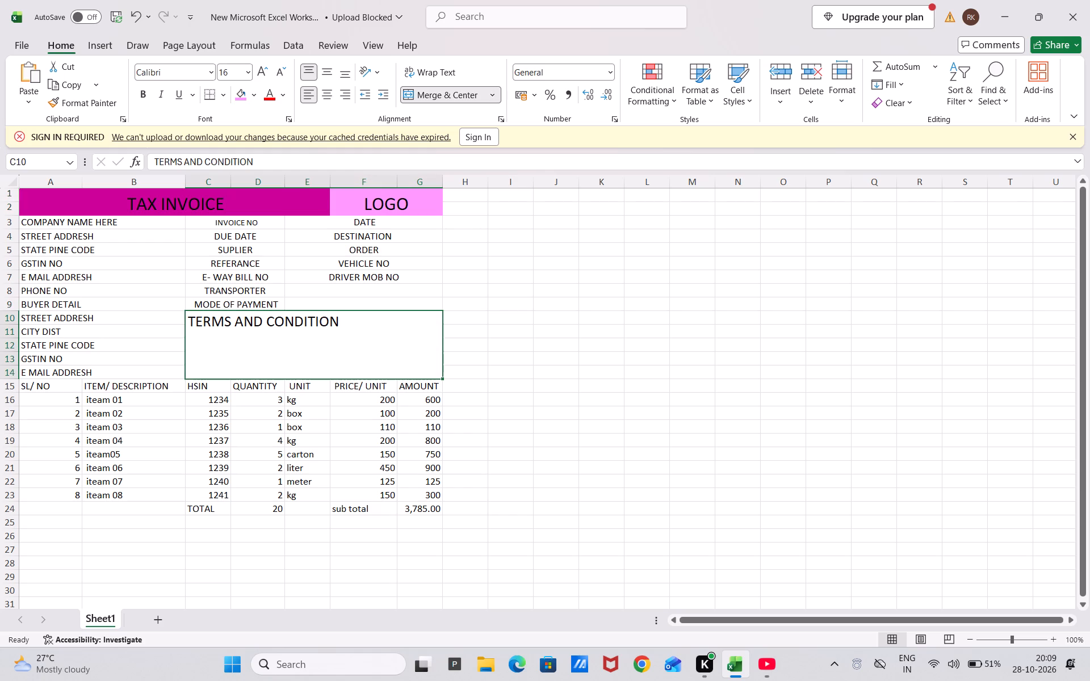
left_click(256, 97)
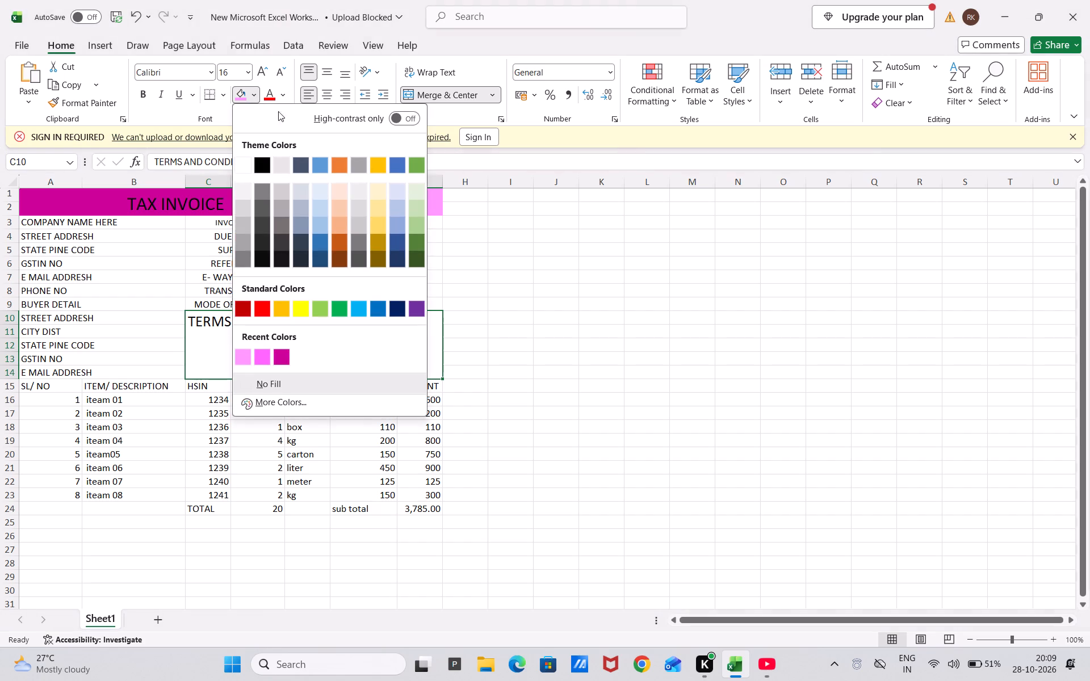
left_click(308, 405)
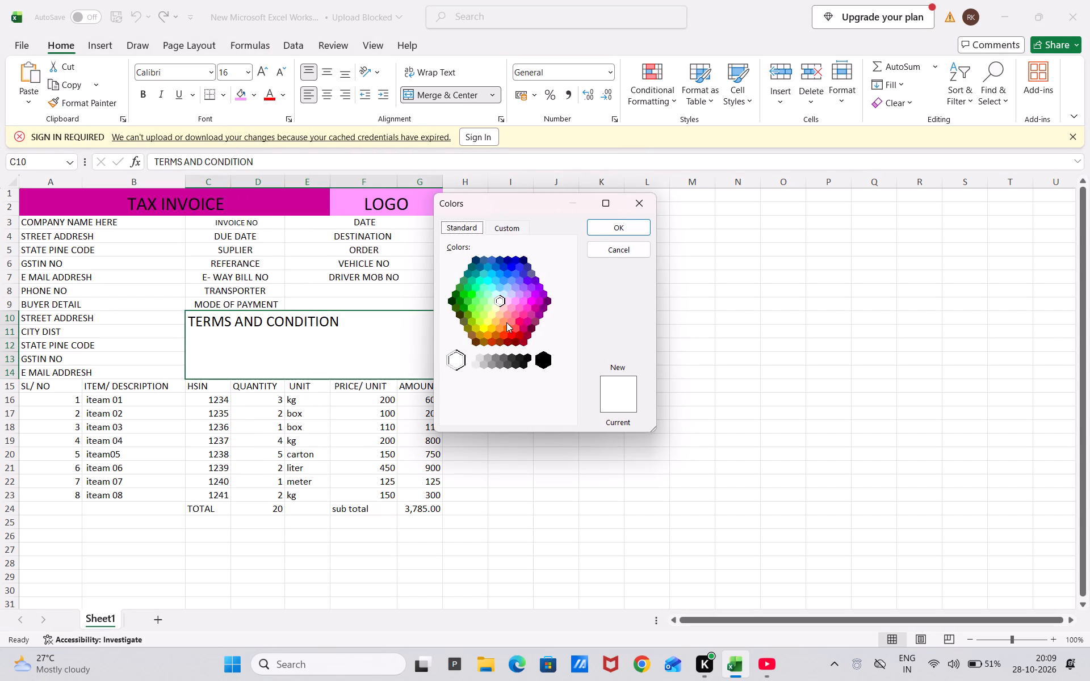
left_click(510, 327)
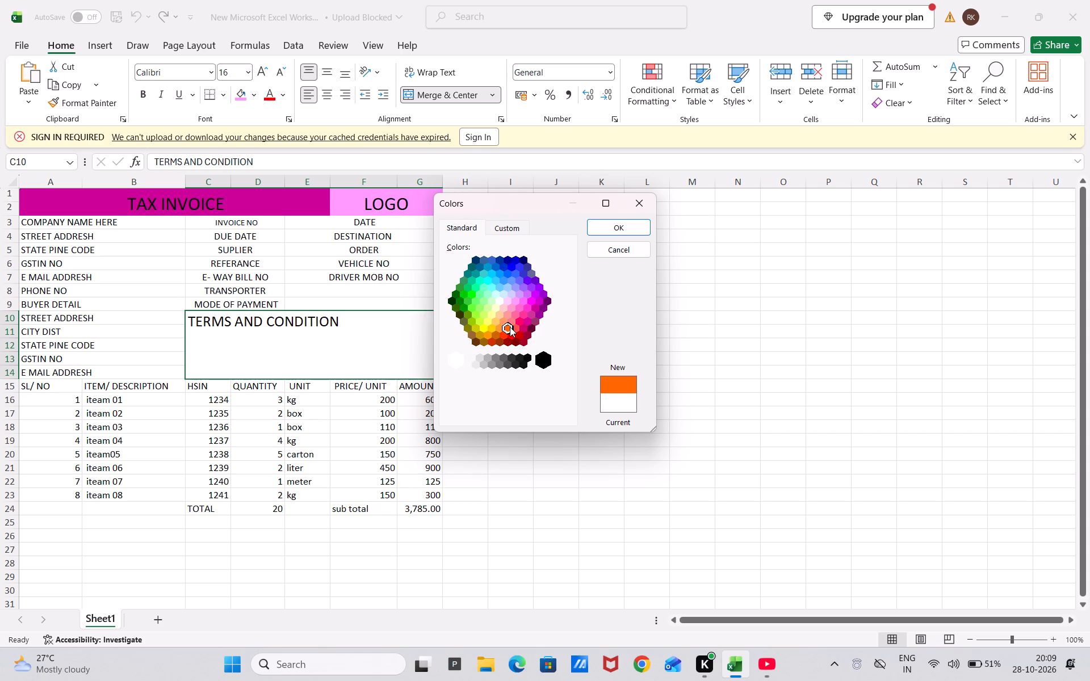
left_click(519, 322)
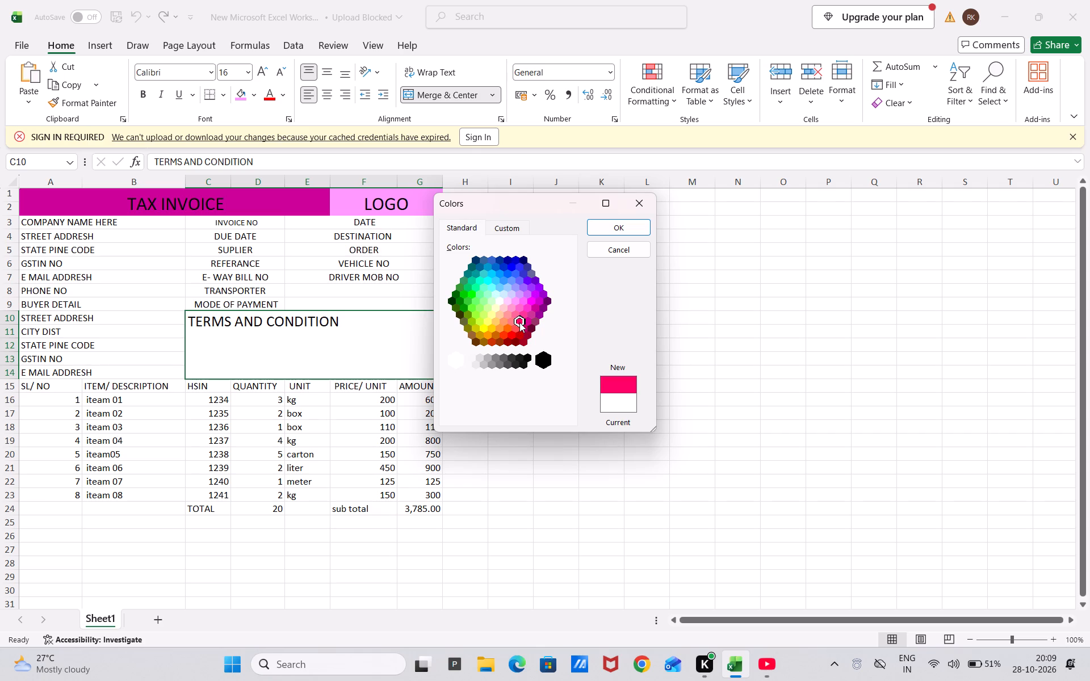
left_click(615, 224)
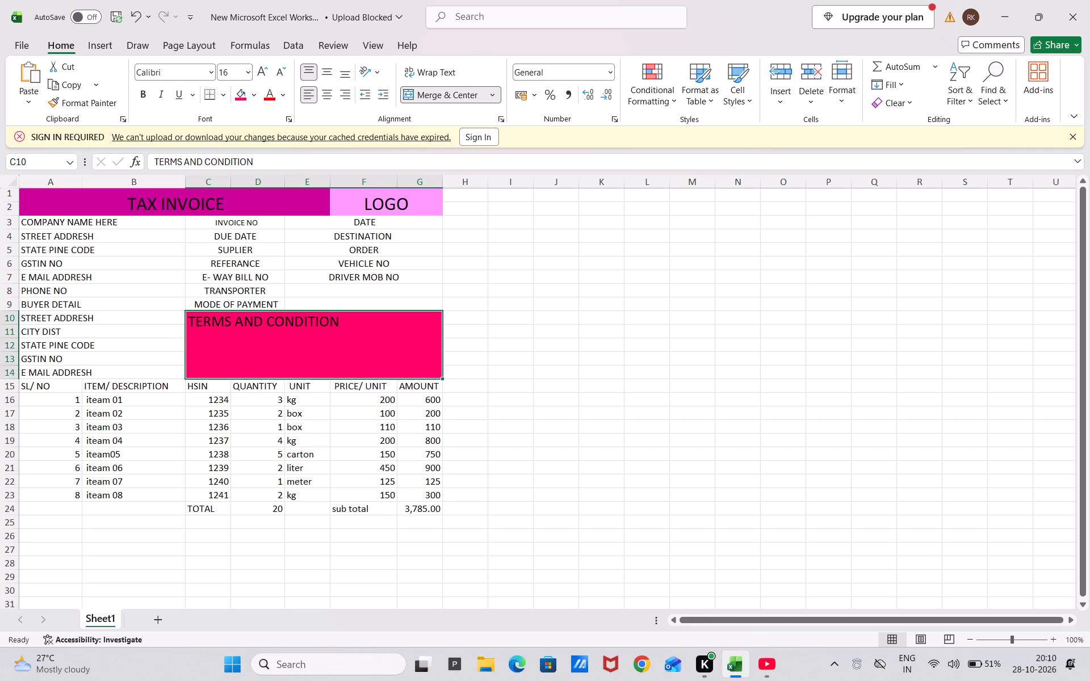
Fill the item table's header row, A15:G15 from SL/ NO to AMOUNT, with a very pale pink from the extended colour picker's standard colours.
left_click(45, 383)
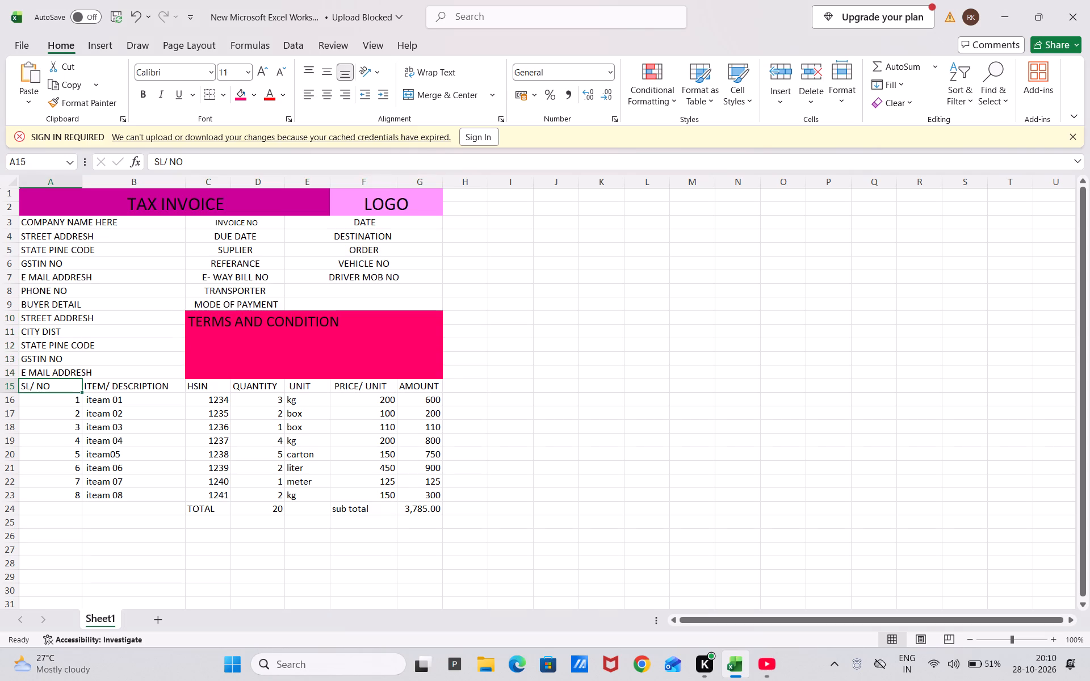
key("shift+Right")
key("shift+Right")
key("shift+Right")
key("shift+Right")
key("shift+Right")
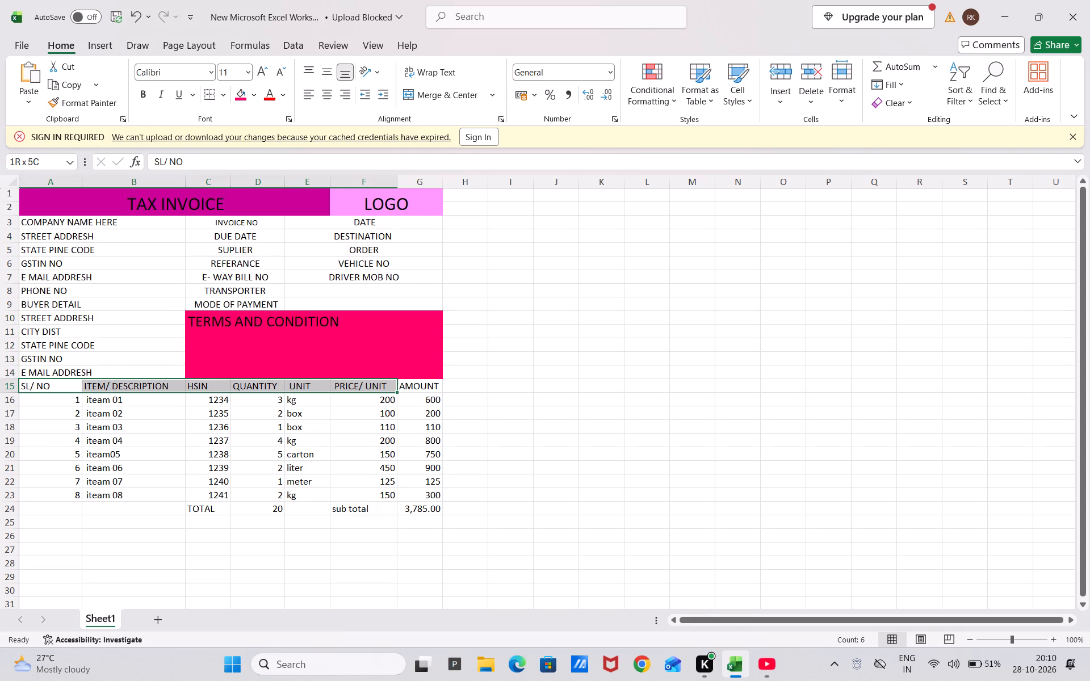
key("shift+Right")
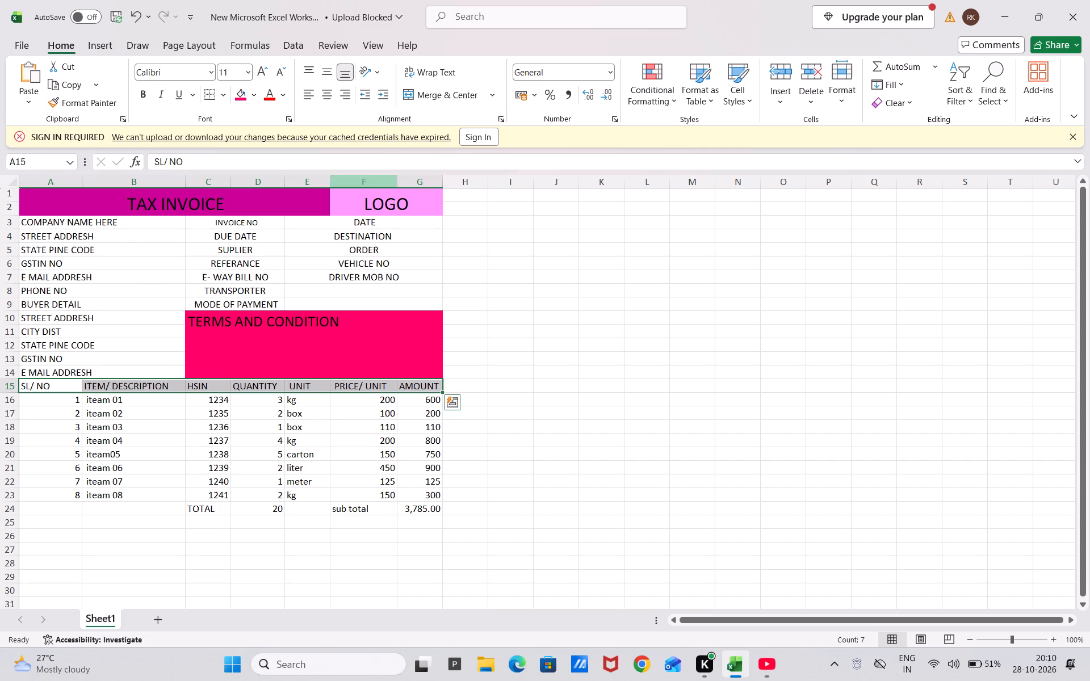
left_click(257, 93)
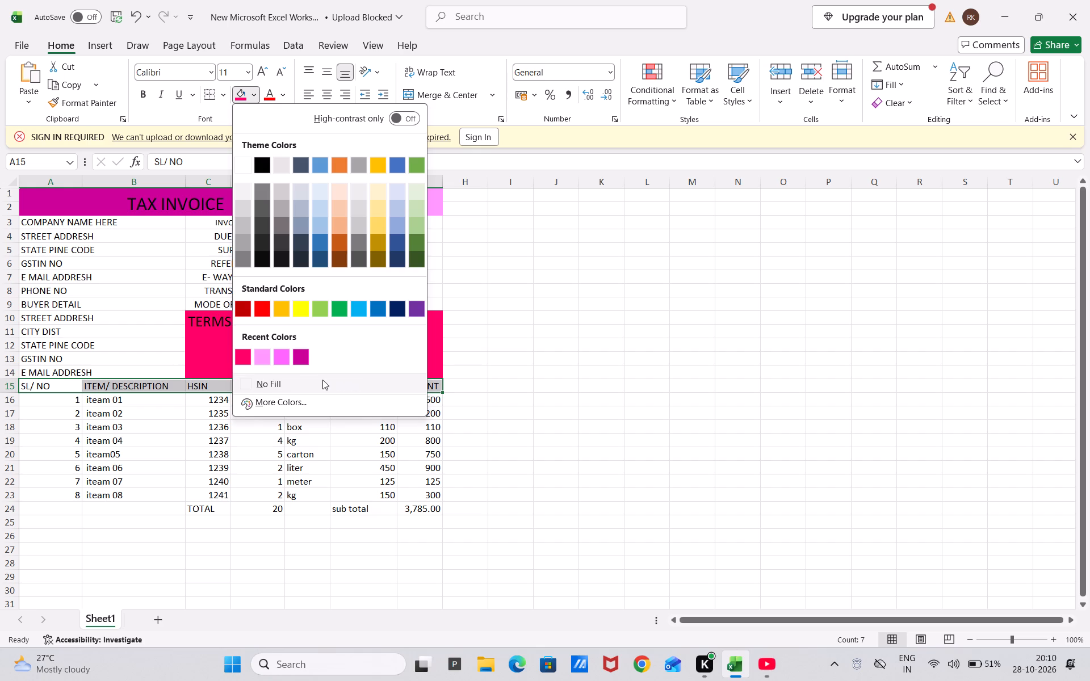
left_click(286, 406)
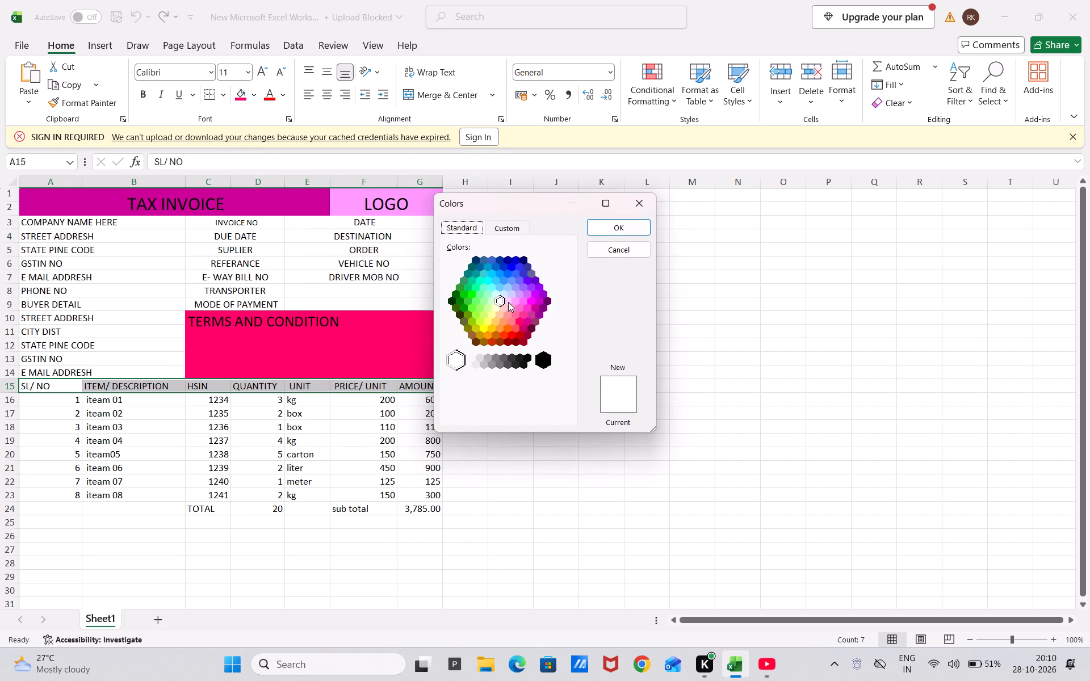
left_click(514, 301)
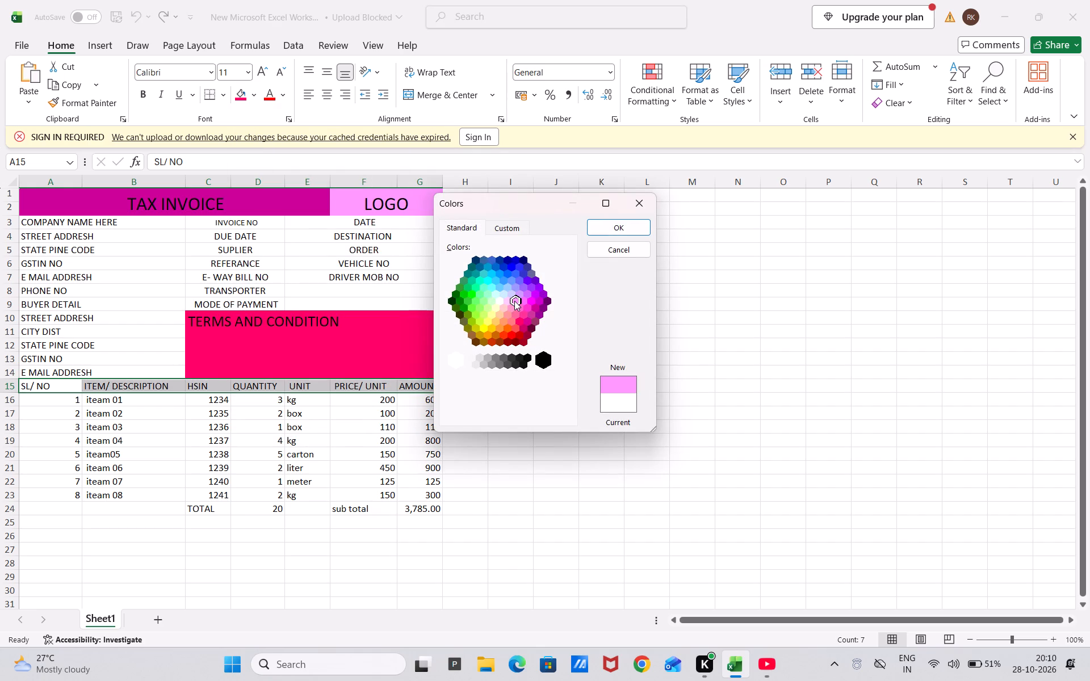
left_click(508, 300)
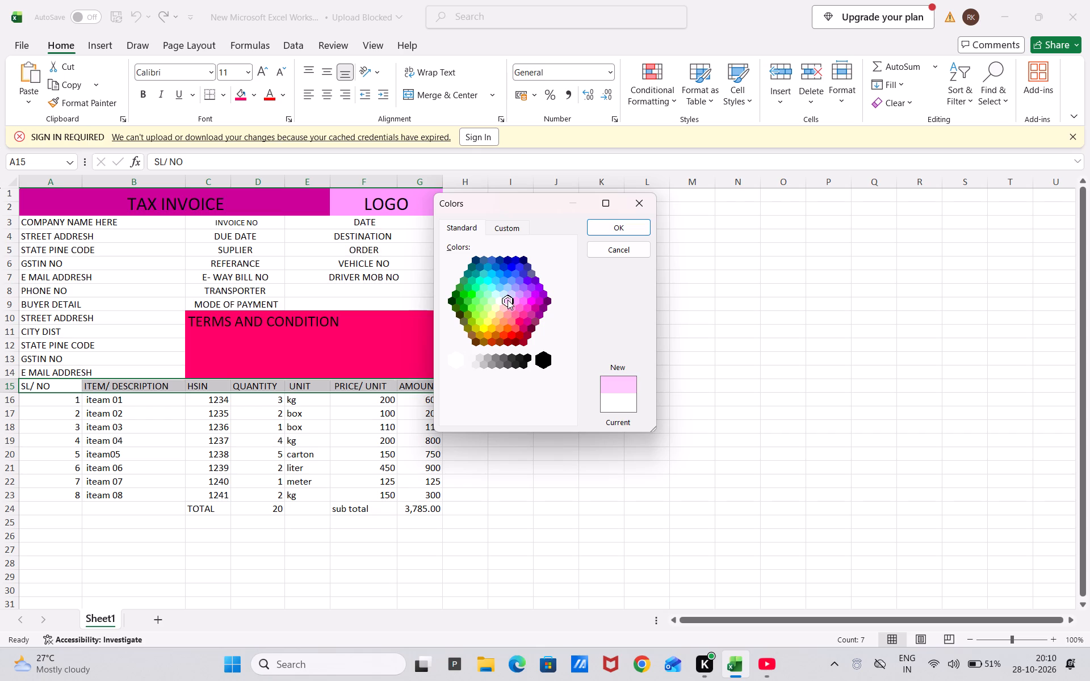
left_click(621, 229)
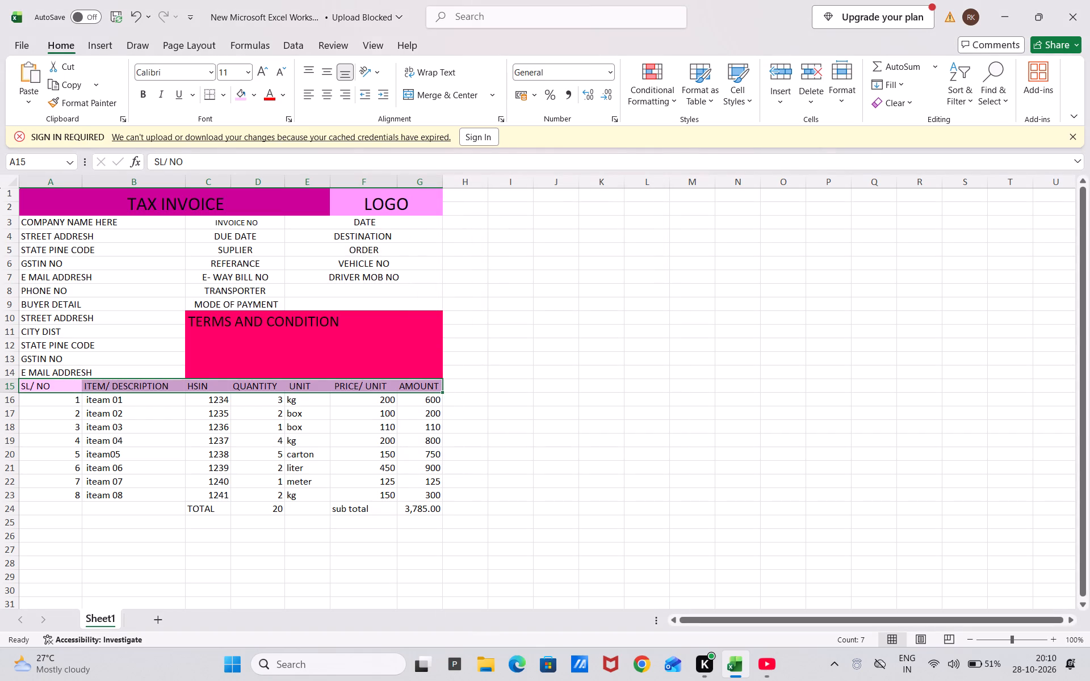
key("Return")
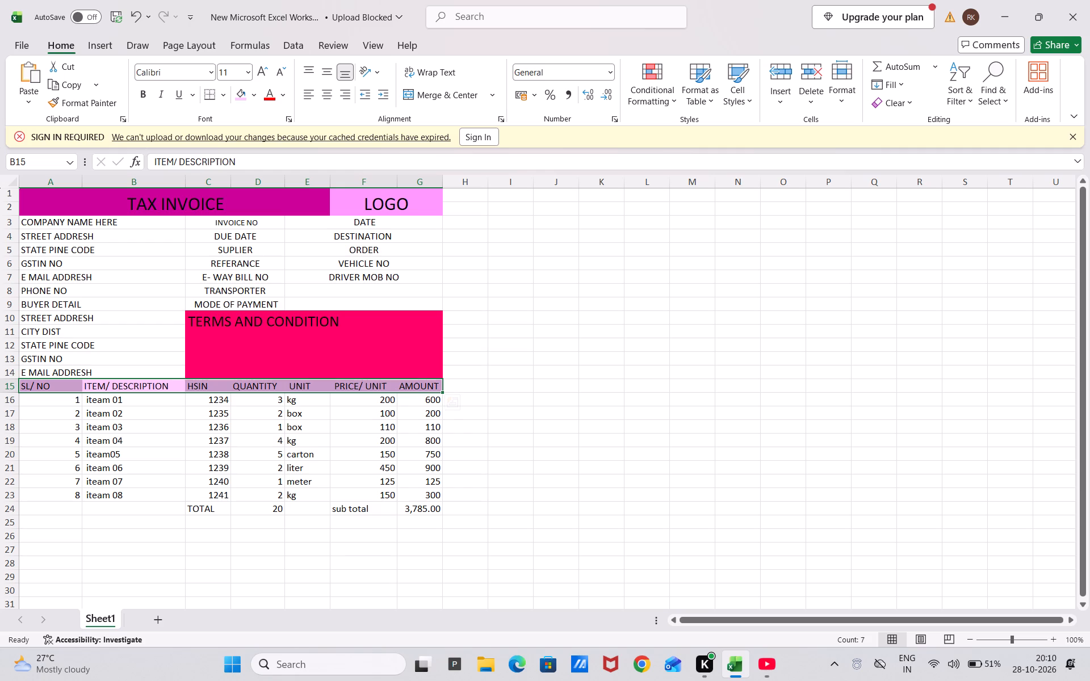
Fill the iteam 02 row, A17:G17, with the same pale pink as the table header row.
left_click(51, 398)
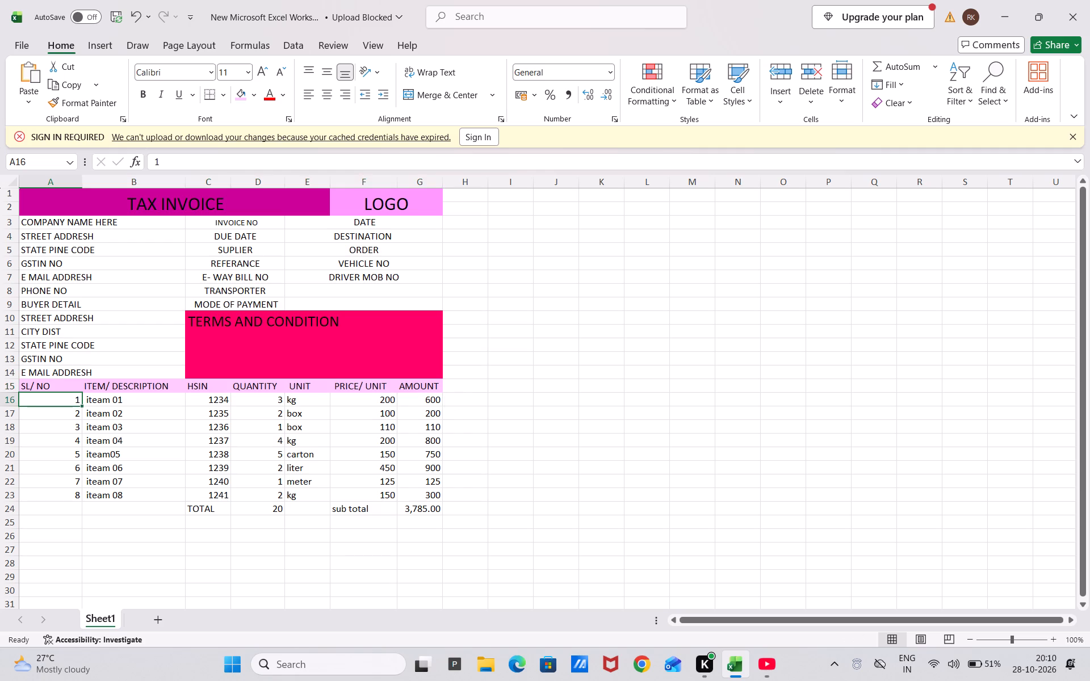
left_click(61, 417)
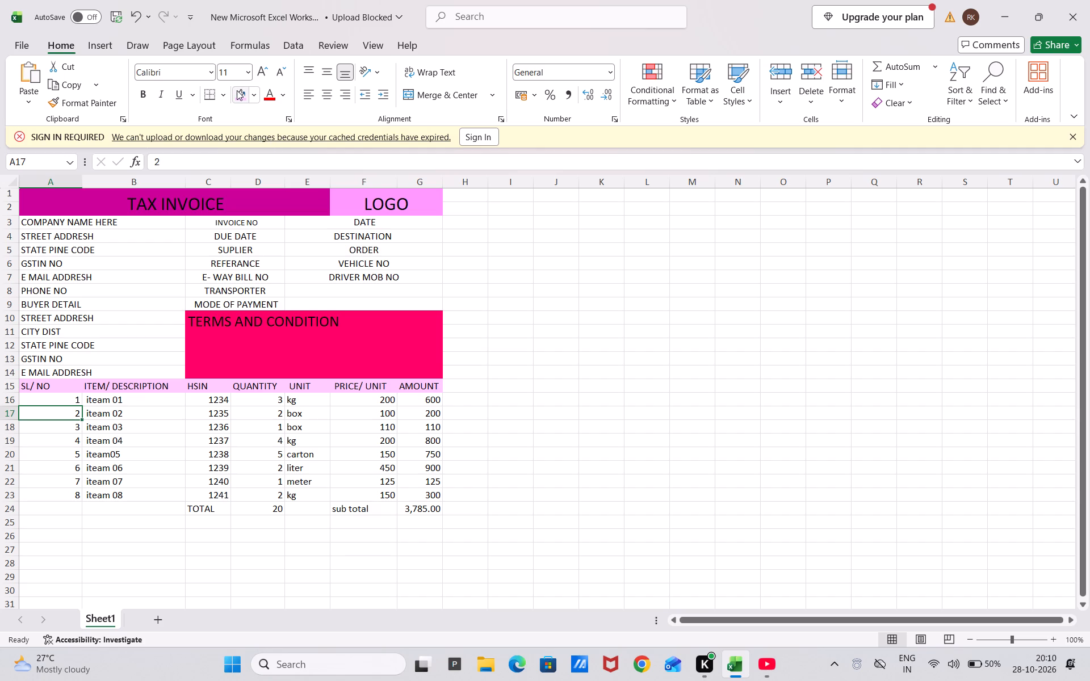
left_click(64, 413)
key("shift+Right")
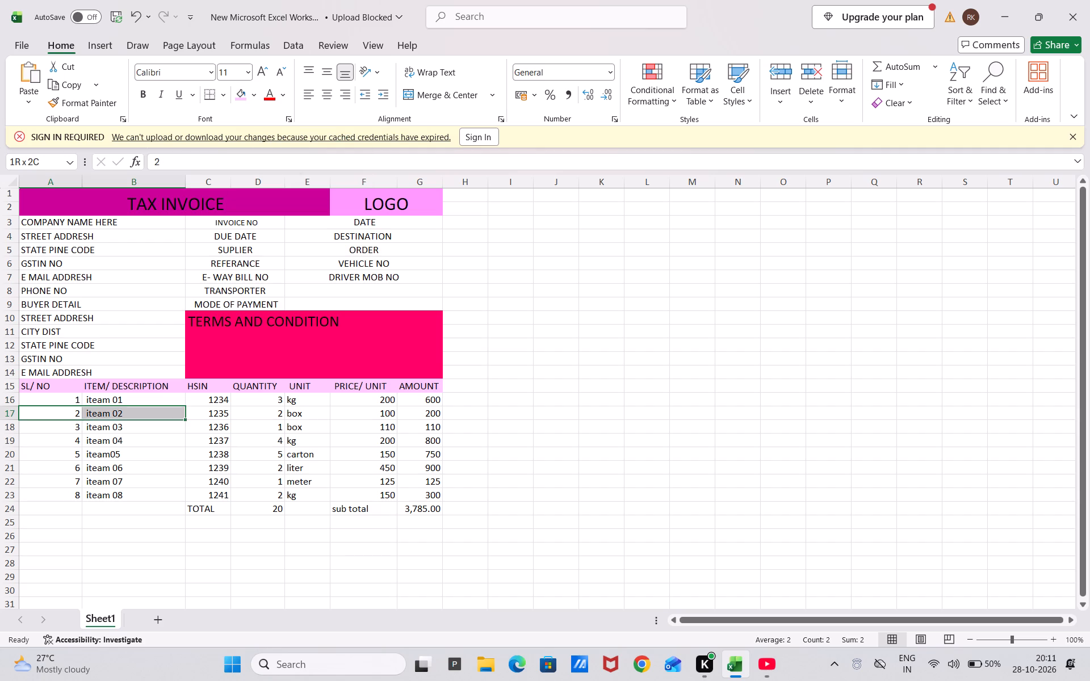
key("shift+Right")
key("shift+Right")
key("shift+Right")
key("shift+Right")
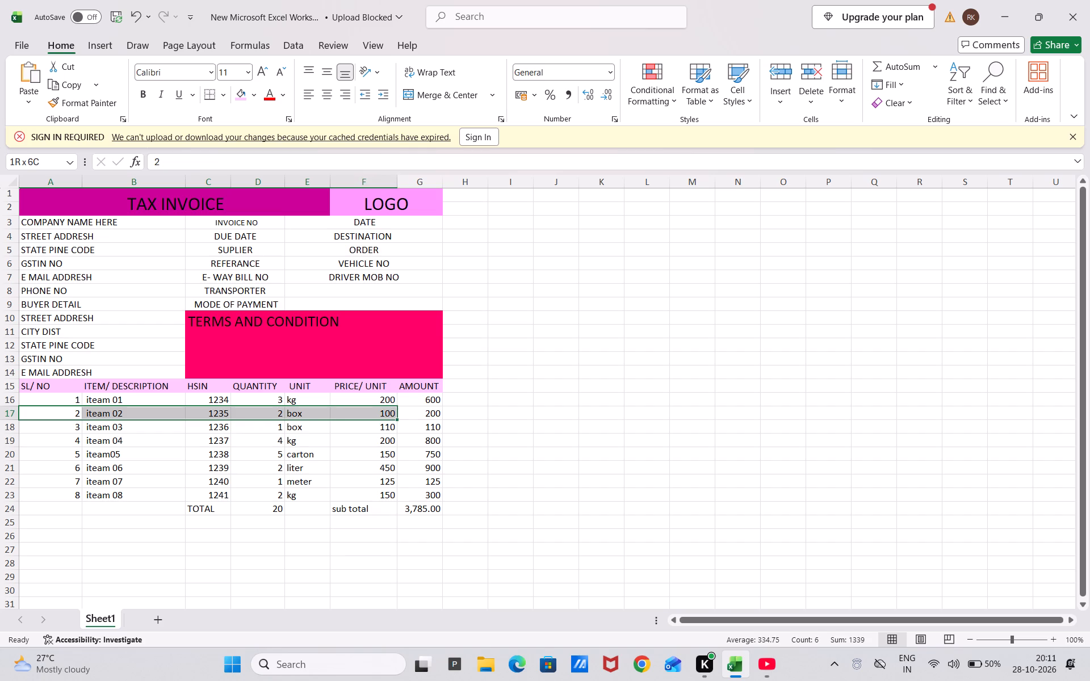
key("shift+Right")
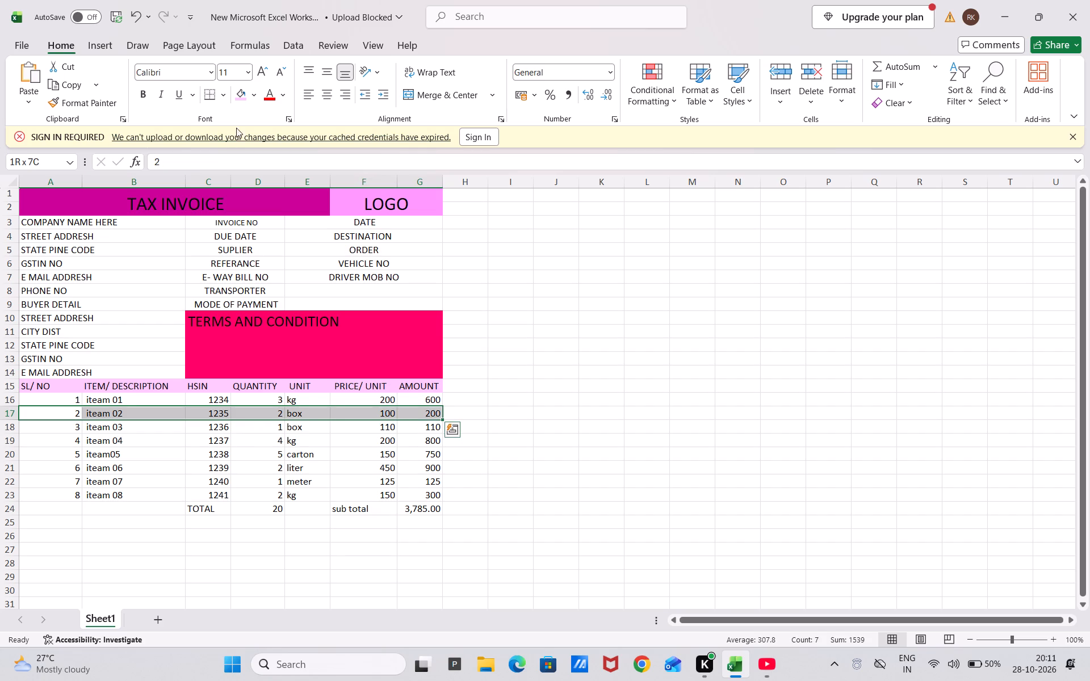
left_click(242, 94)
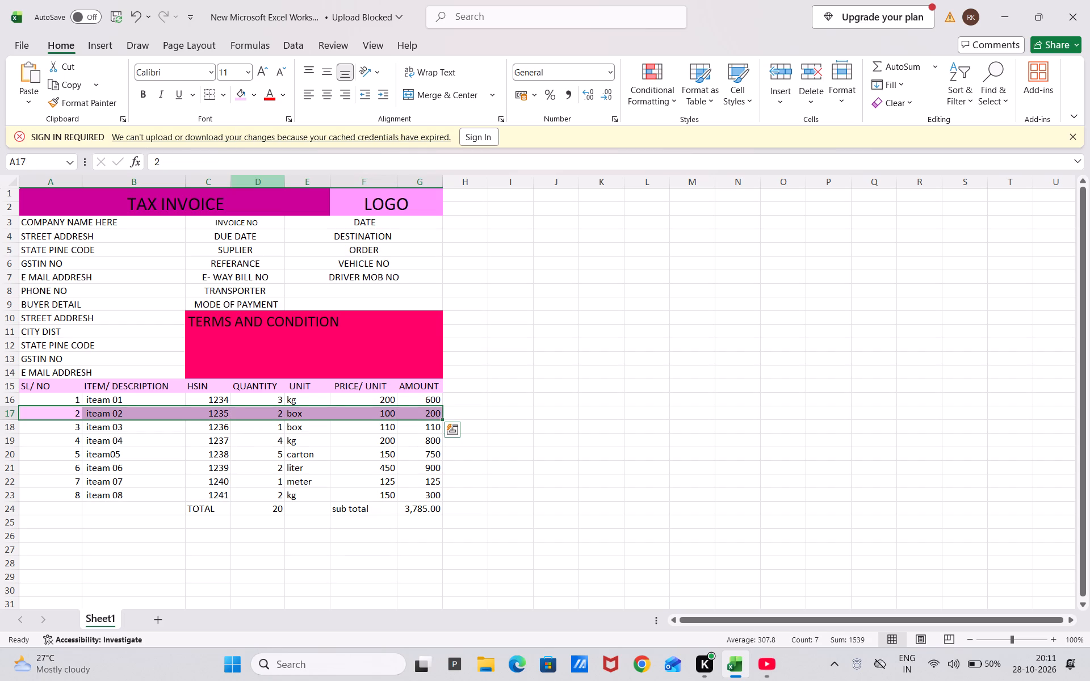
Fill the iteam 04 row, A19:G19, with the same pale pink.
left_click(52, 443)
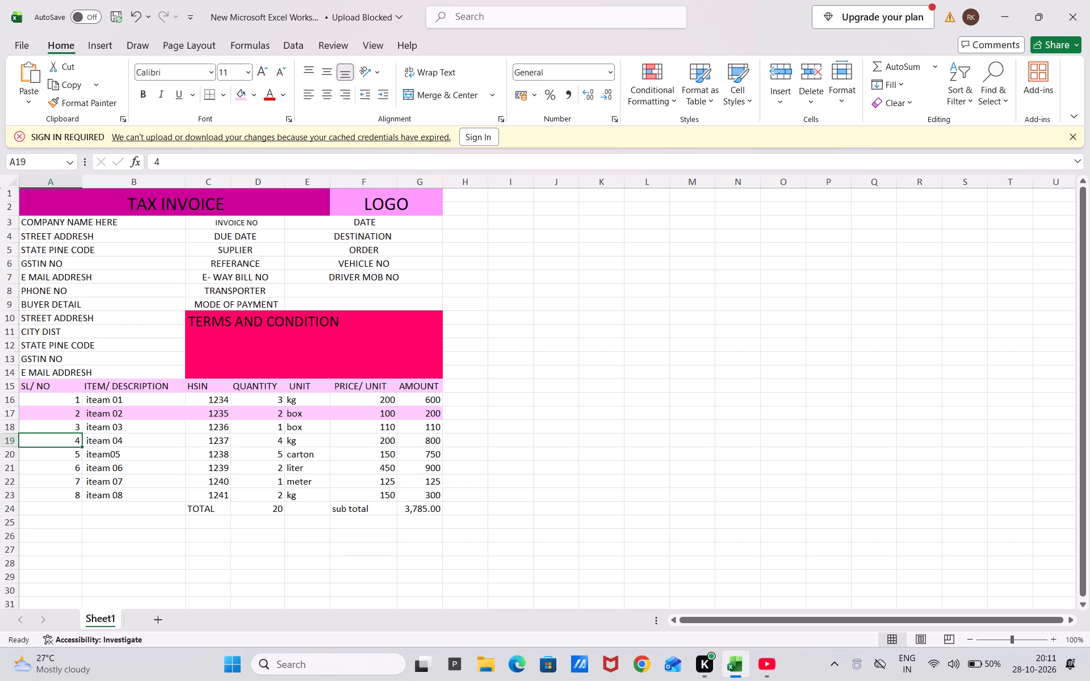
left_click(64, 437)
key("shift+Right")
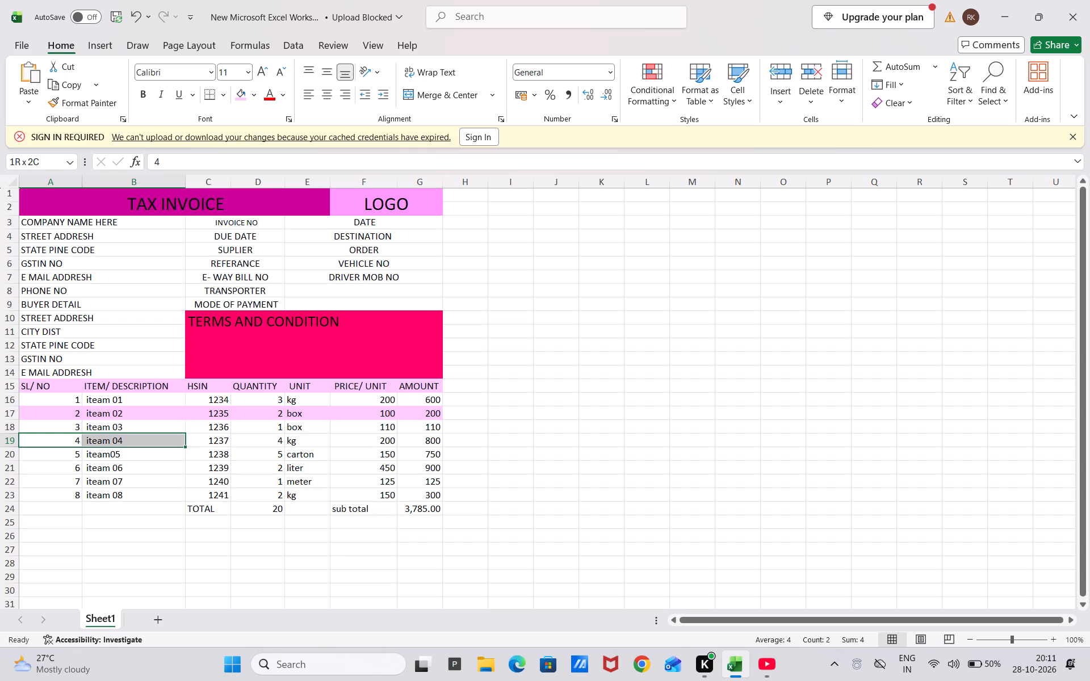
key("shift+Right")
key("shift+Right")
key("shift+Right")
key("shift+Right")
key("shift+Right")
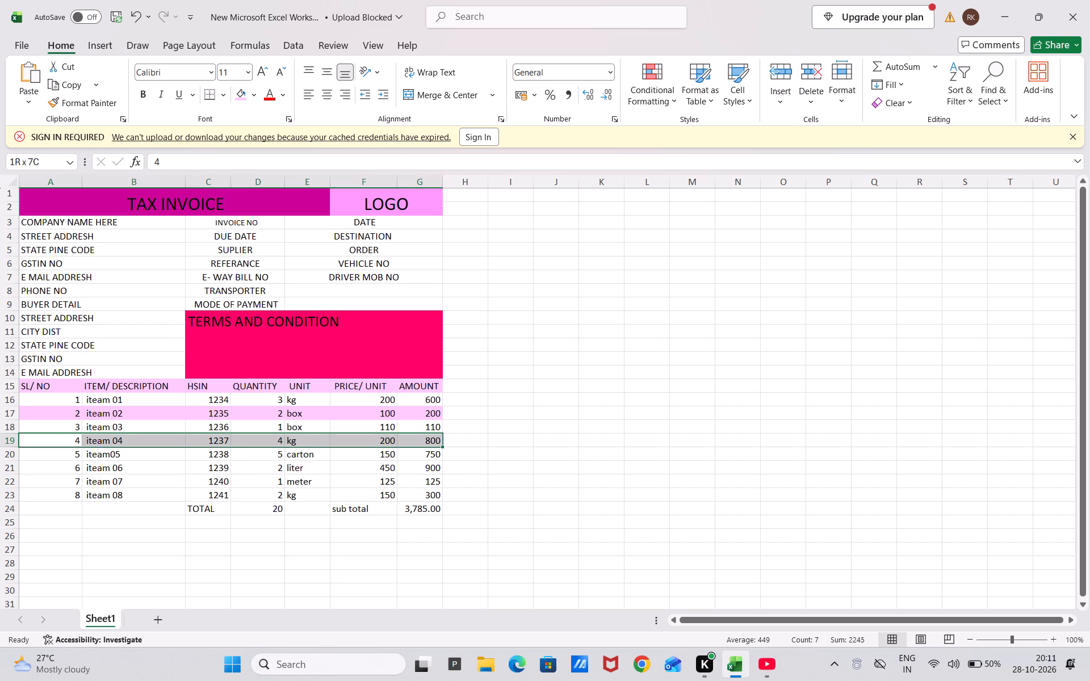
left_click(240, 98)
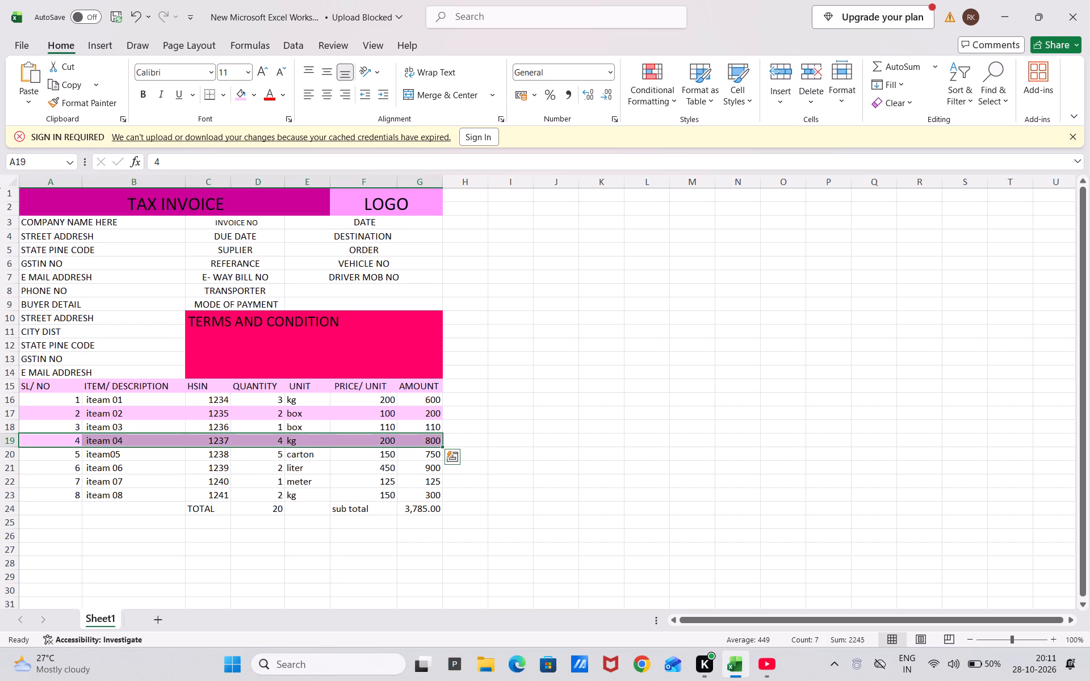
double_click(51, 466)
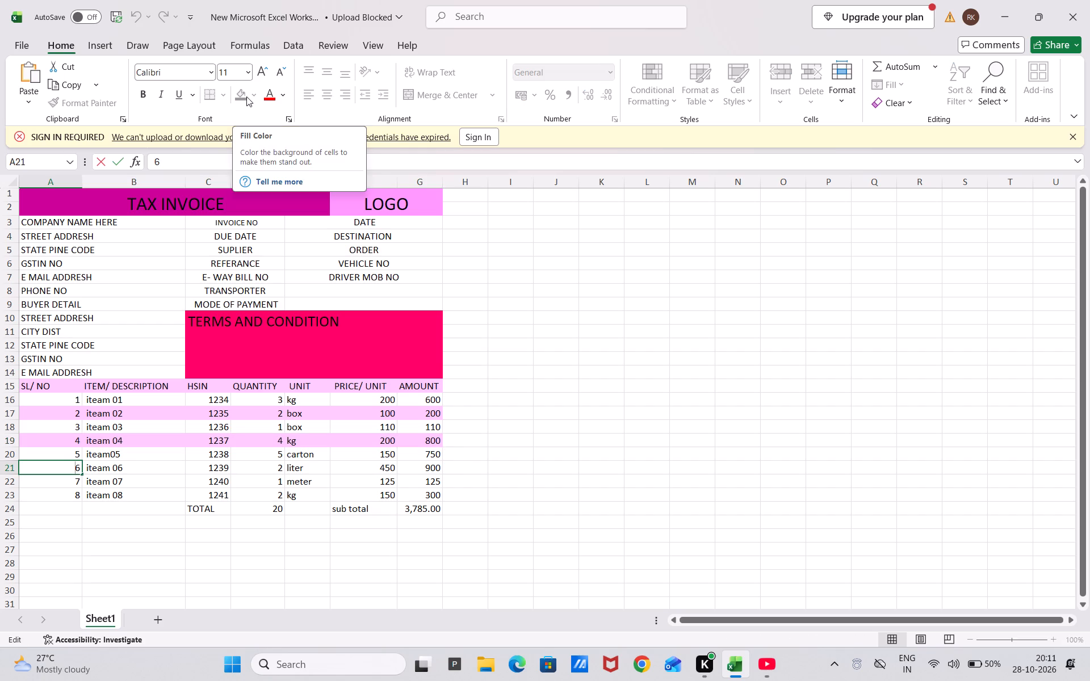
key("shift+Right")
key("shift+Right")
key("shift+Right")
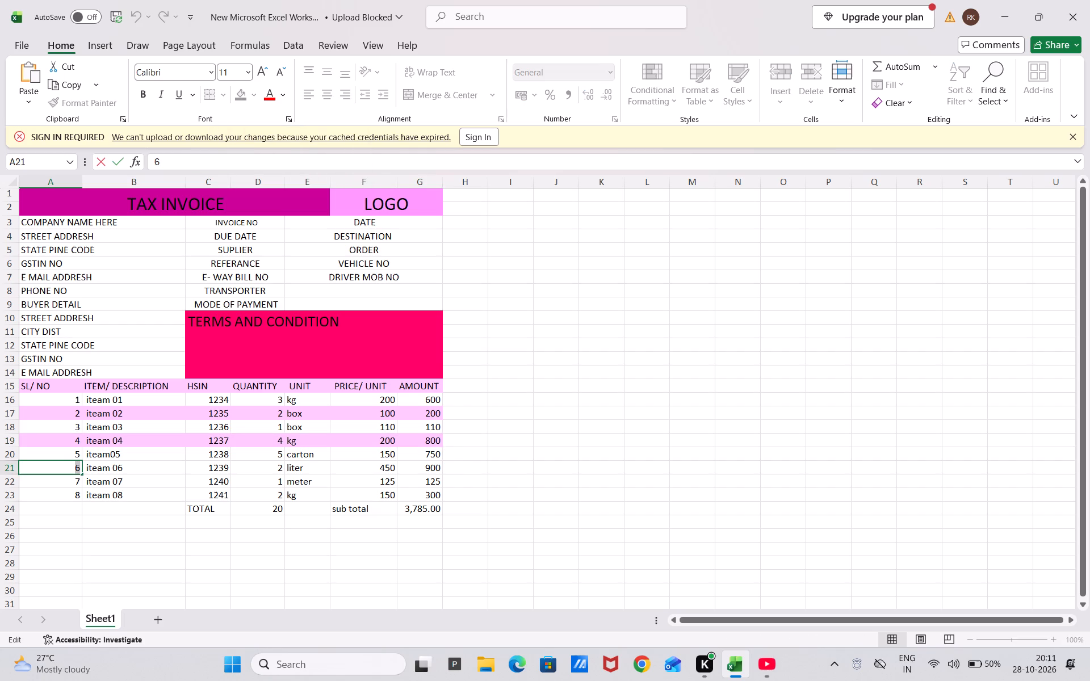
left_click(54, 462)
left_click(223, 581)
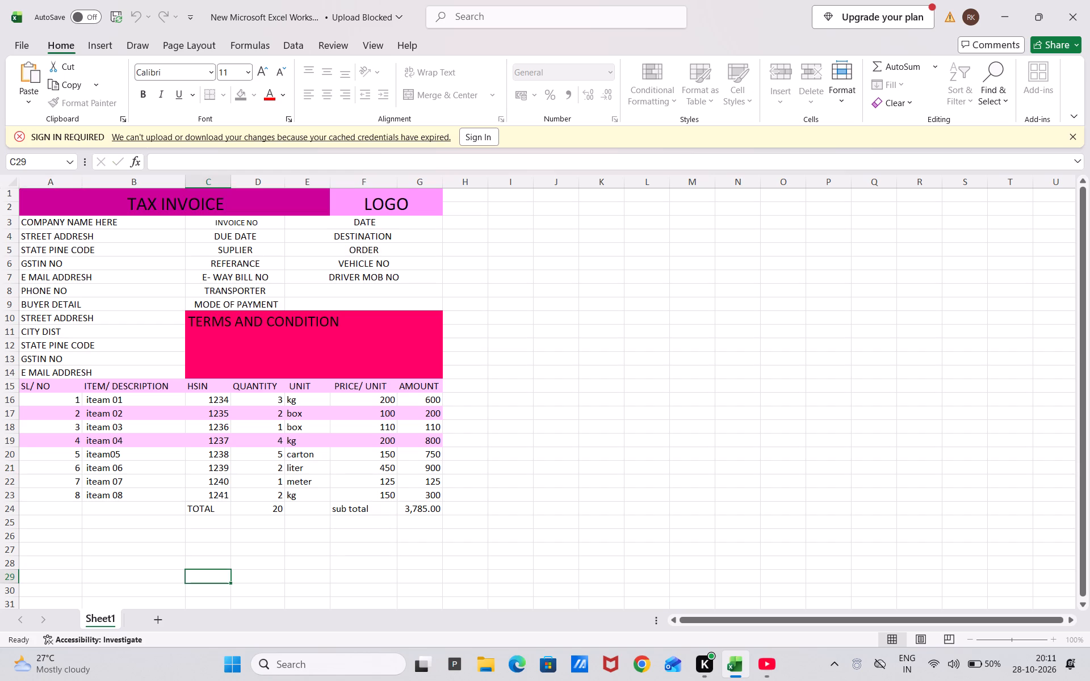
Fill the iteam 06 row, A21:G21, with the same pale pink.
left_click(52, 469)
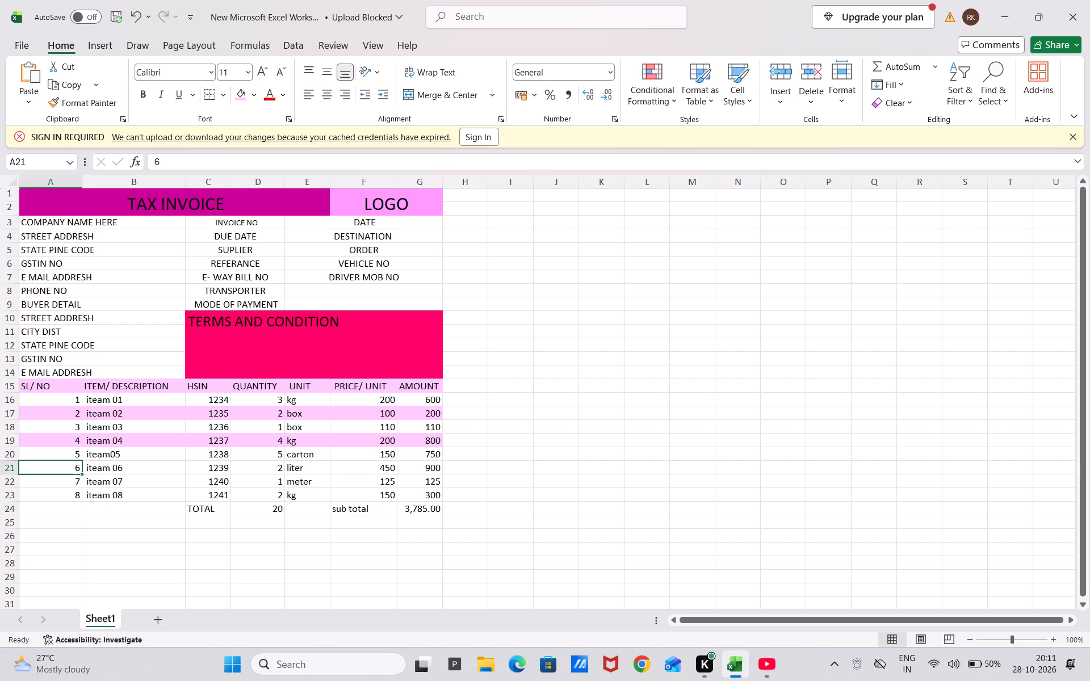
key("shift+Right")
key("shift+Right")
key("shift+Right")
key("shift+Right")
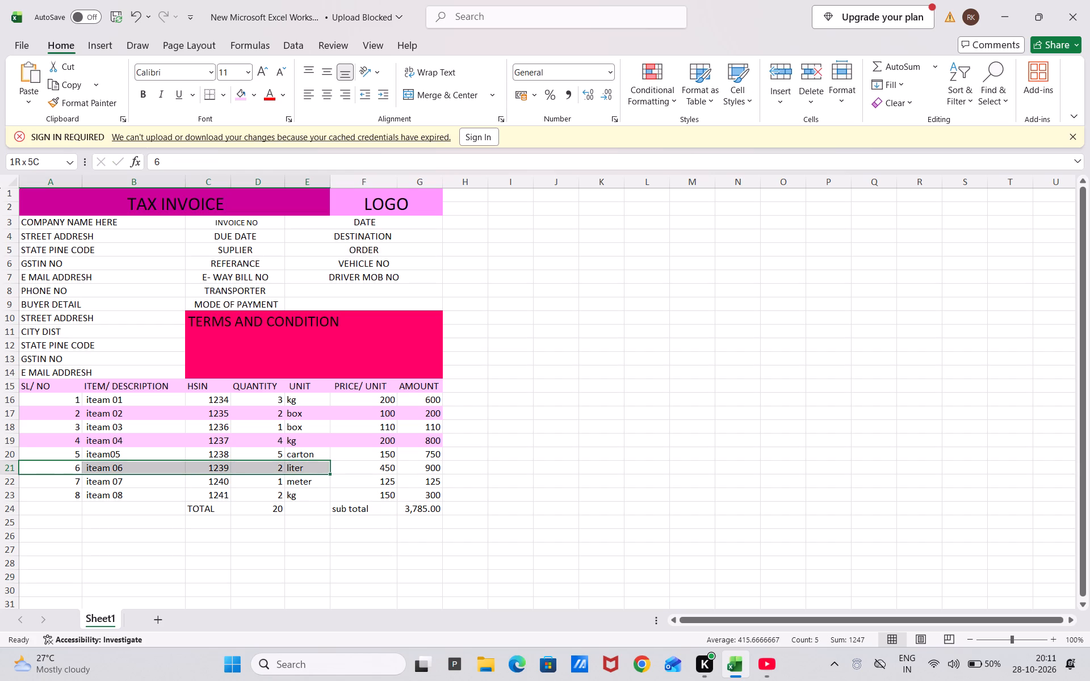
key("shift+Right")
key("shift+Right")
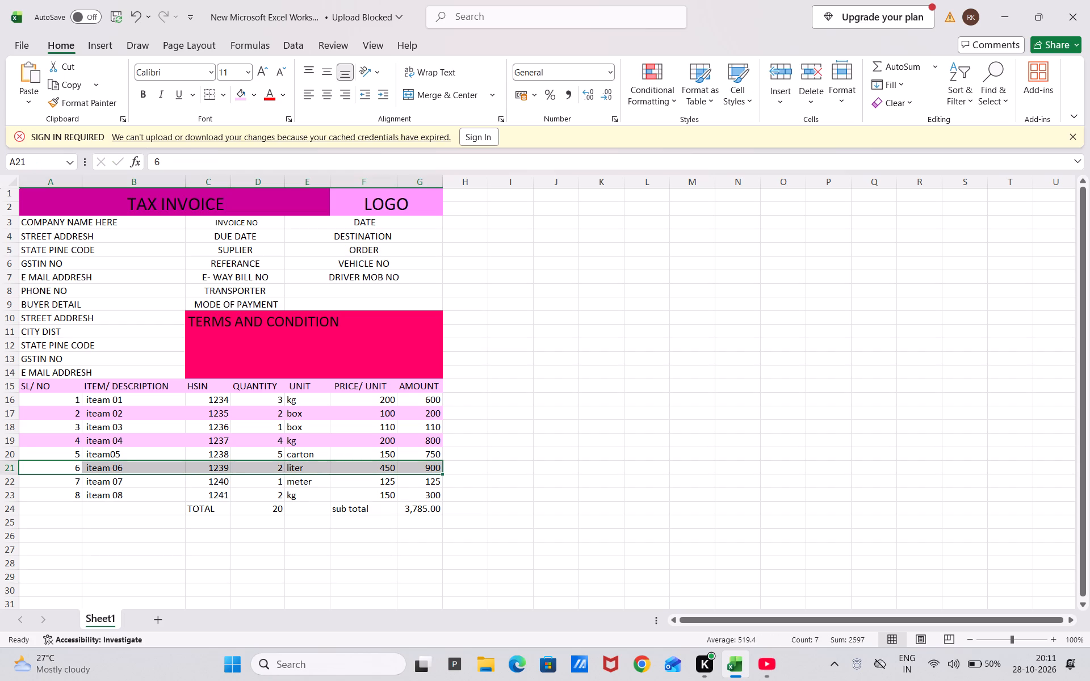
left_click(238, 90)
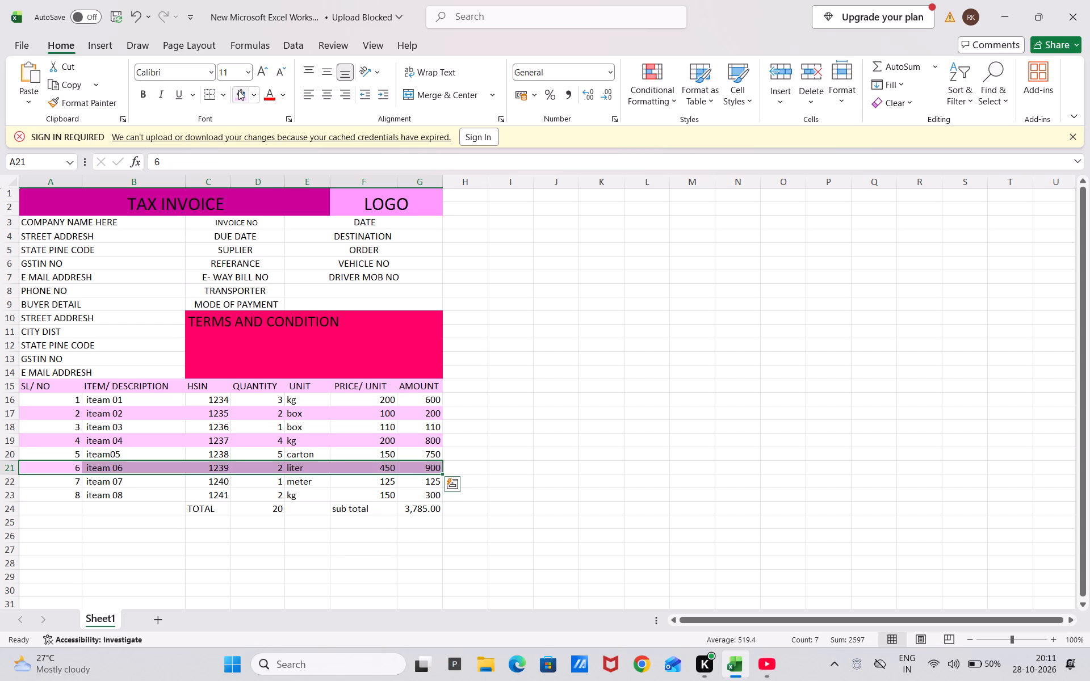
Fill the iteam 08 row, A23:G23, with the same pale pink as the other alternating rows.
left_click(72, 492)
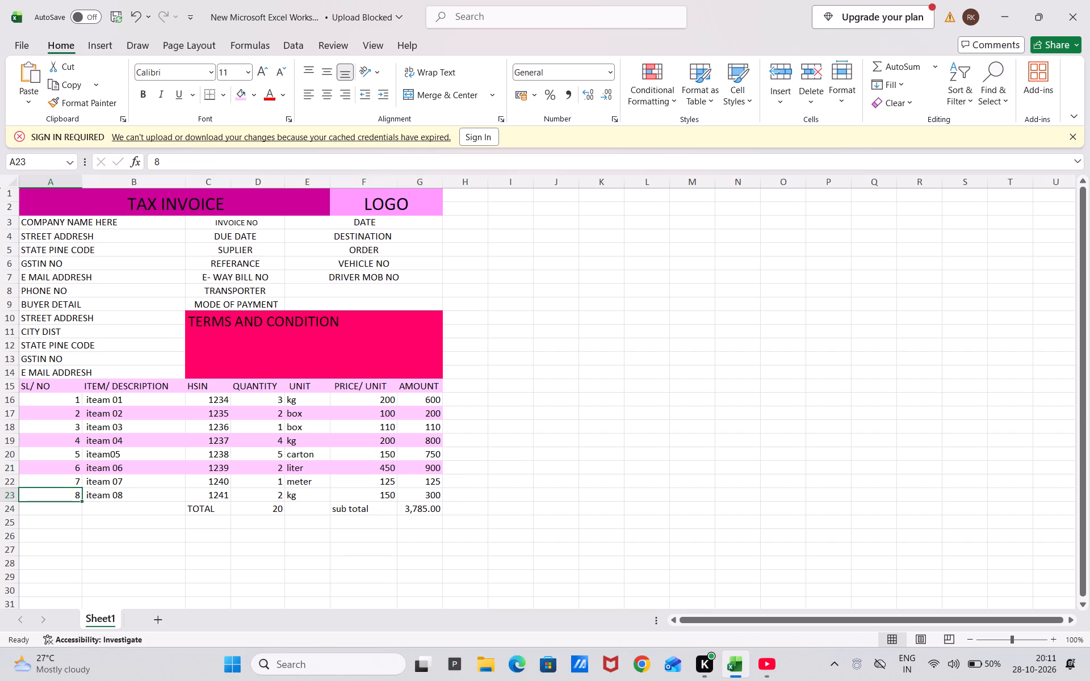
left_click(56, 493)
key("shift+Right")
key("shift+Right")
key("shift+Right")
key("shift+Right")
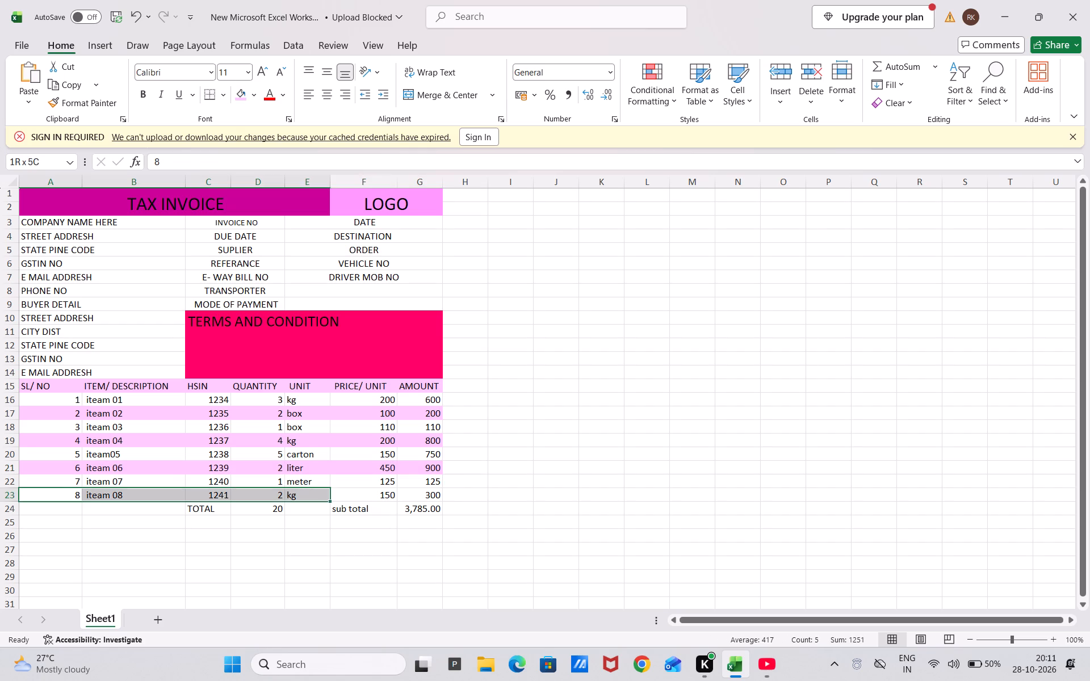
key("shift+Right")
key("shift+Right")
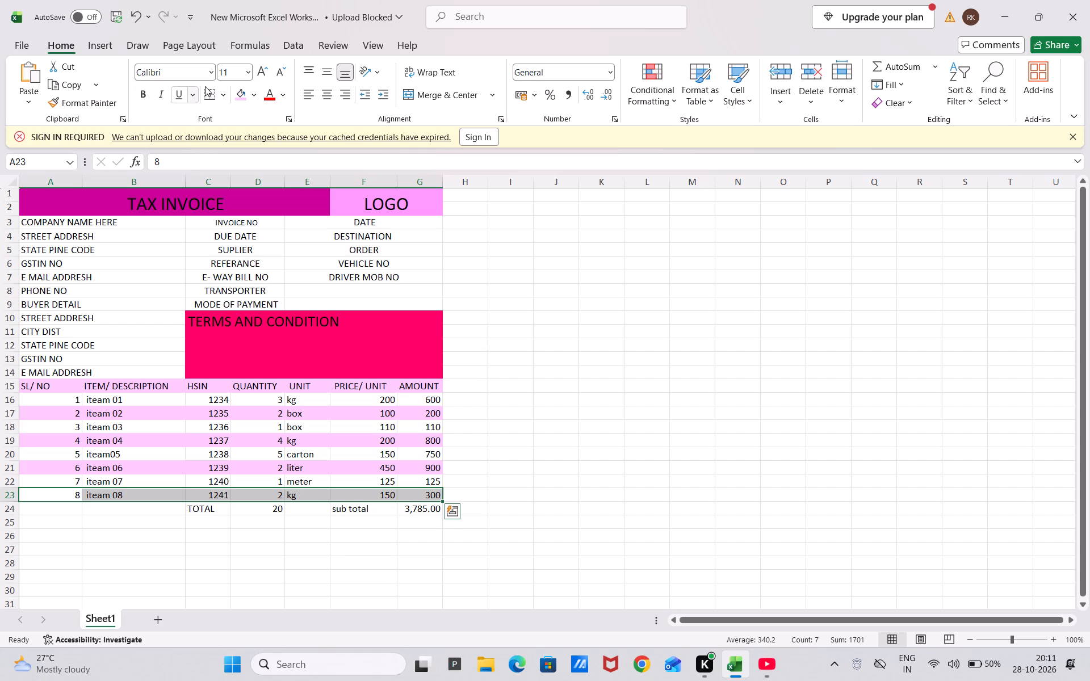
left_click(242, 94)
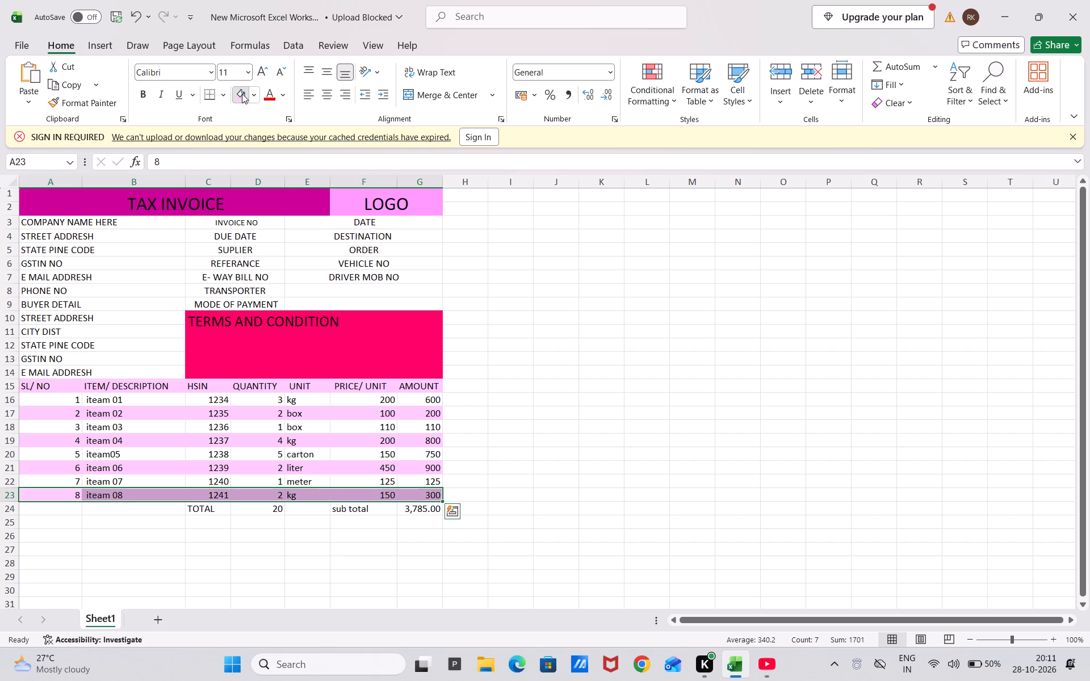
left_click(523, 218)
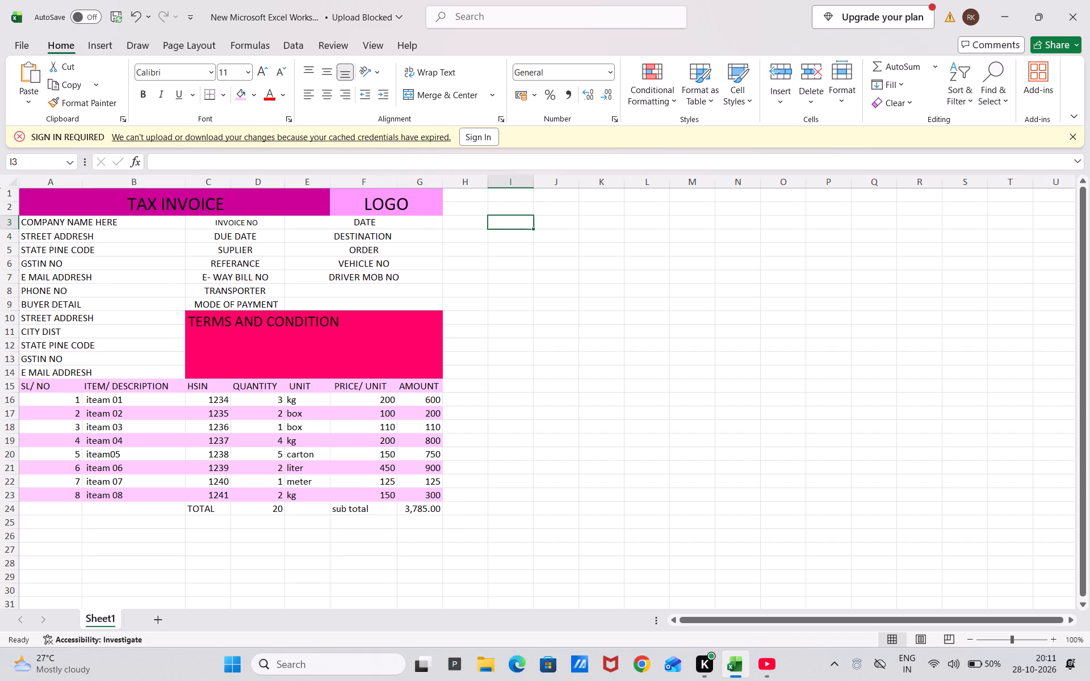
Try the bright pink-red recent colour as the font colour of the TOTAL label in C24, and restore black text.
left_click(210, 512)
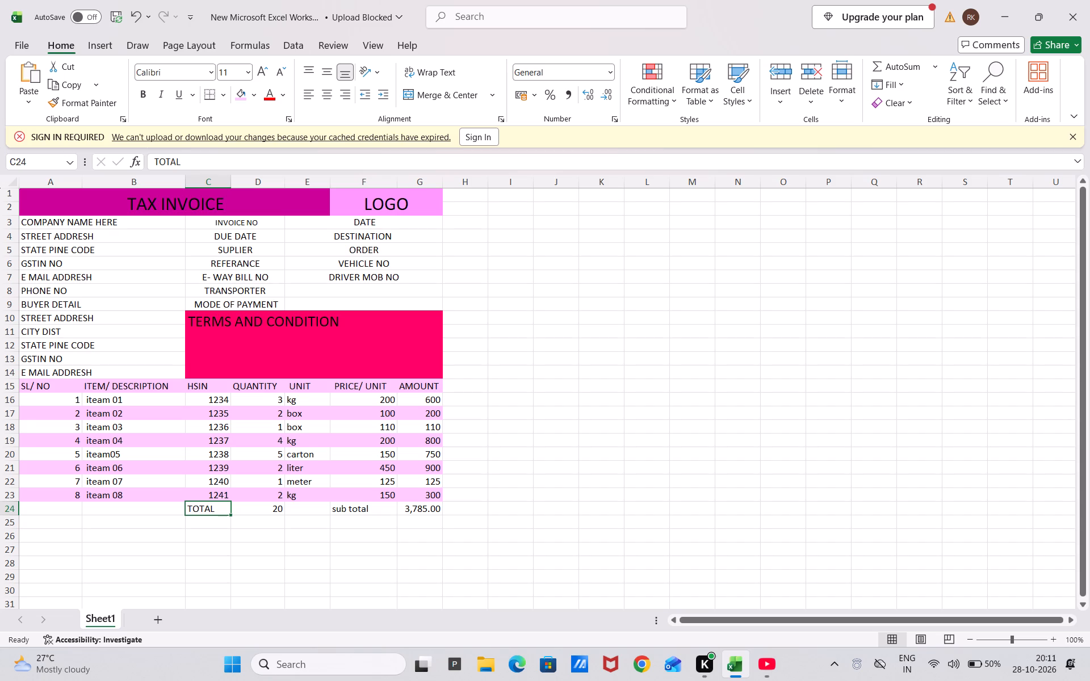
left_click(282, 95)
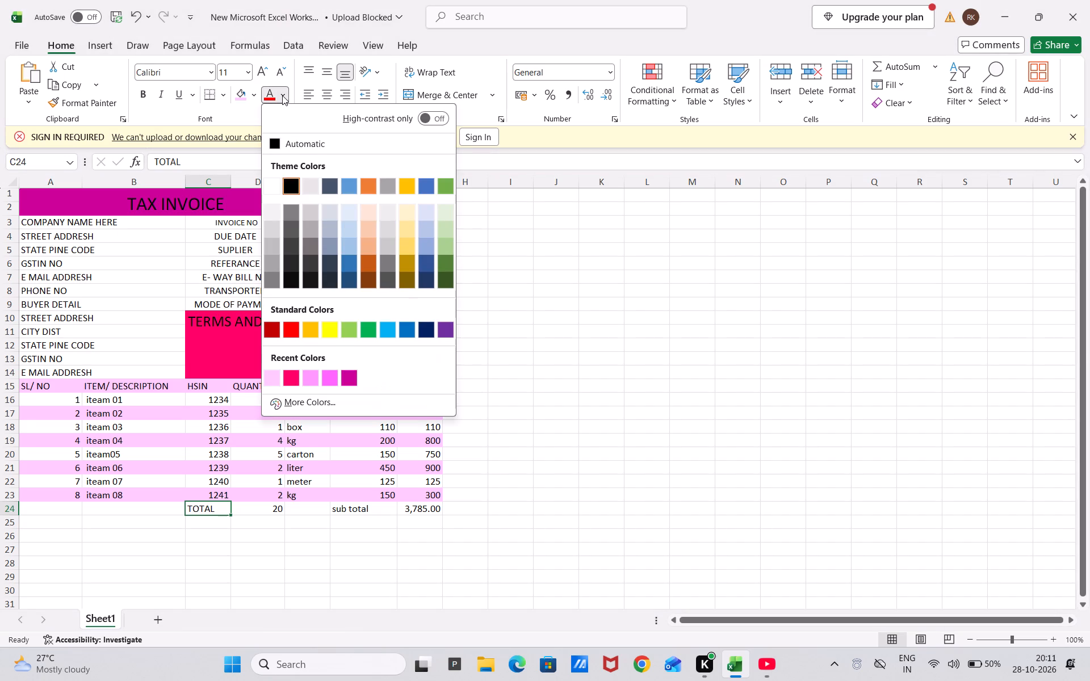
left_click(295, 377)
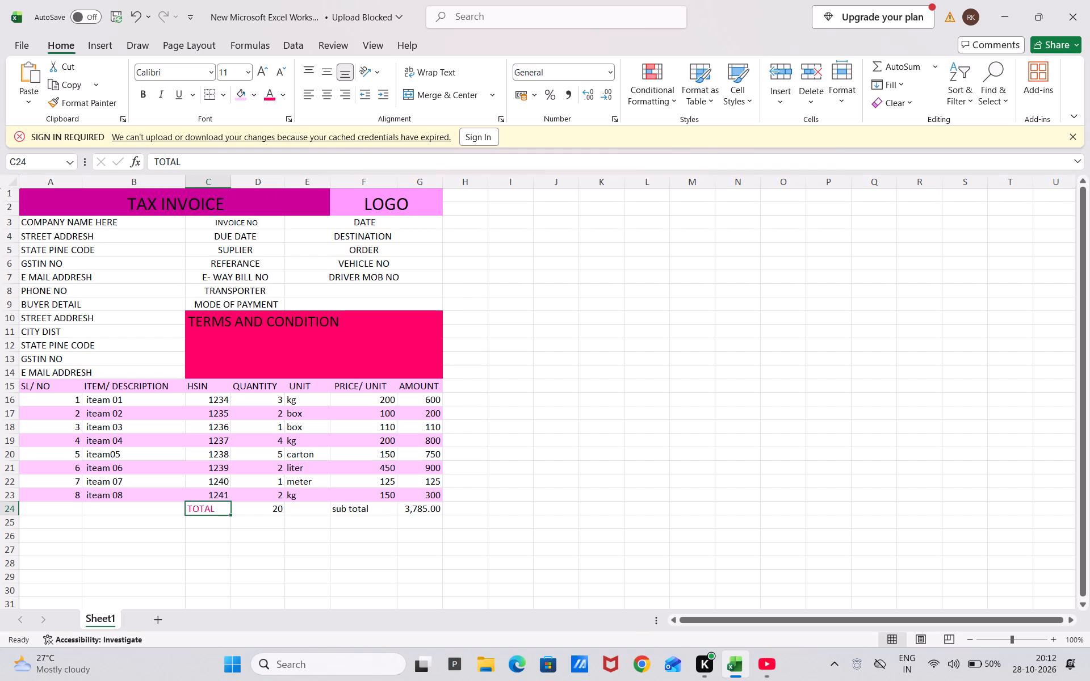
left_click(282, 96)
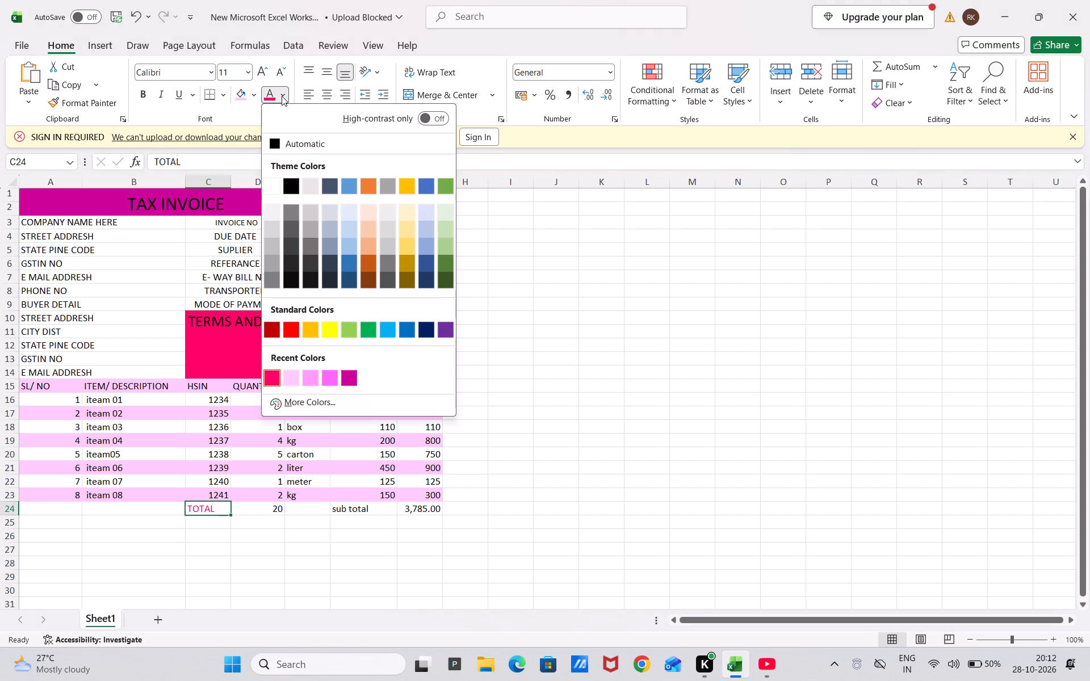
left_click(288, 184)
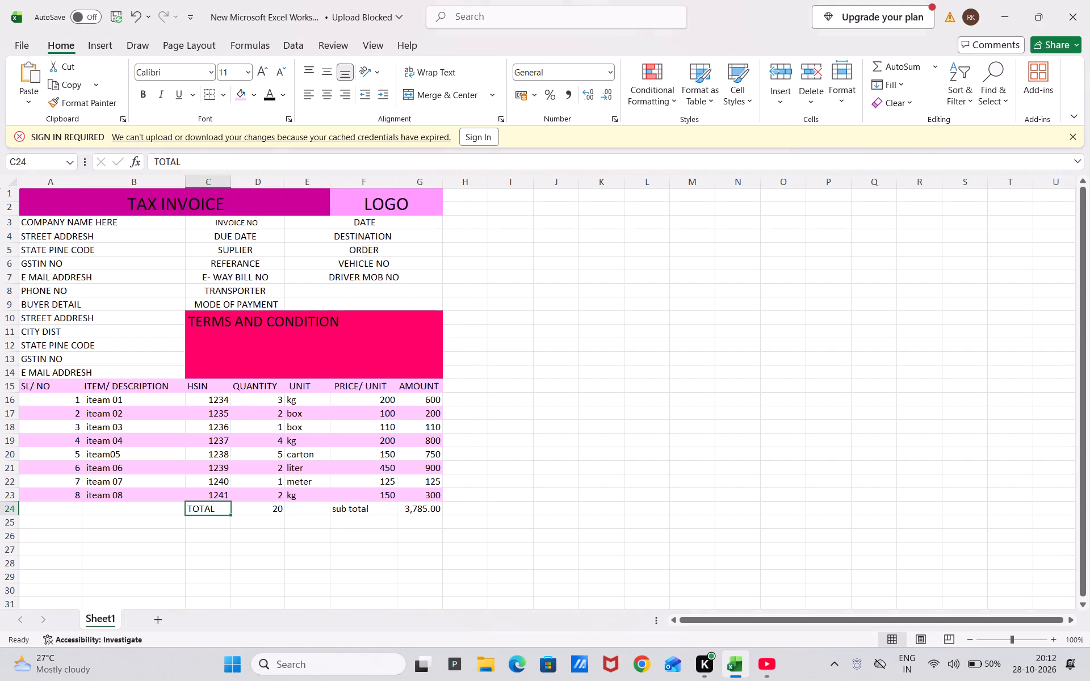
Fill the TOTAL label cell C24 and the sub total label cell F24 with the bright pink-red of the terms block.
left_click(253, 90)
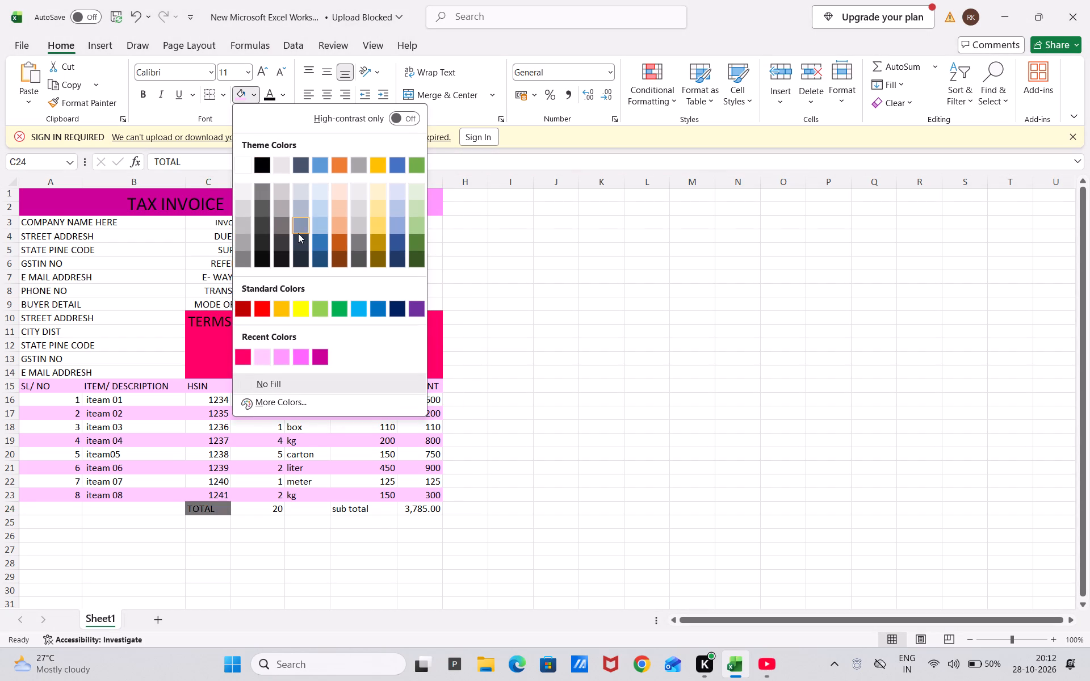
left_click(242, 350)
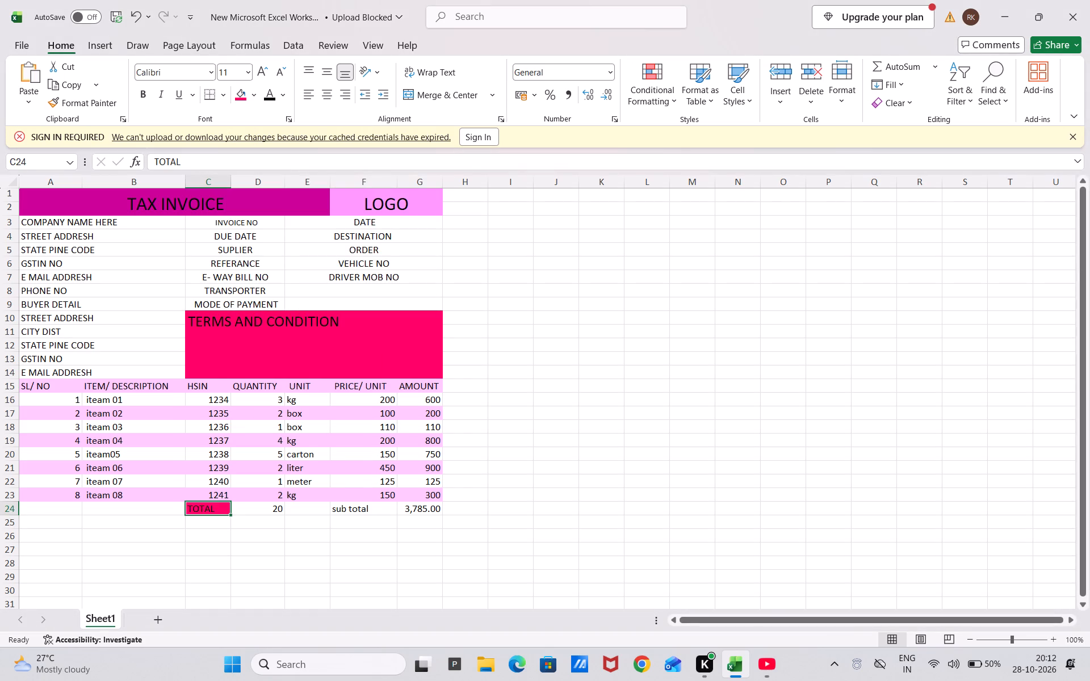
left_click(349, 514)
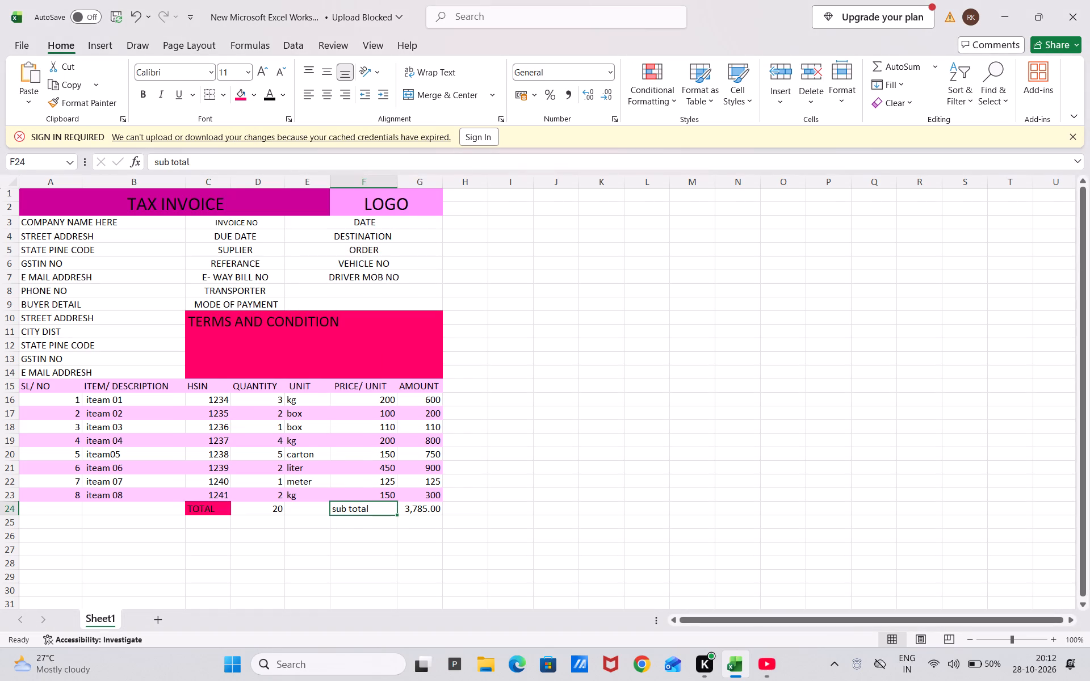
left_click(236, 90)
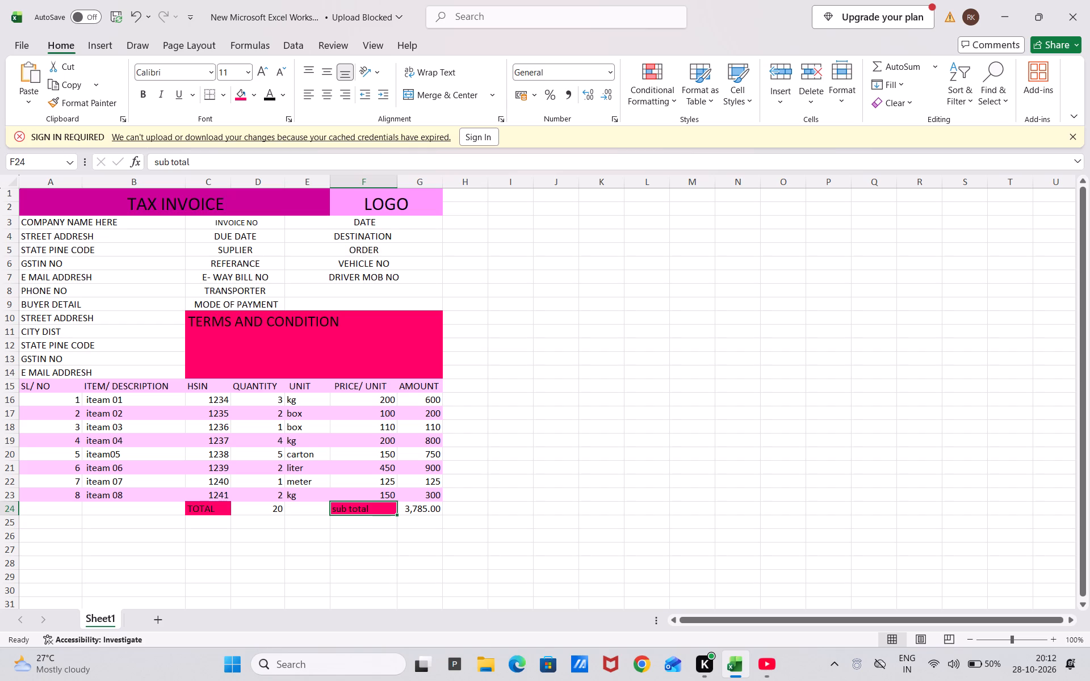
left_click(198, 375)
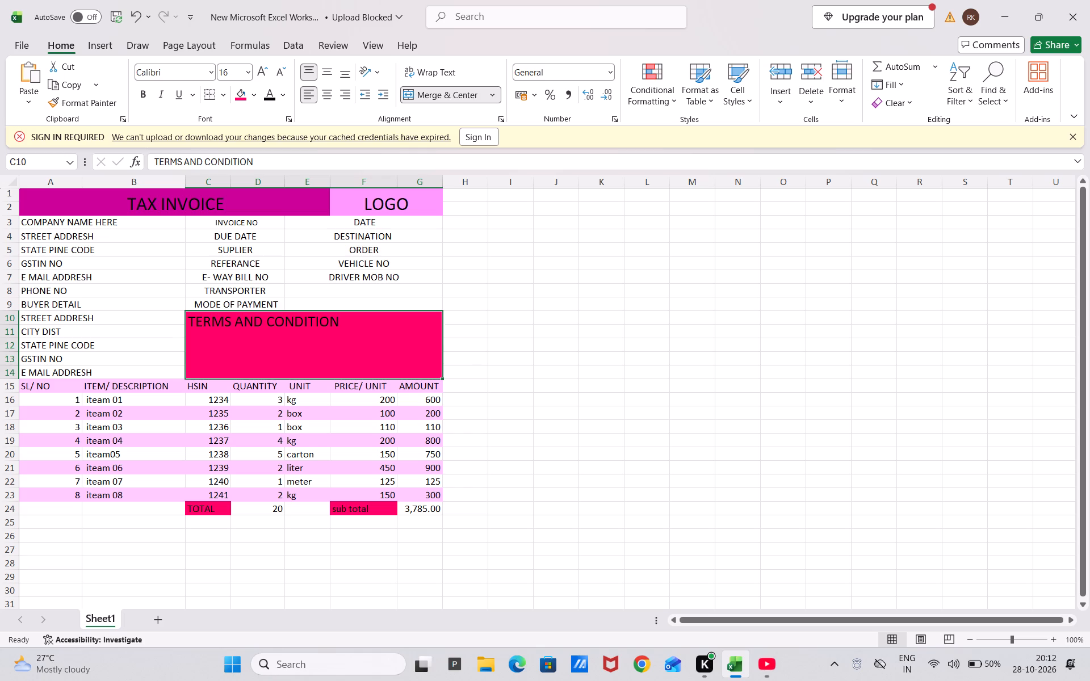
Merge and centre the empty cells E8:G9 below DRIVER MOB NO into one block.
left_click(358, 293)
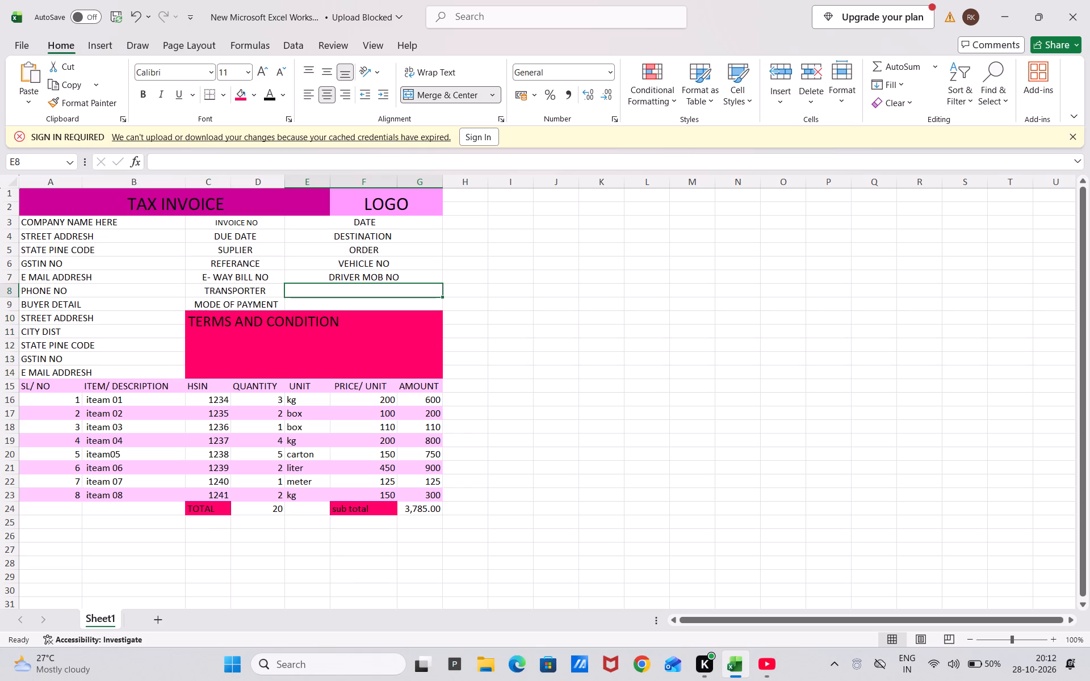
key("Down")
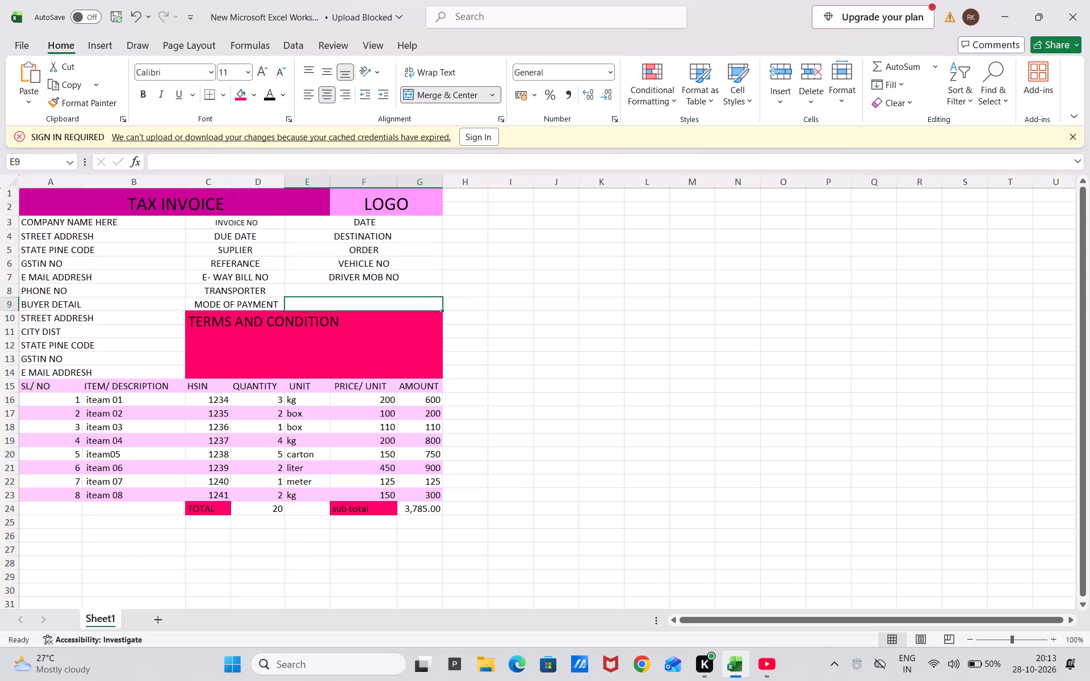
key("shift+Up")
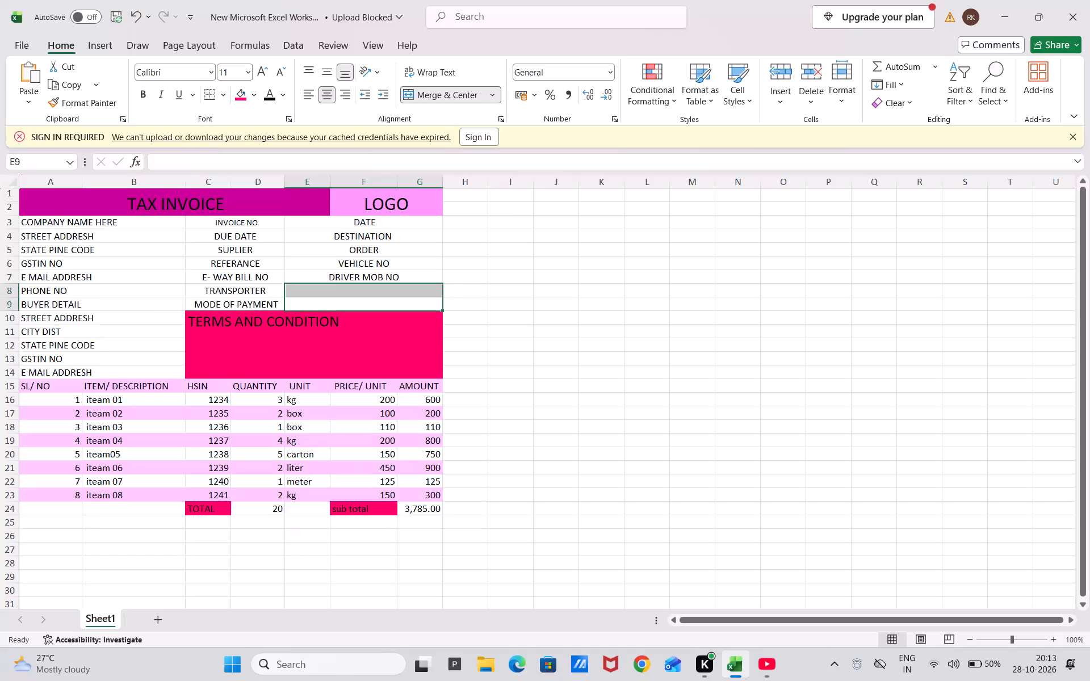
left_click(437, 93)
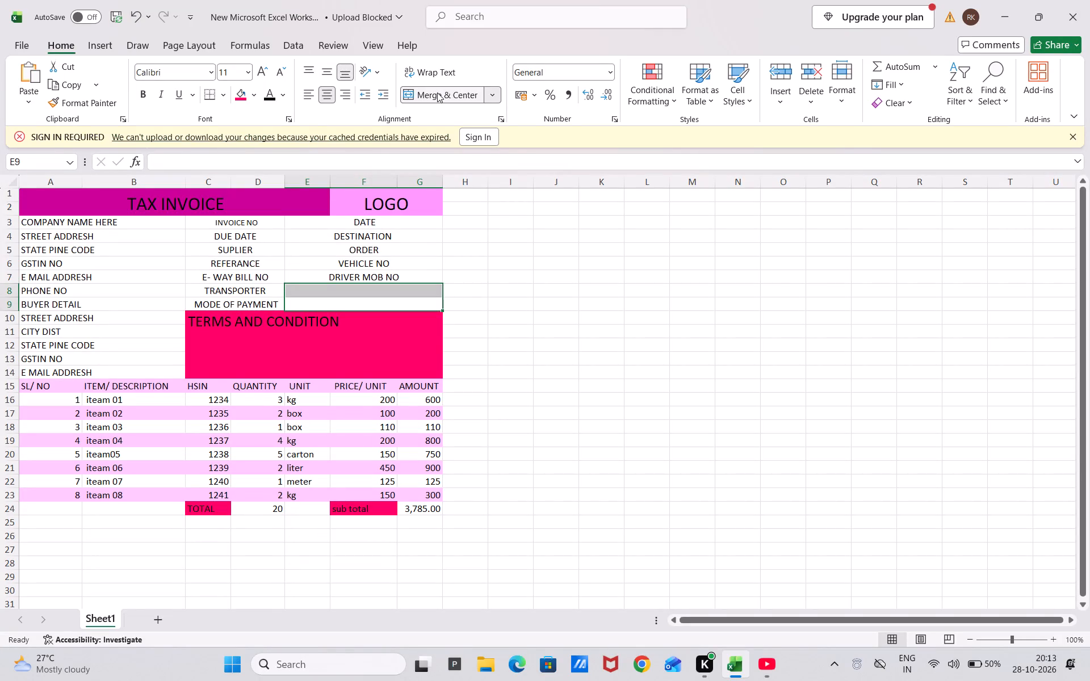
left_click(437, 93)
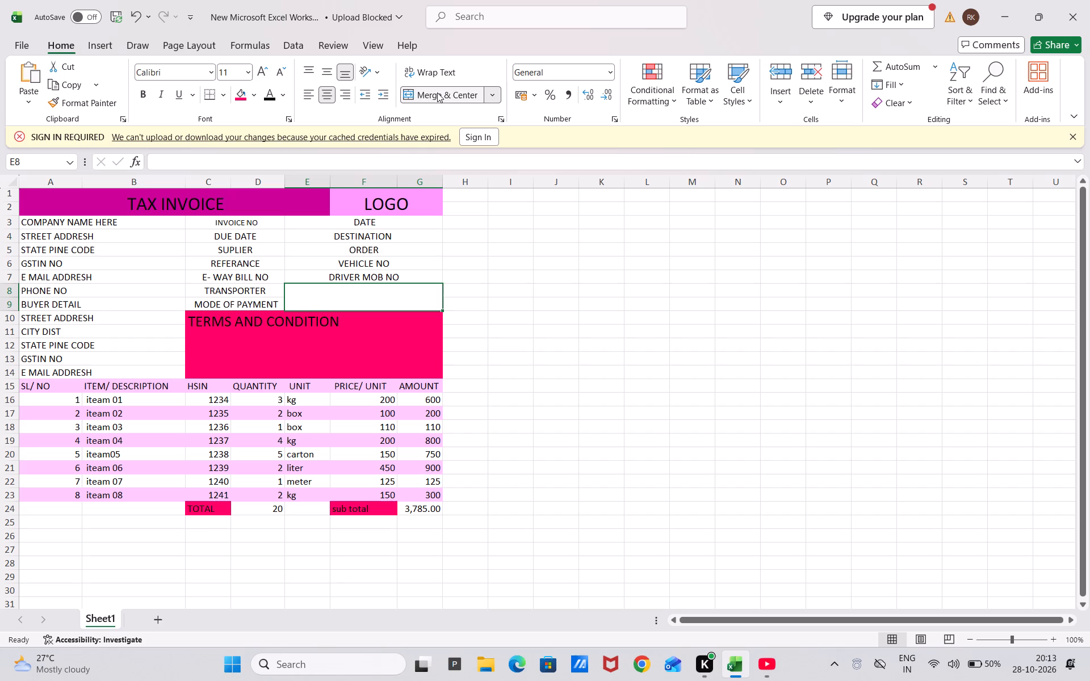
left_click(593, 242)
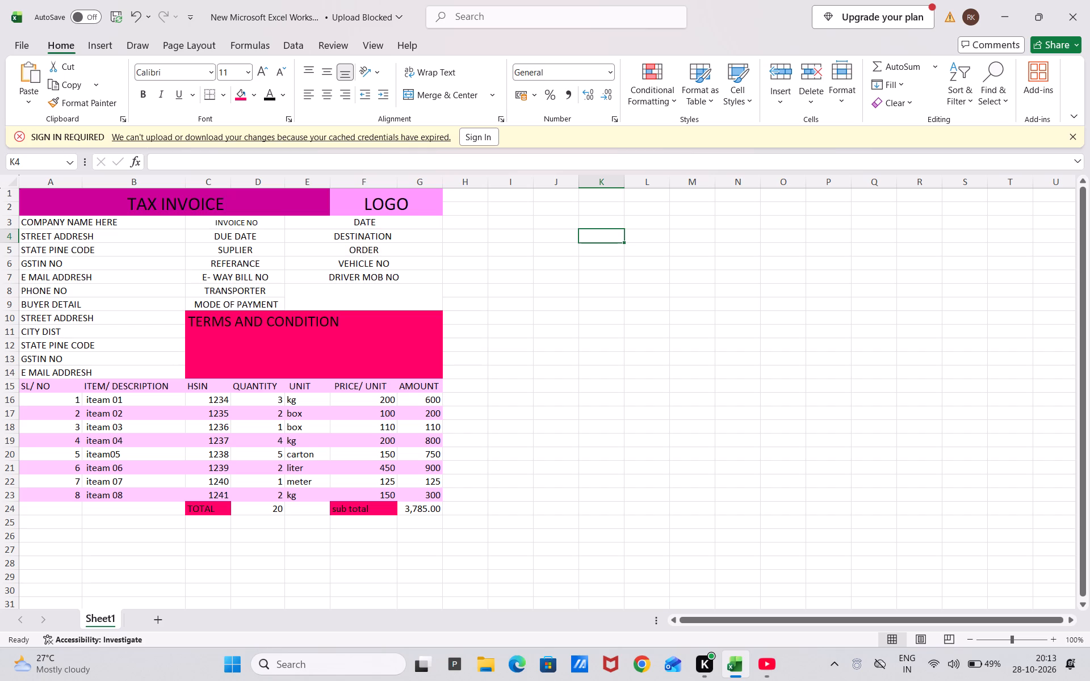
Merge and centre cells A25:C25 below the item table.
scroll(356, 439, "down", 1)
left_click(62, 523)
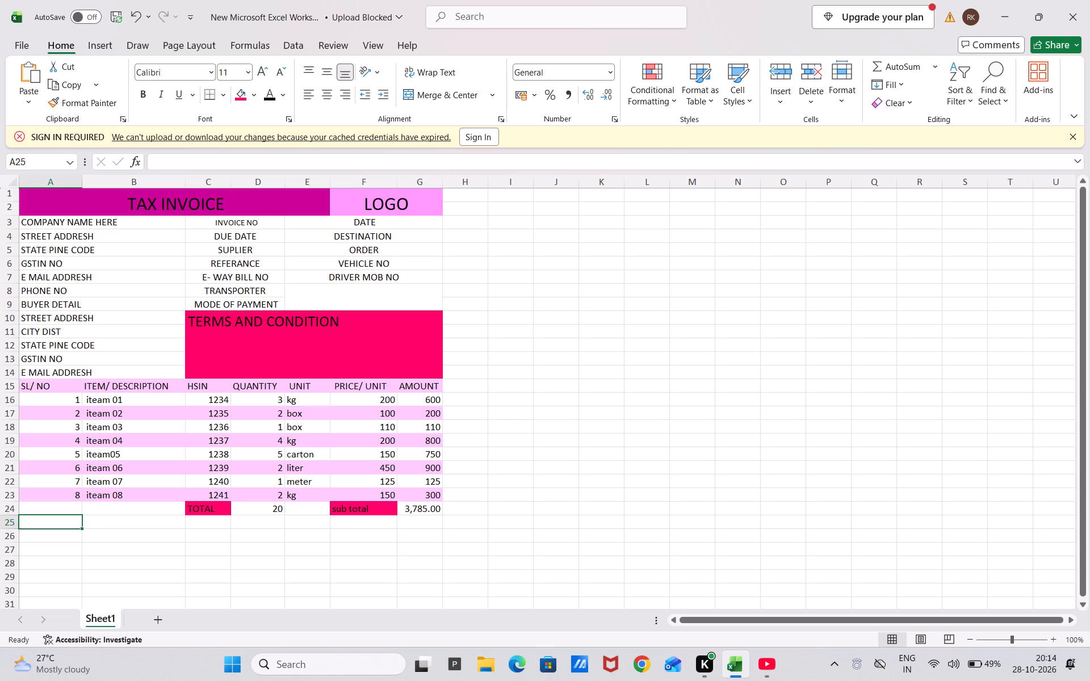
key("shift+Right")
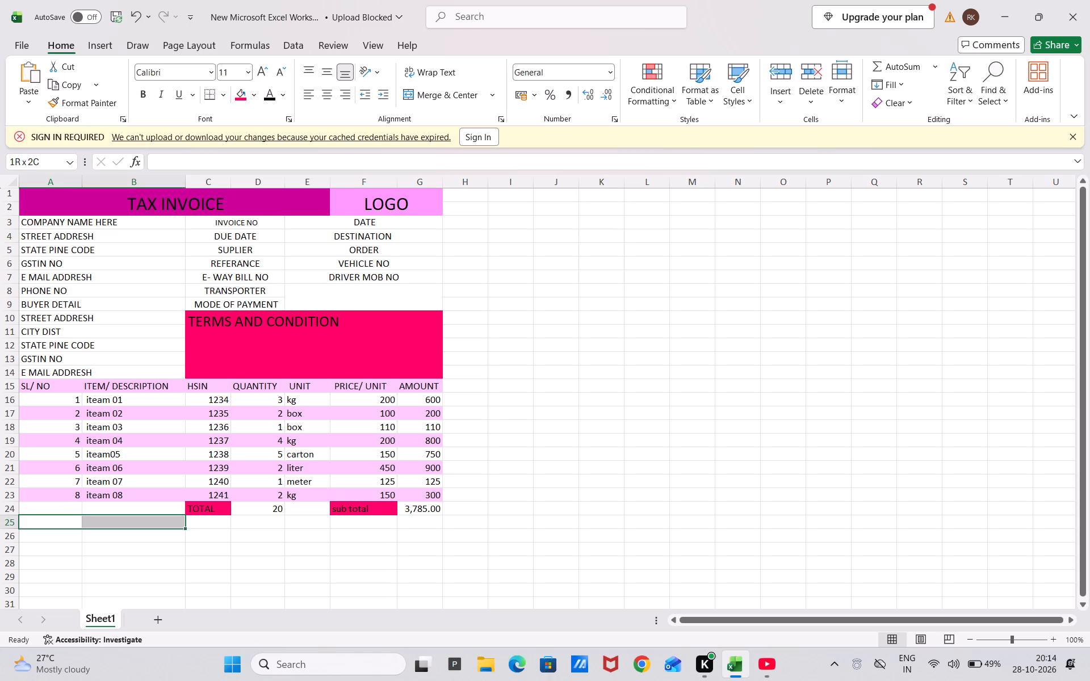
key("shift+Right")
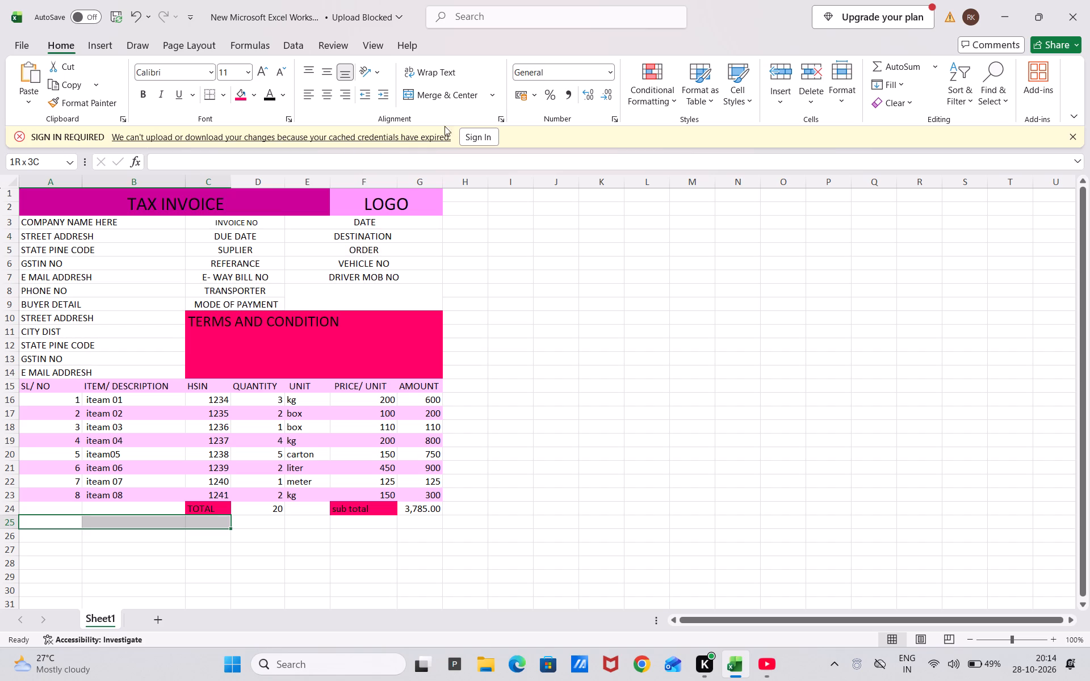
left_click(452, 91)
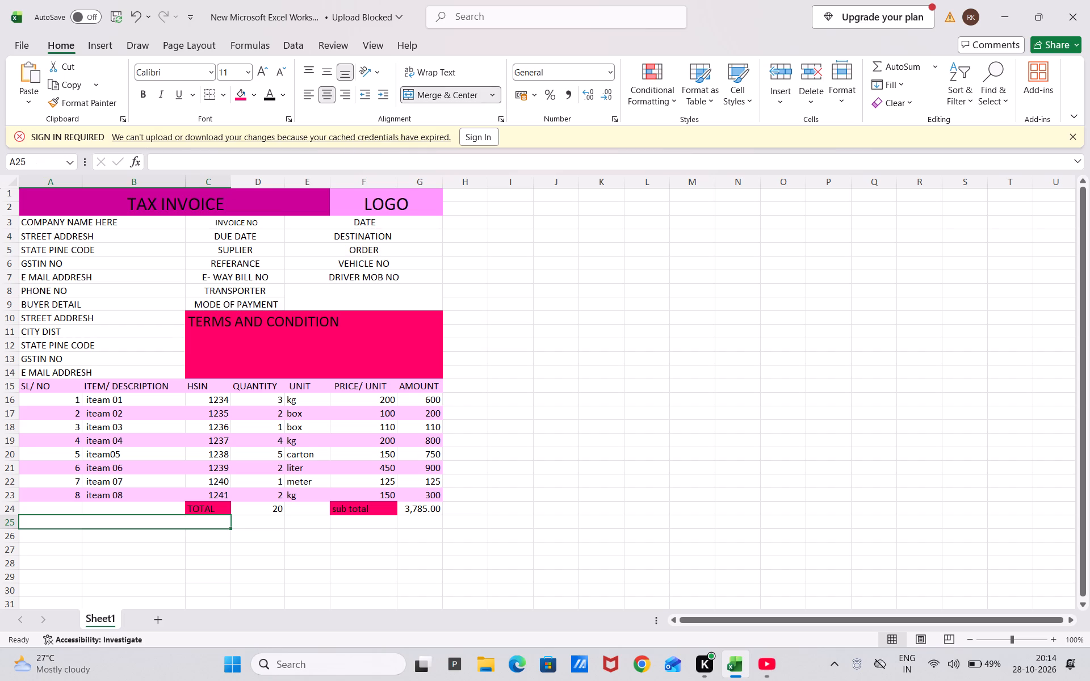
Enter "Tax amount in word" in the merged cell A25:C25.
left_click(120, 519)
key("space")
key("t")
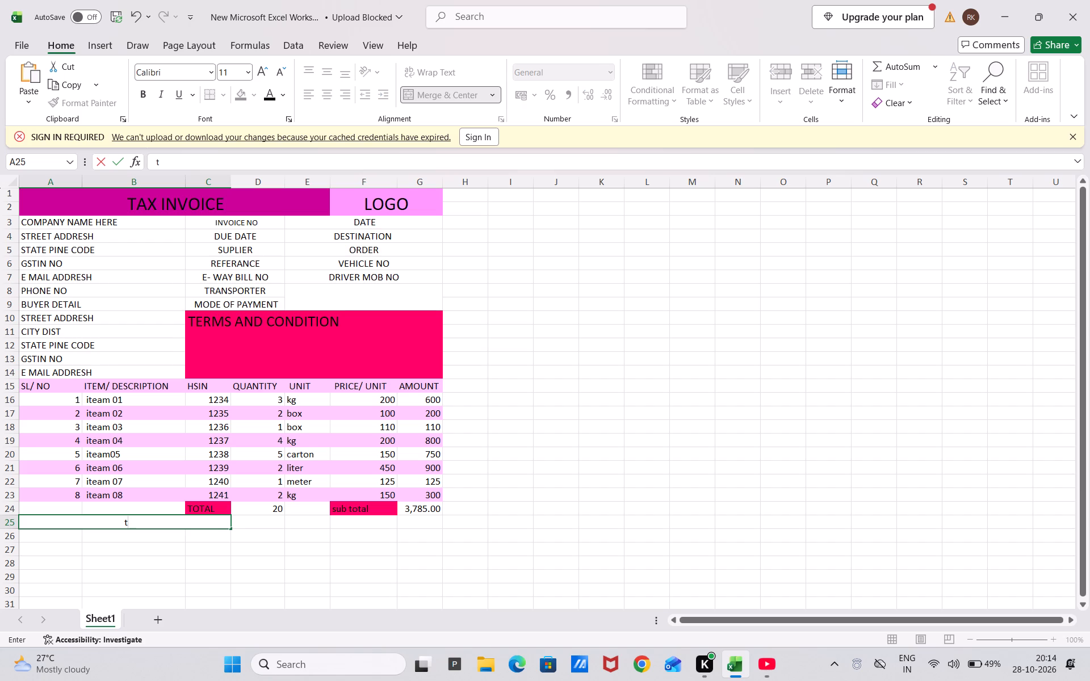
key("BackSpace")
key("shift+t")
type("ax amount")
key("space")
type("in")
key("space")
type("word")
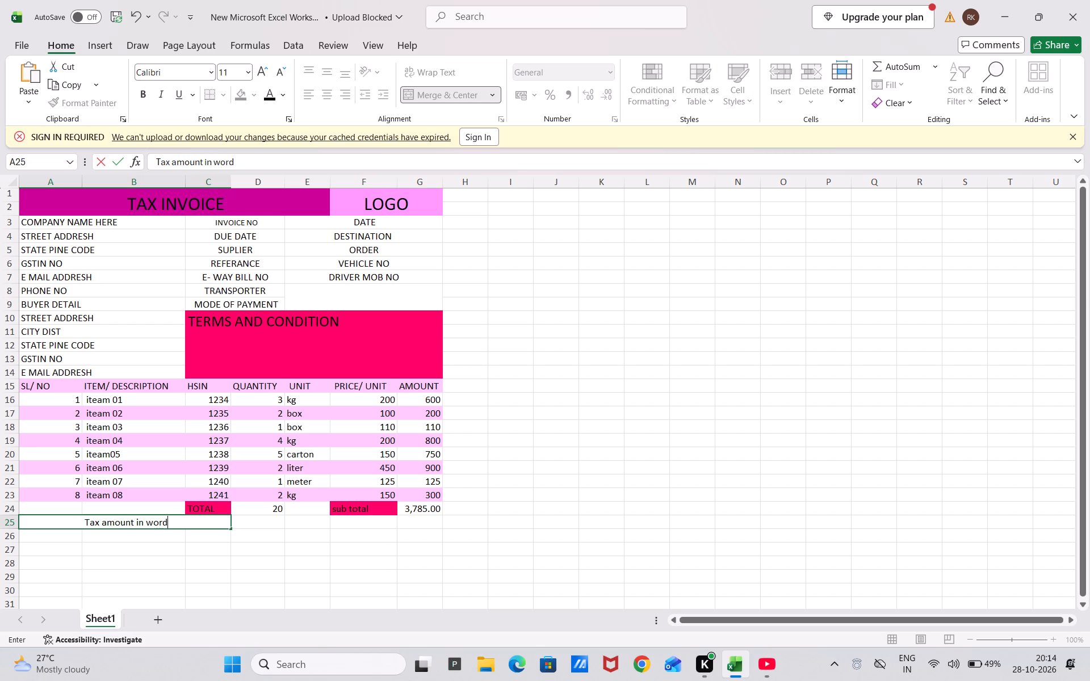
key("Return")
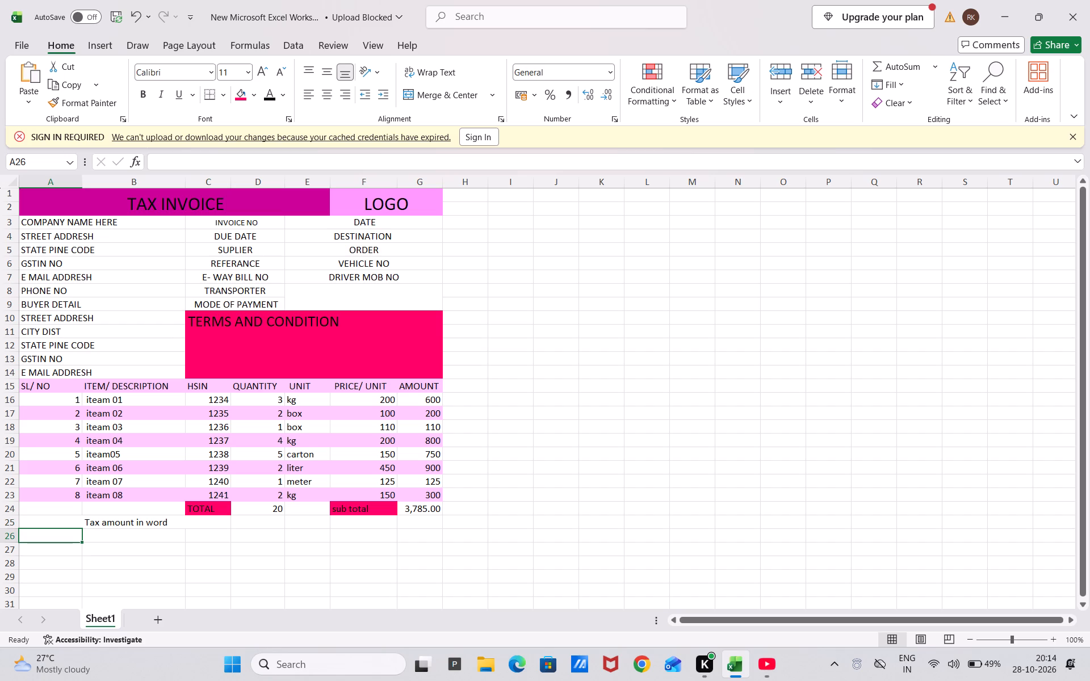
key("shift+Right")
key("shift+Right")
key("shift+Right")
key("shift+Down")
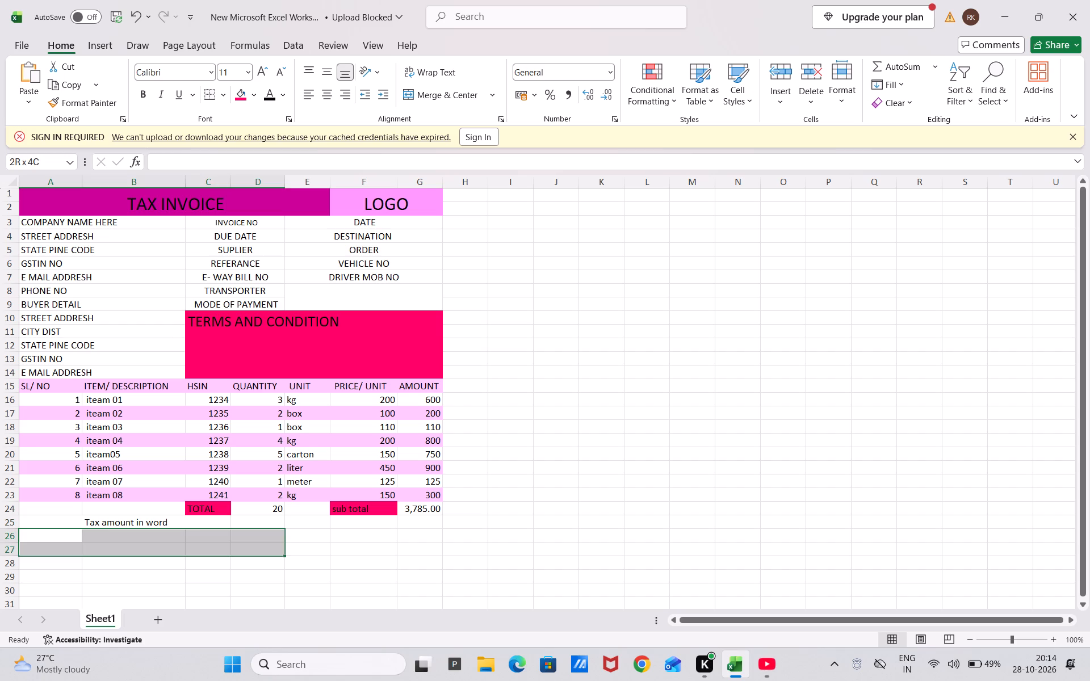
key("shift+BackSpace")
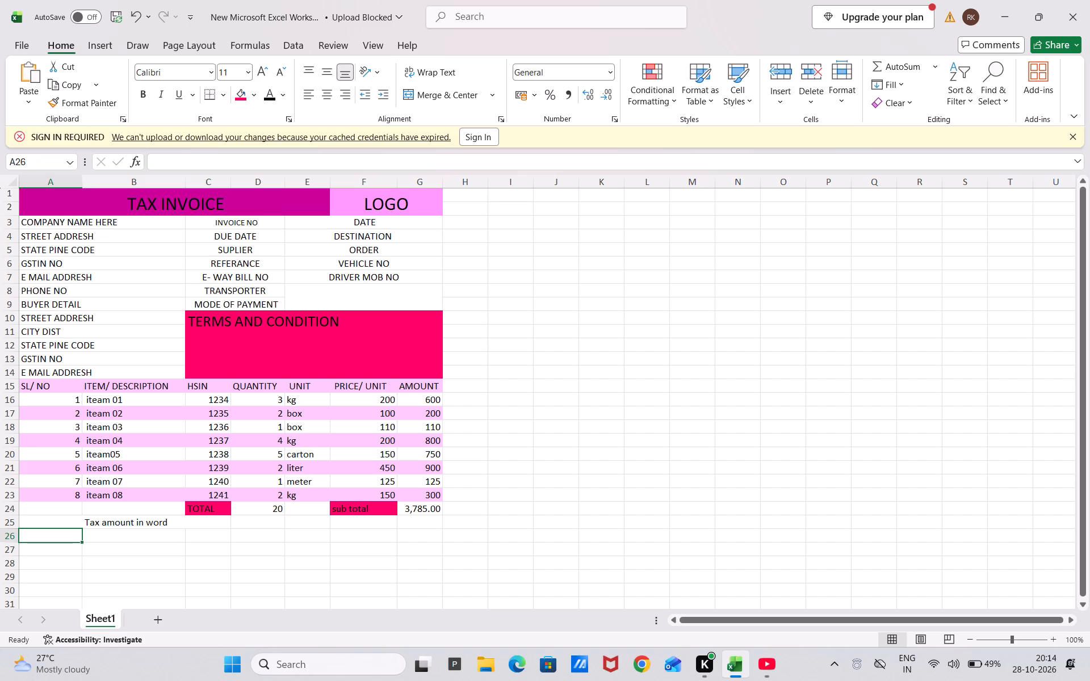
Merge and centre cells A26:C27 below the "Tax amount in word" label into one block.
key("shift+Right")
key("shift+Right")
key("shift+Down")
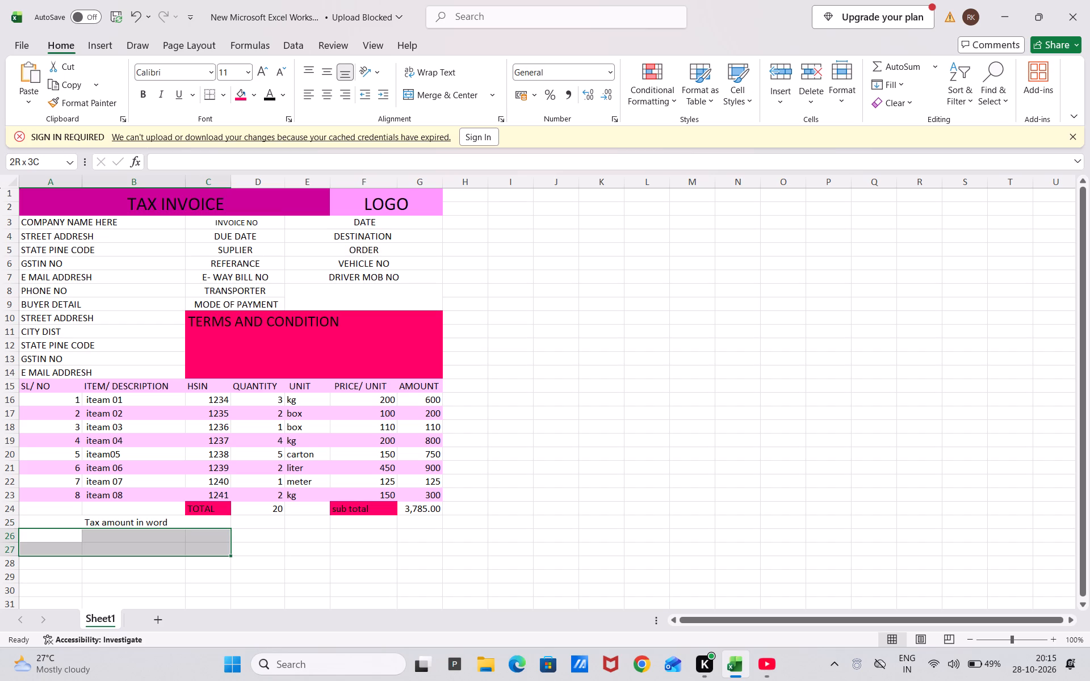
left_click(442, 91)
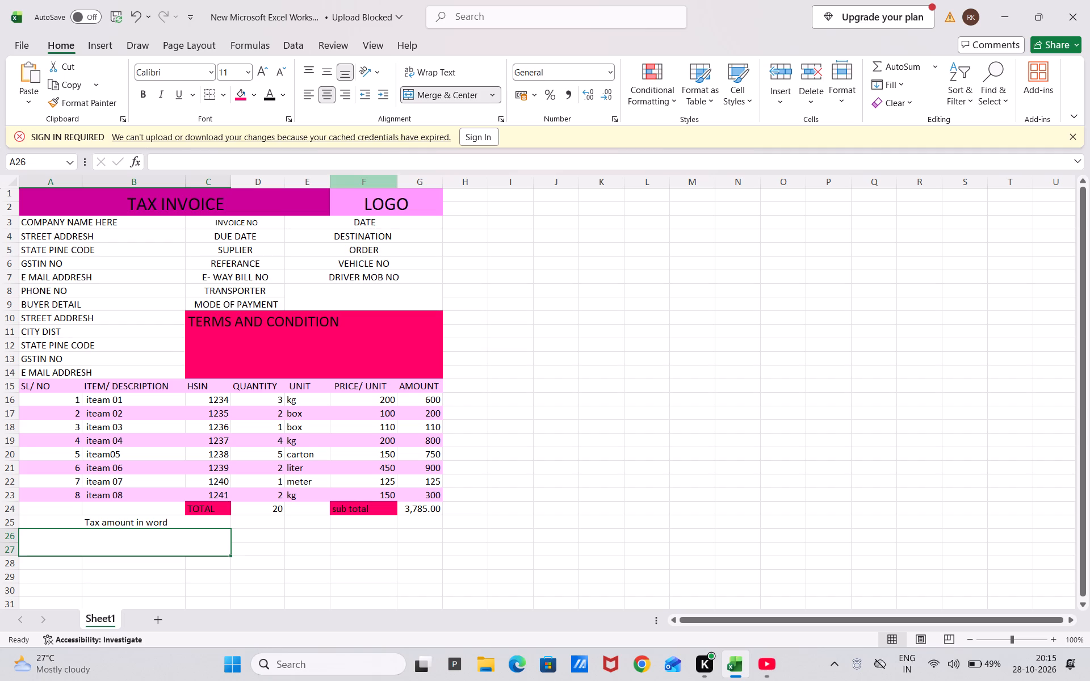
Enter "four hundred and fifty four rupees and and twenty paisa" in the merged block A26:C27.
left_click(46, 536)
left_click(46, 536)
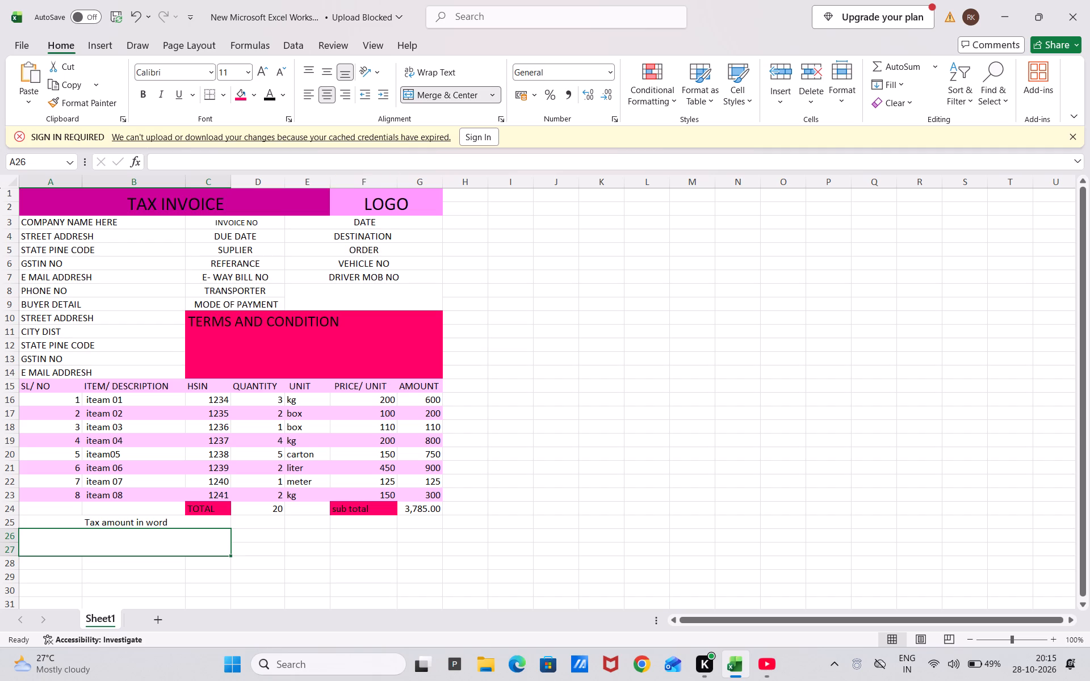
double_click(47, 535)
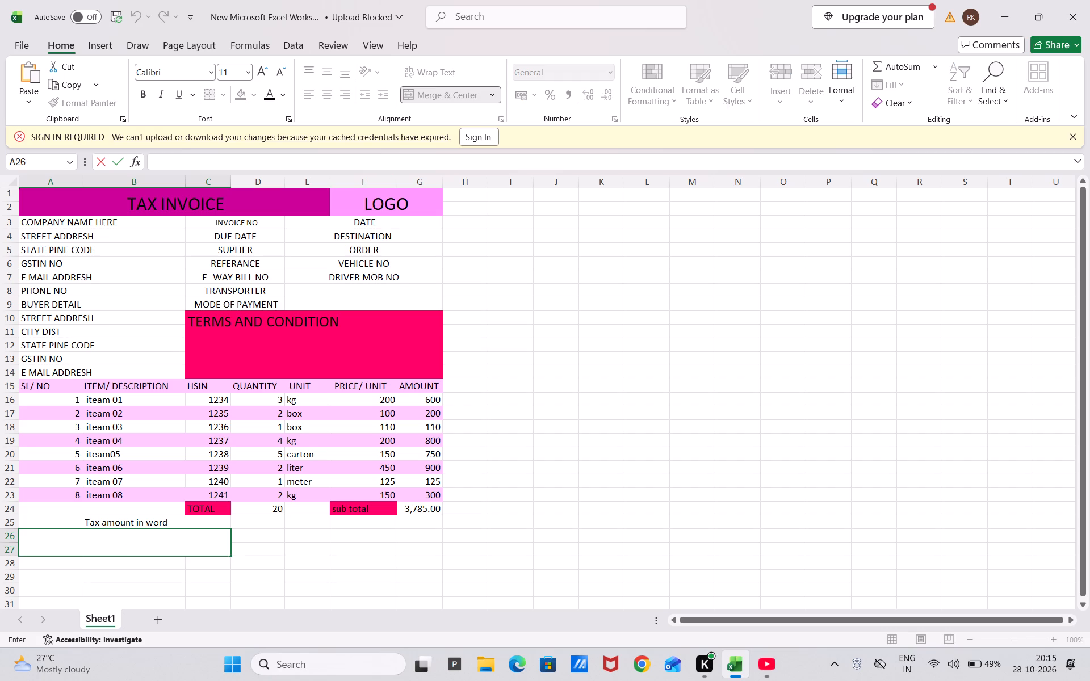
type("fo")
key("u")
key("r")
key("space")
type("hun")
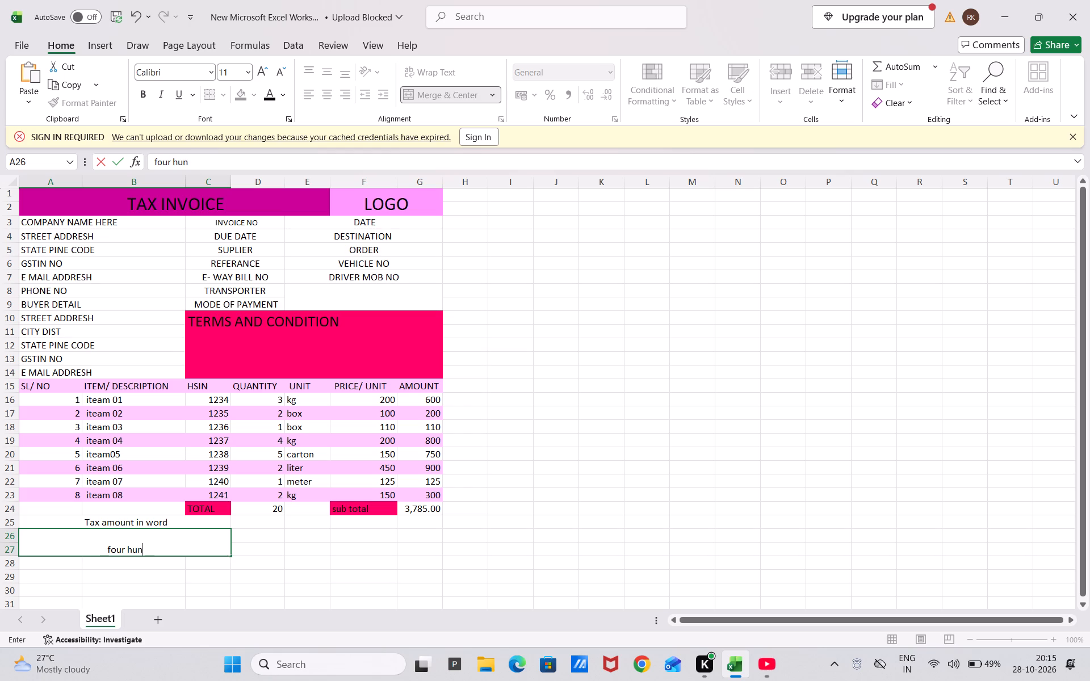
type("dred")
key("space")
type("and")
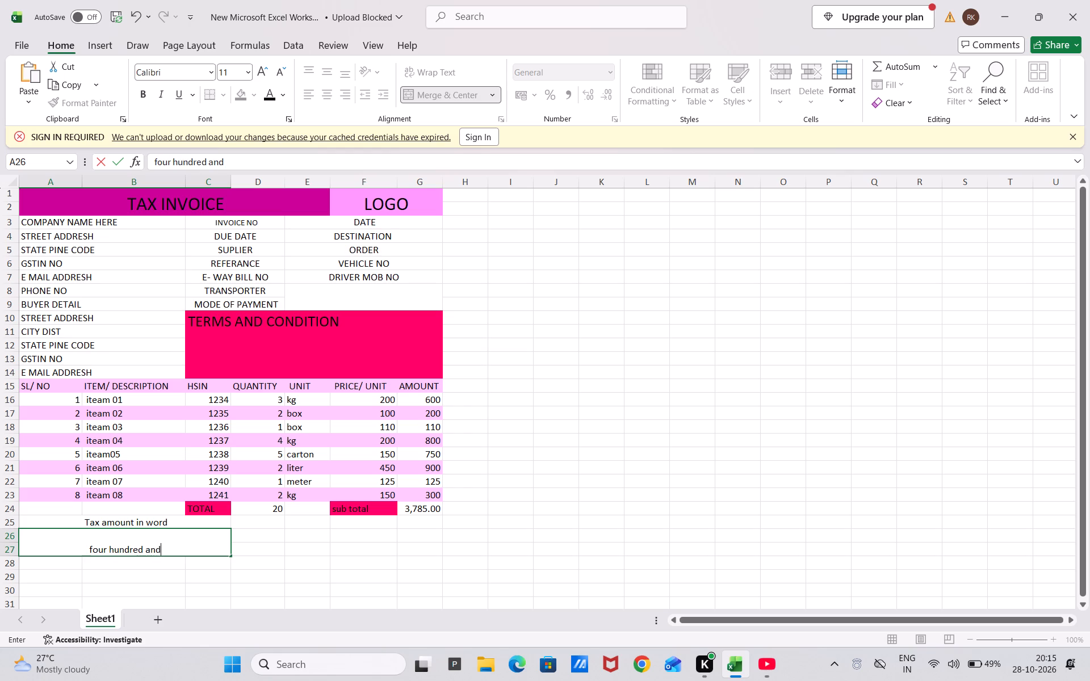
key("space")
type("fifty")
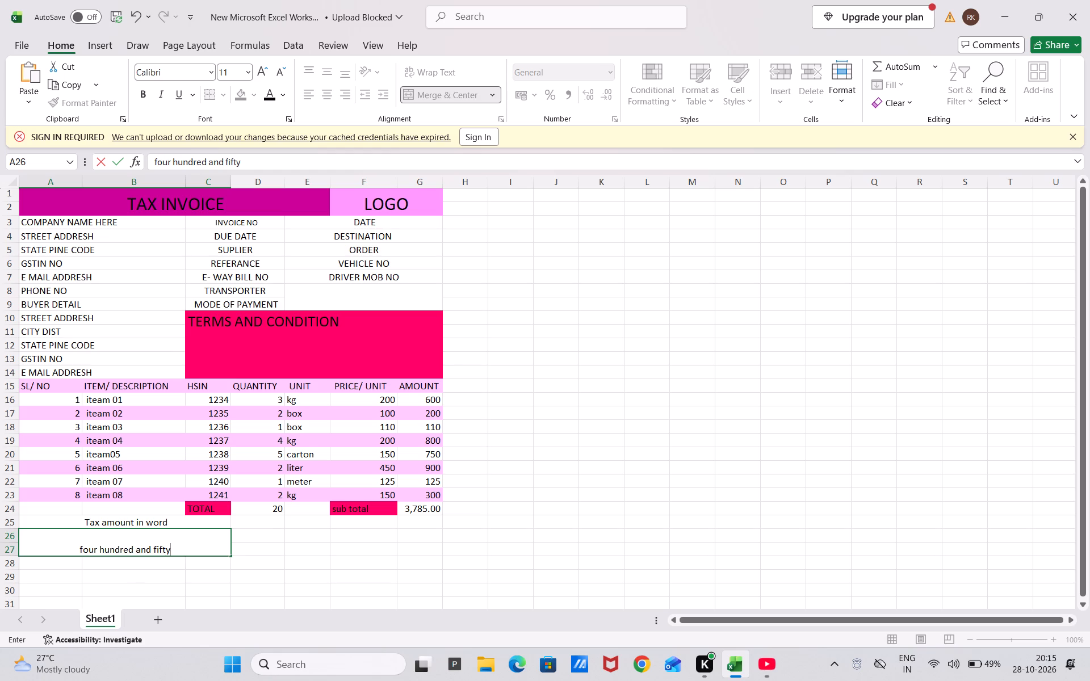
key("space")
type("fou")
key("r")
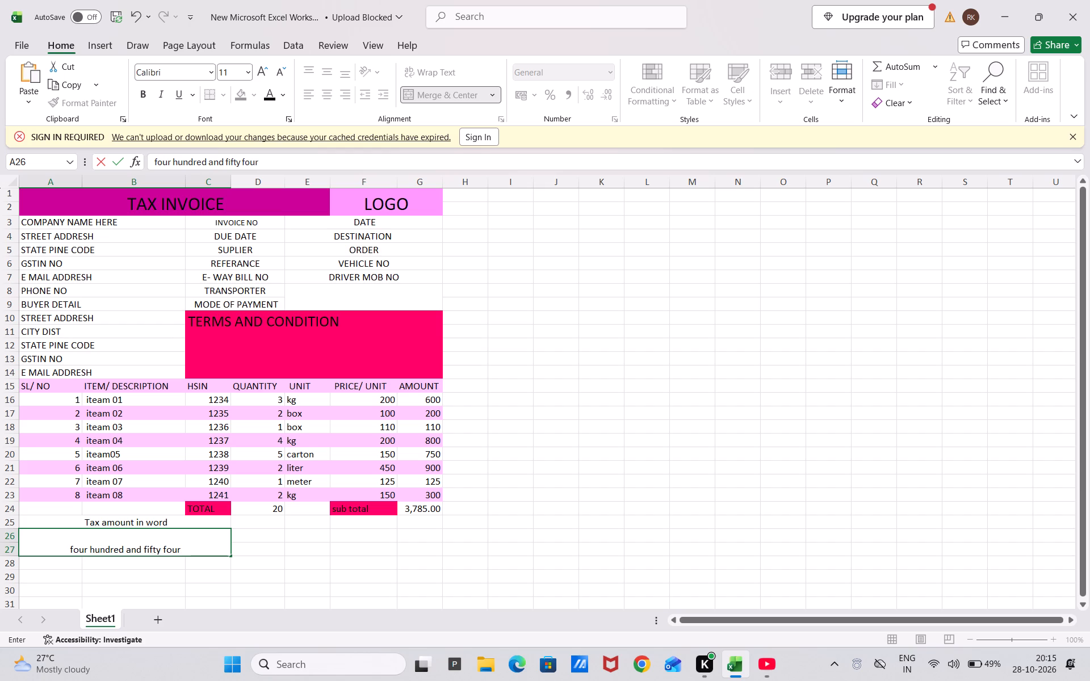
key("space")
type("rup")
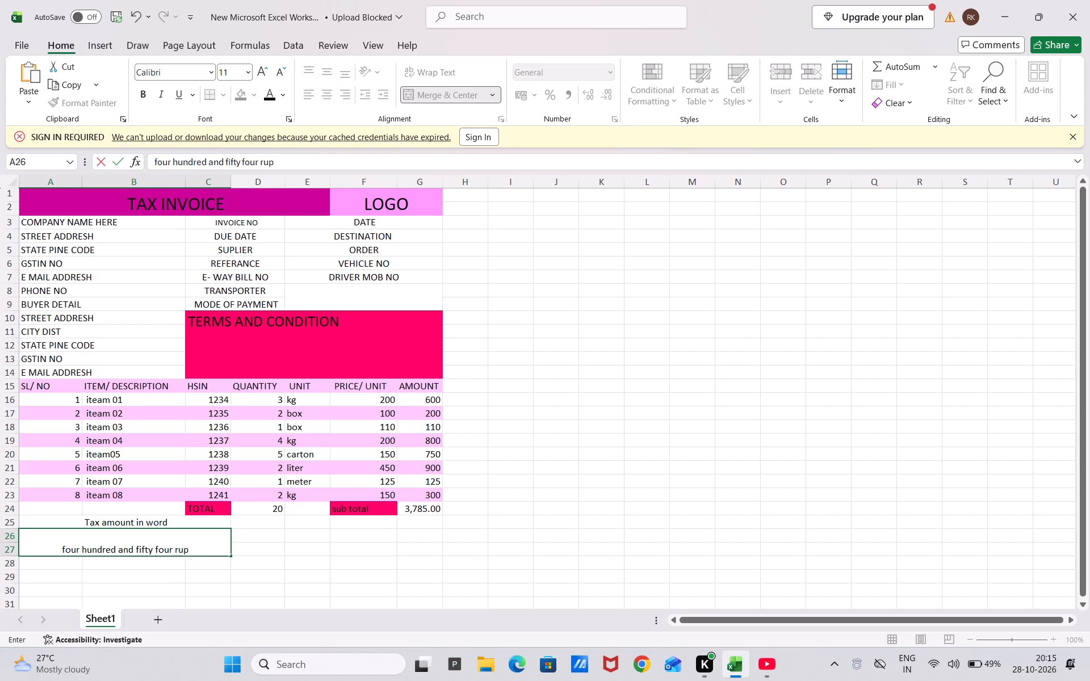
type("ee")
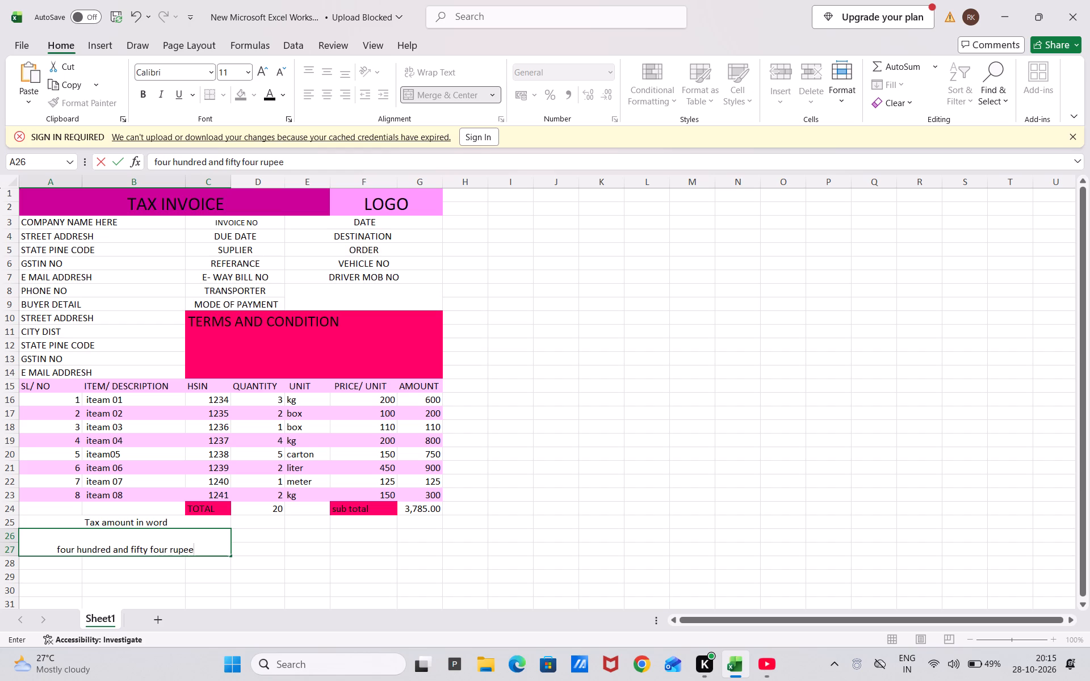
key("s")
key("space")
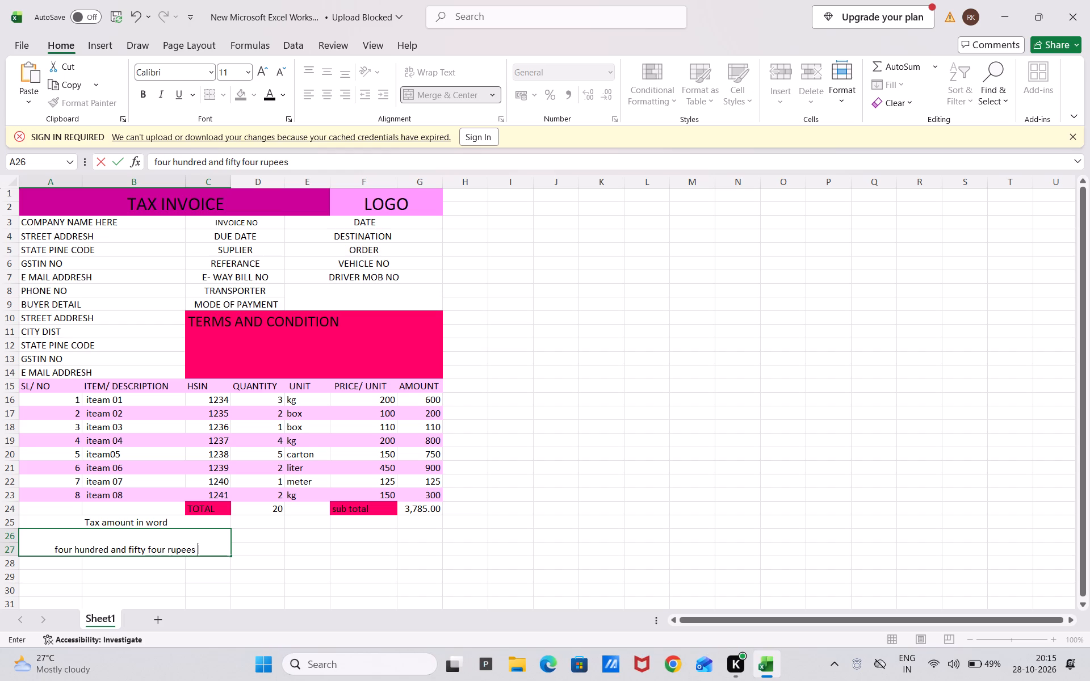
type("and")
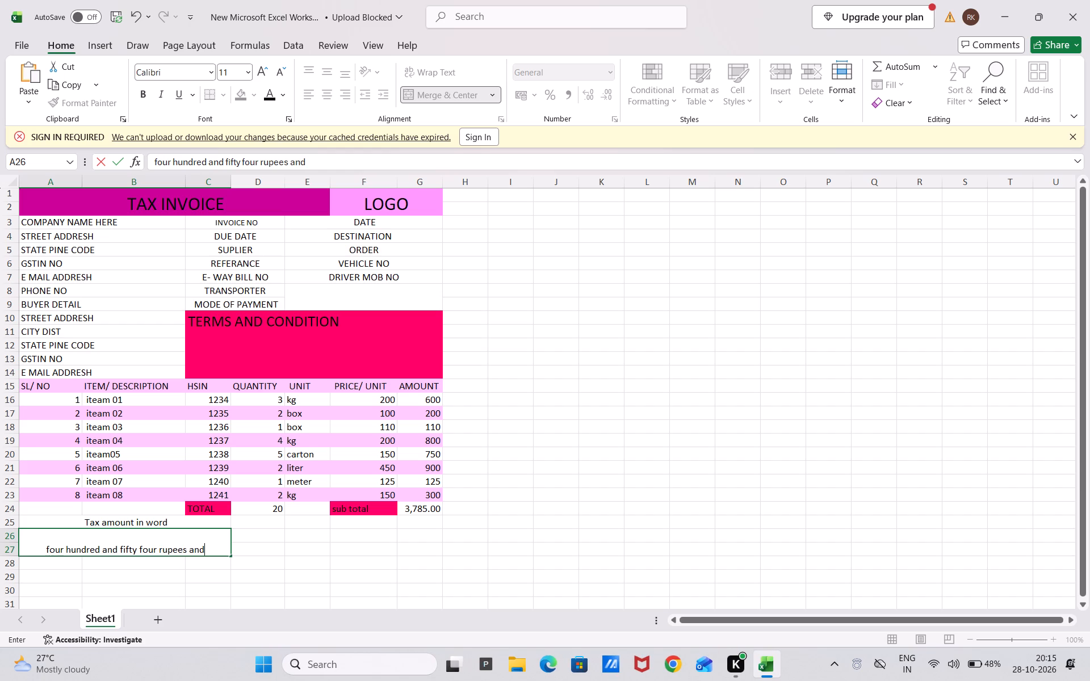
key("space")
key("space")
key("a")
key("n")
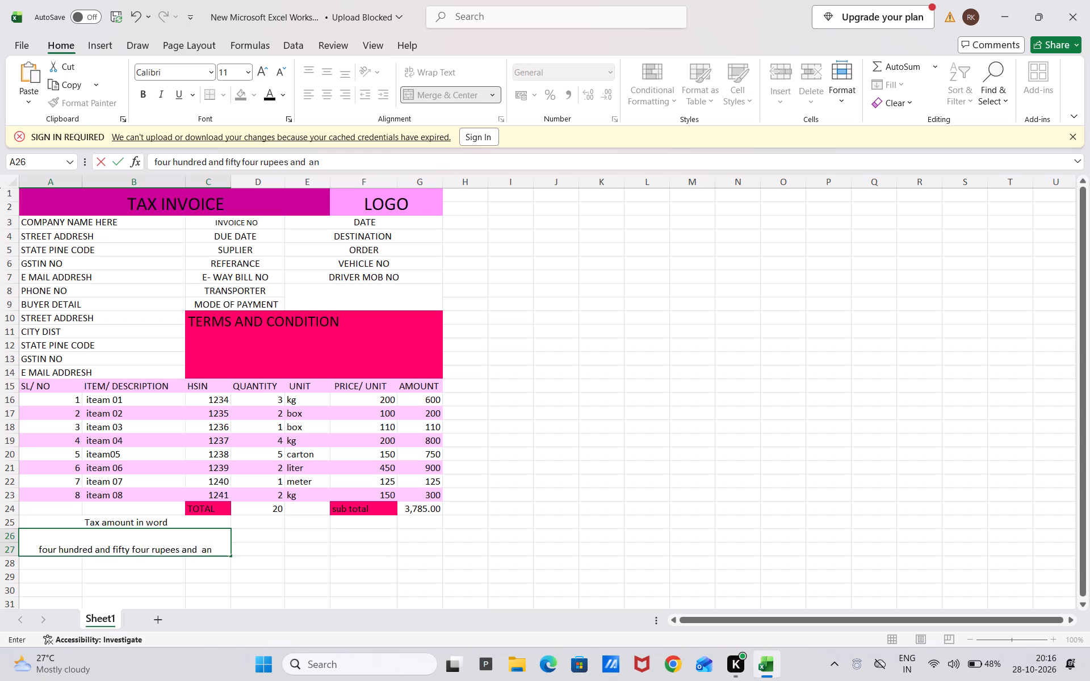
key("d")
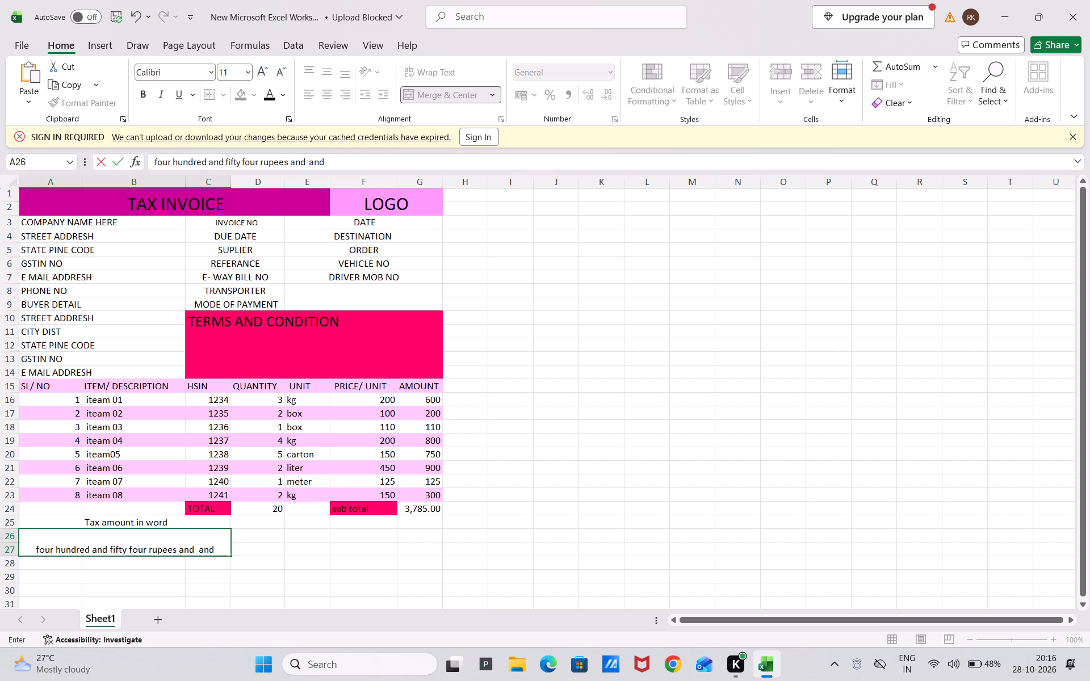
key("space")
type("tw")
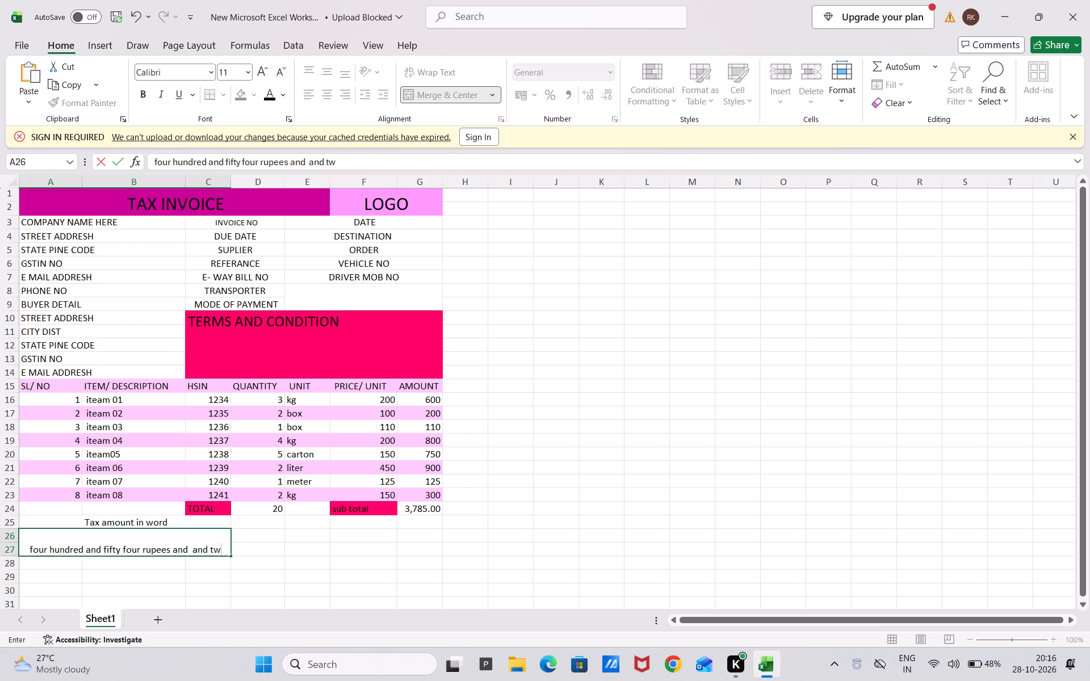
key("e")
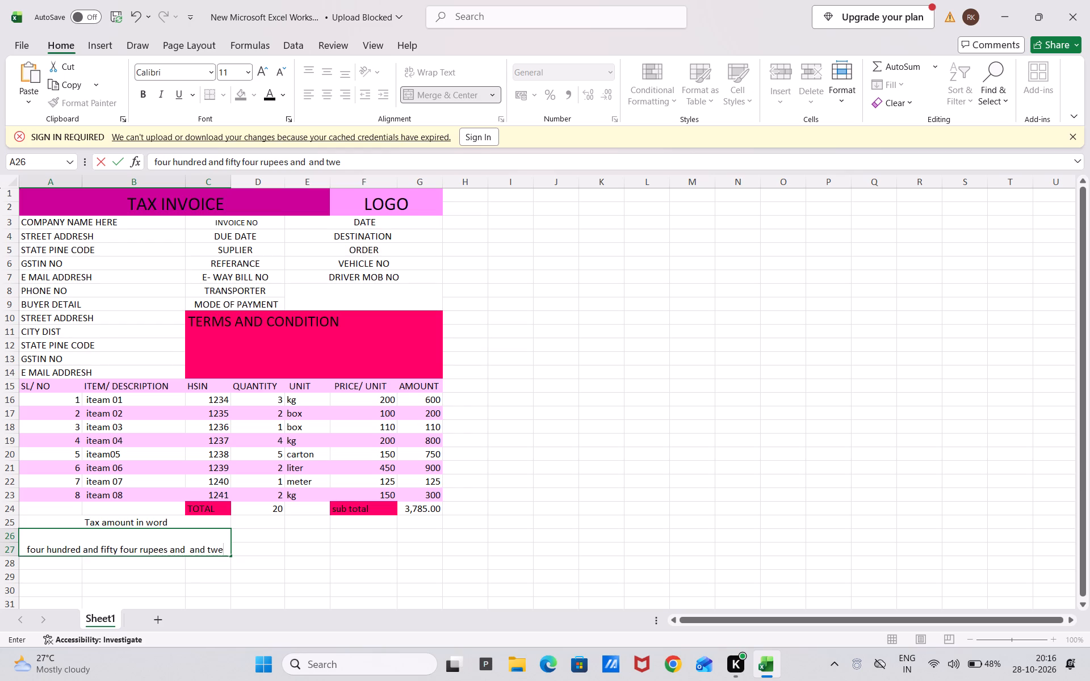
key("n")
key("t")
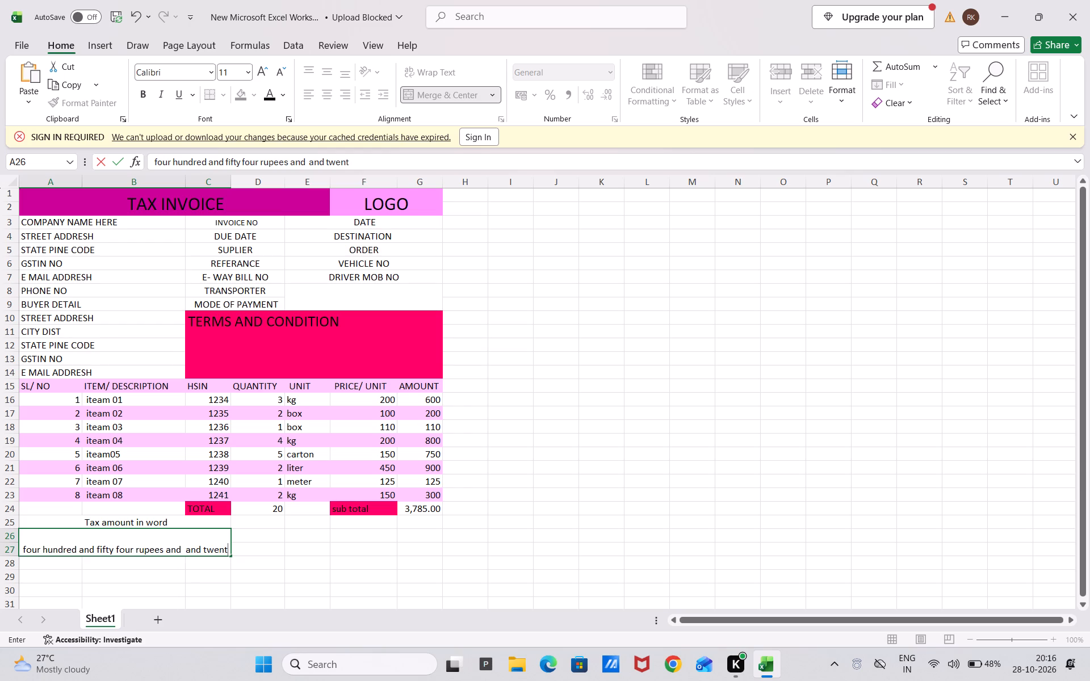
key("y")
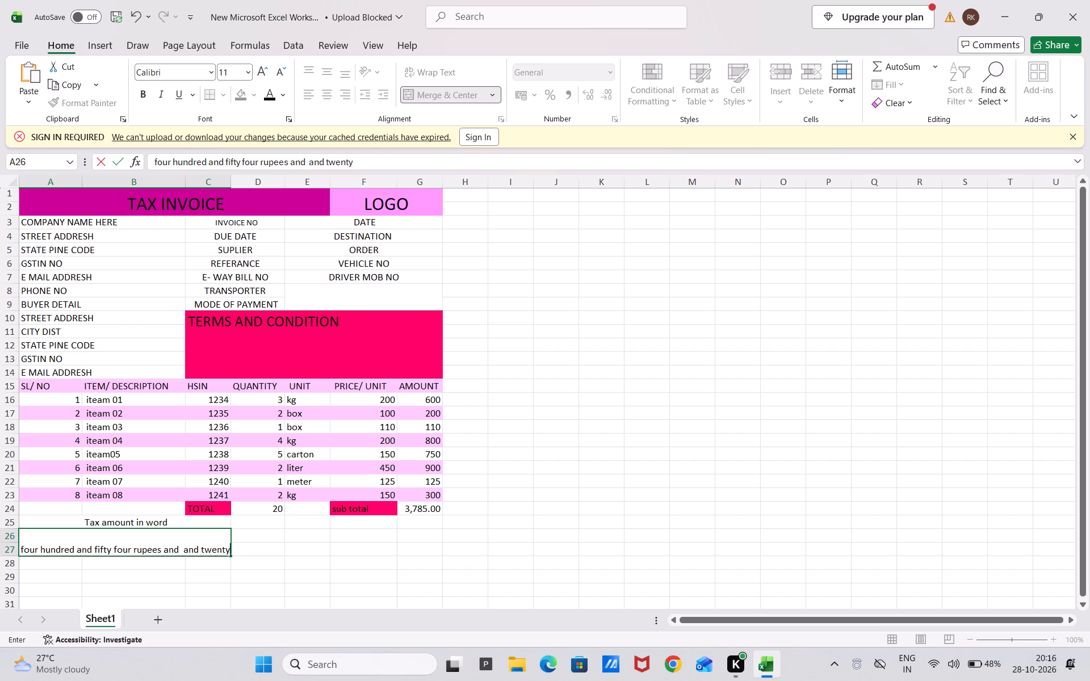
key("space")
type("p")
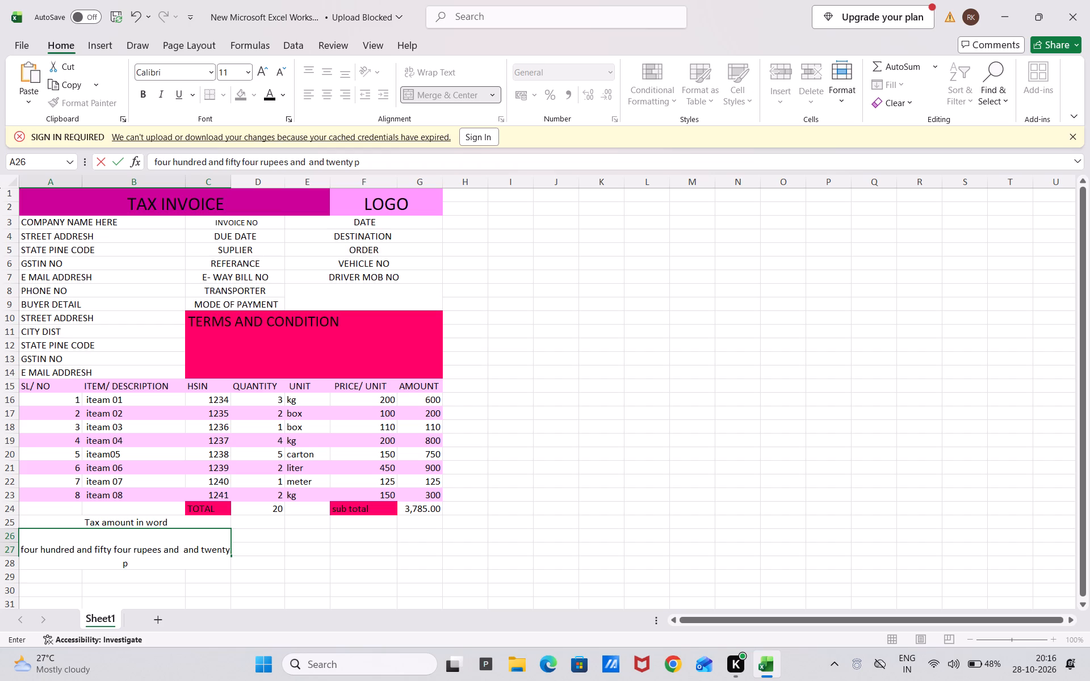
key("i")
key("BackSpace")
type("ais")
key("a")
key("Return")
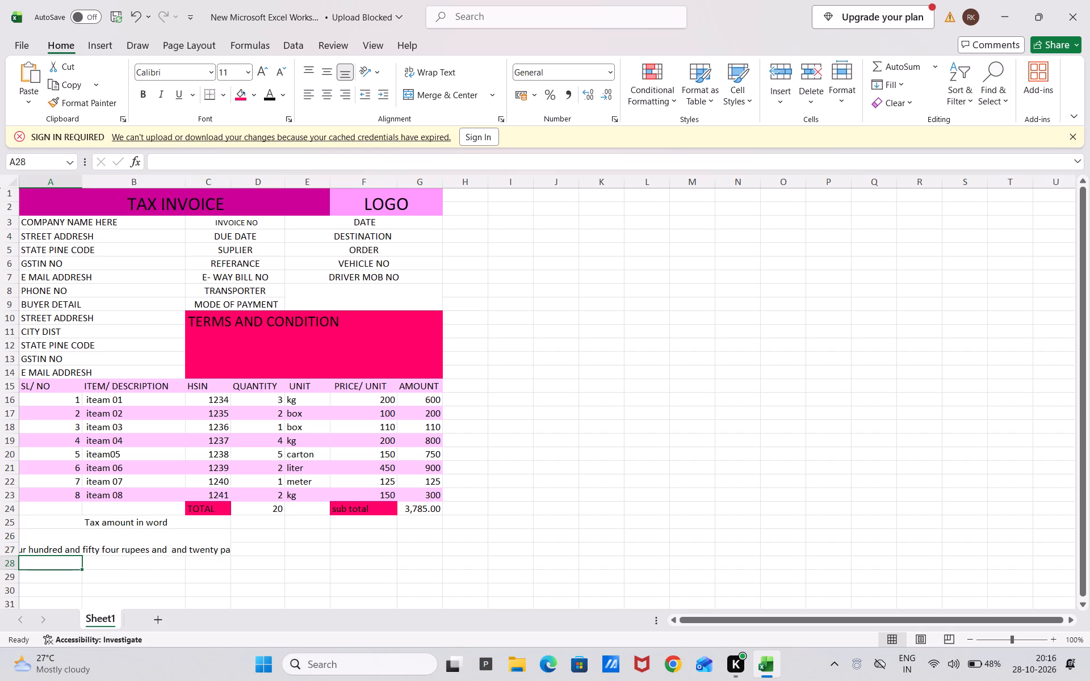
Shorten the tax amount text in merged block A26:C27 to end with "and twenty p", deleting "aisa".
left_click(132, 548)
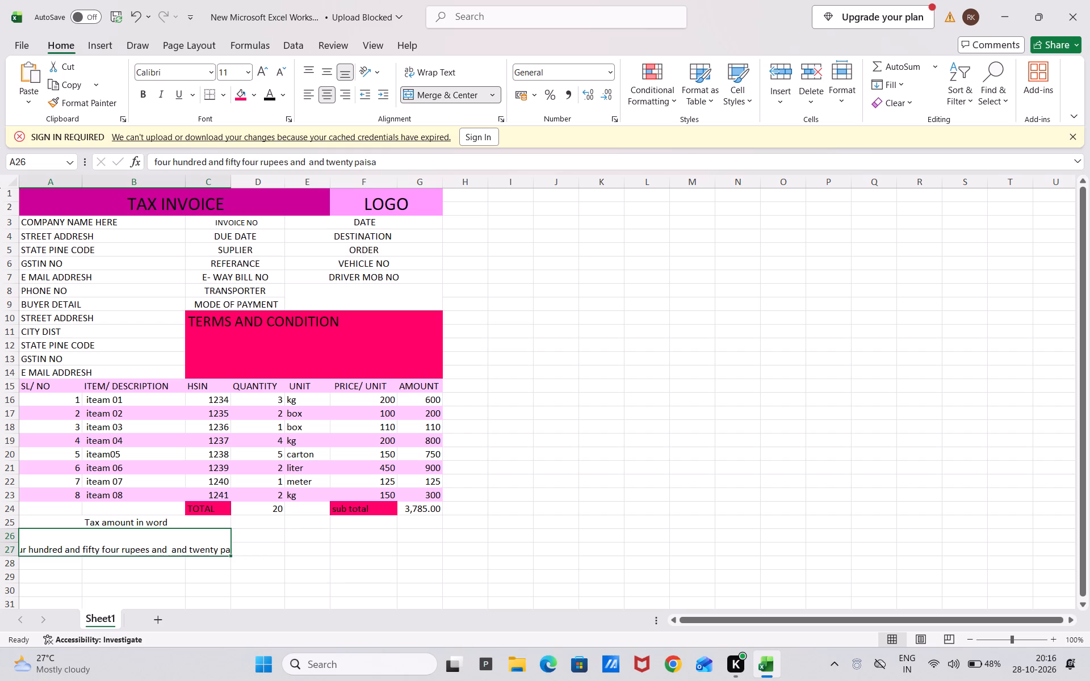
left_click(131, 542)
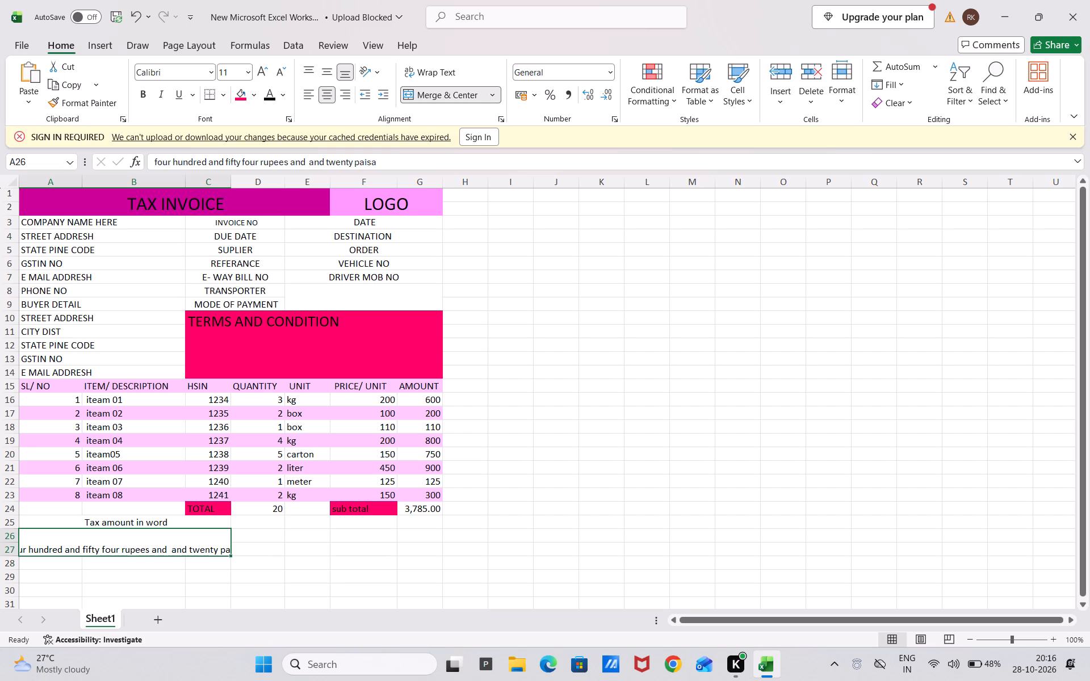
double_click(150, 553)
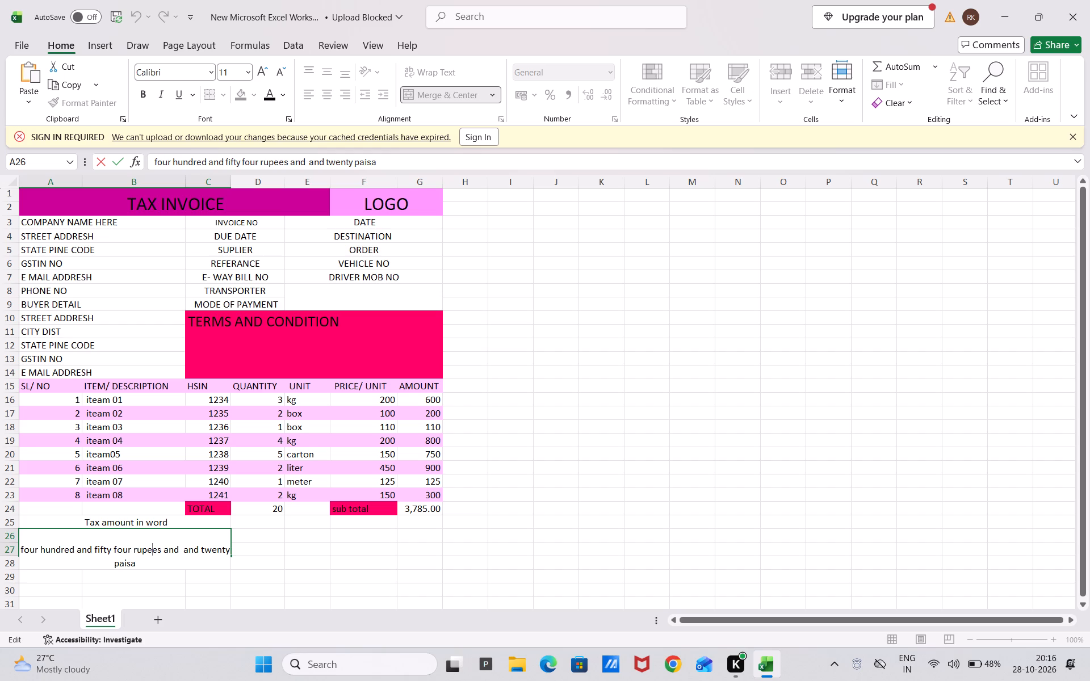
left_click(161, 550)
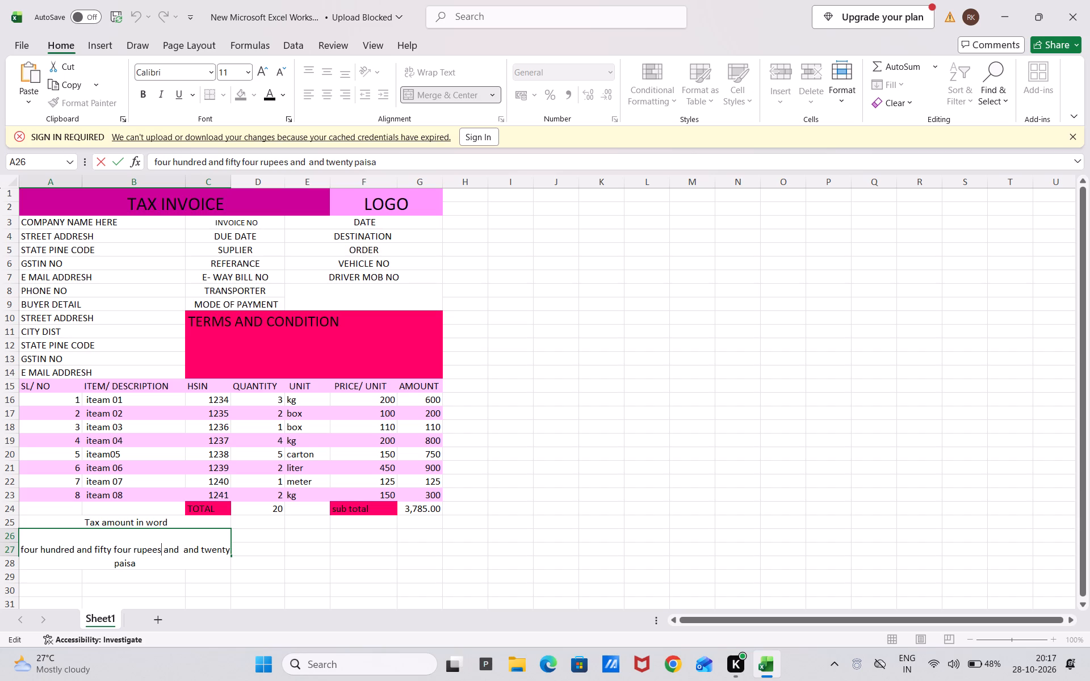
left_click(140, 565)
left_click(140, 565)
key("BackSpace")
key("BackSpace")
key("BackSpace")
key("BackSpace")
key("BackSpace")
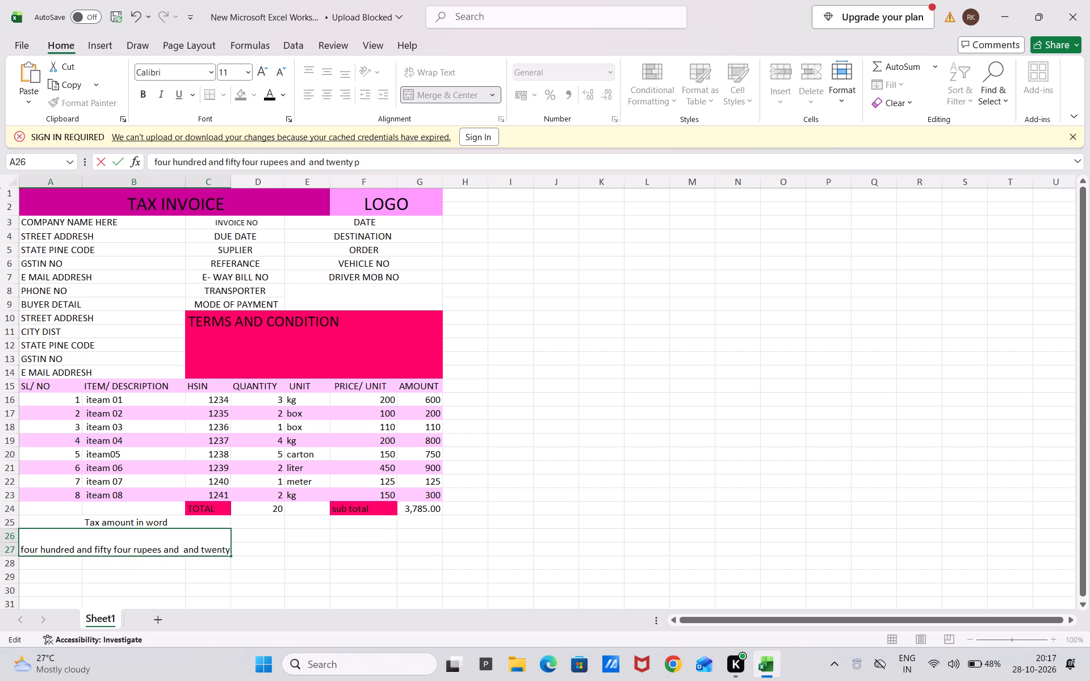
key("Return")
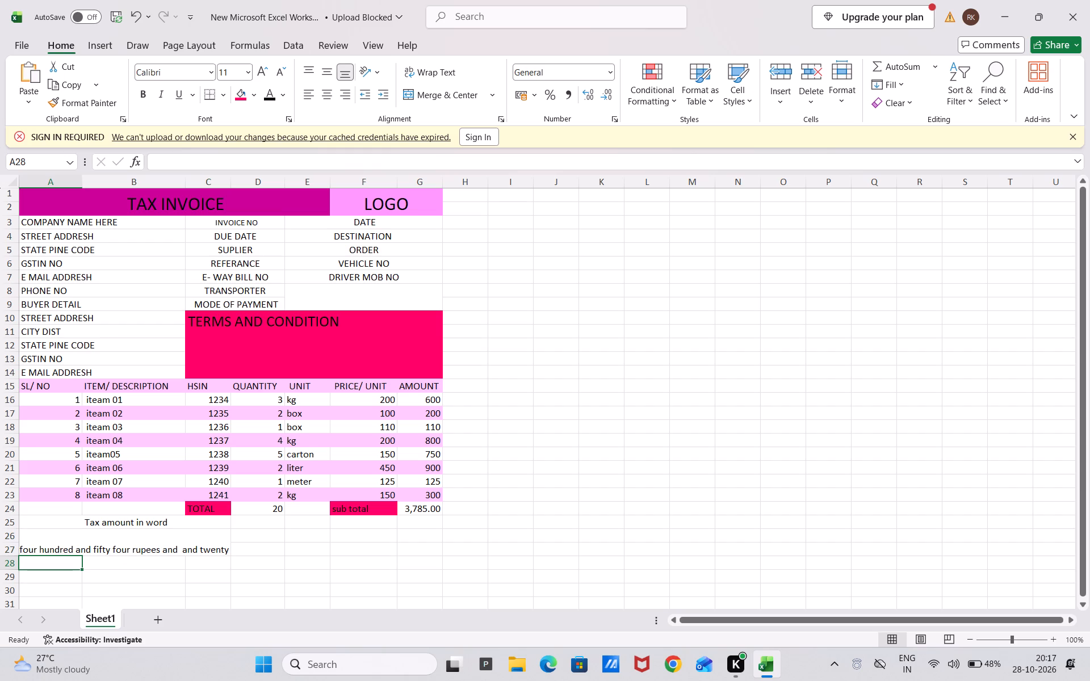
Merge and centre cells D25:E25 beside the "Tax amount in word" label and enter "total CGST" there.
left_click(313, 523)
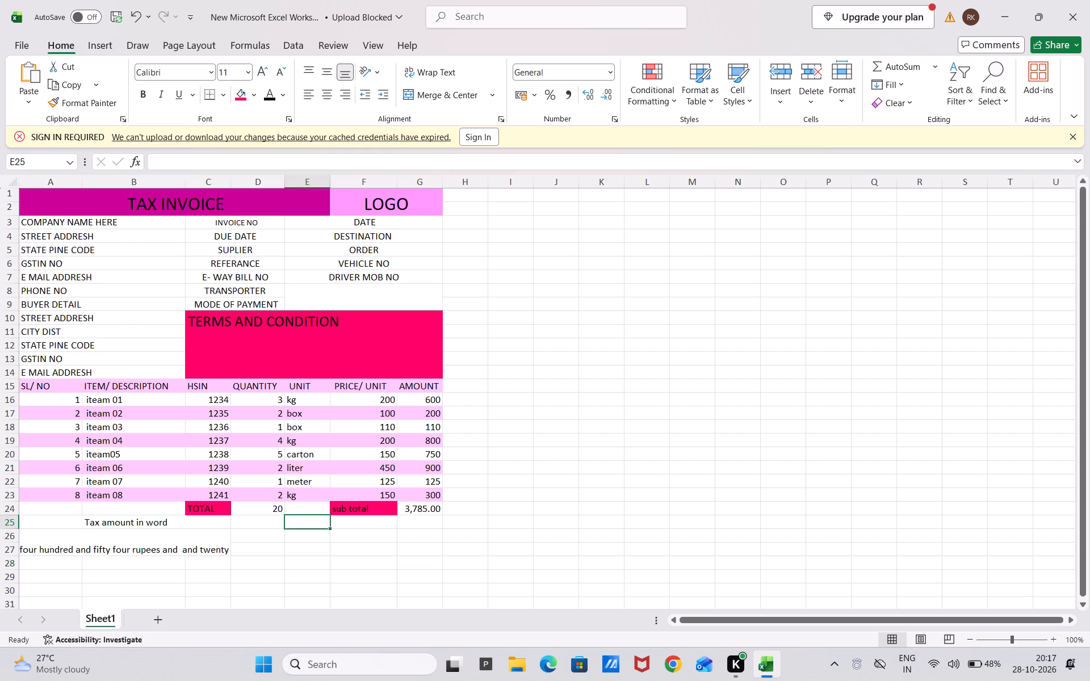
left_click(272, 524)
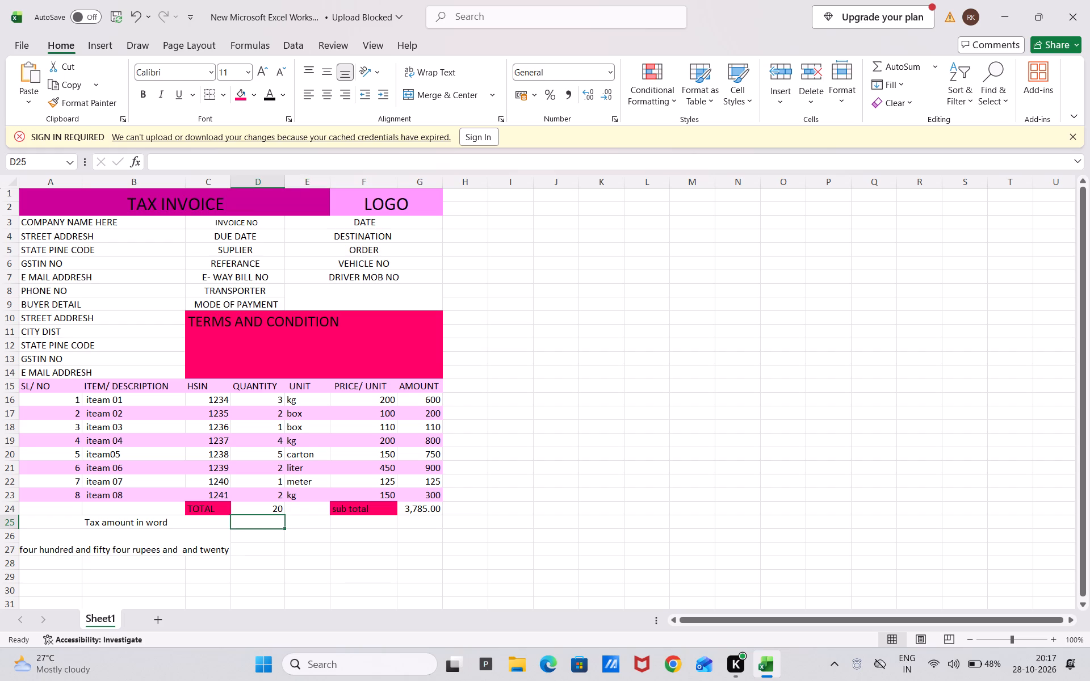
key("shift+Right")
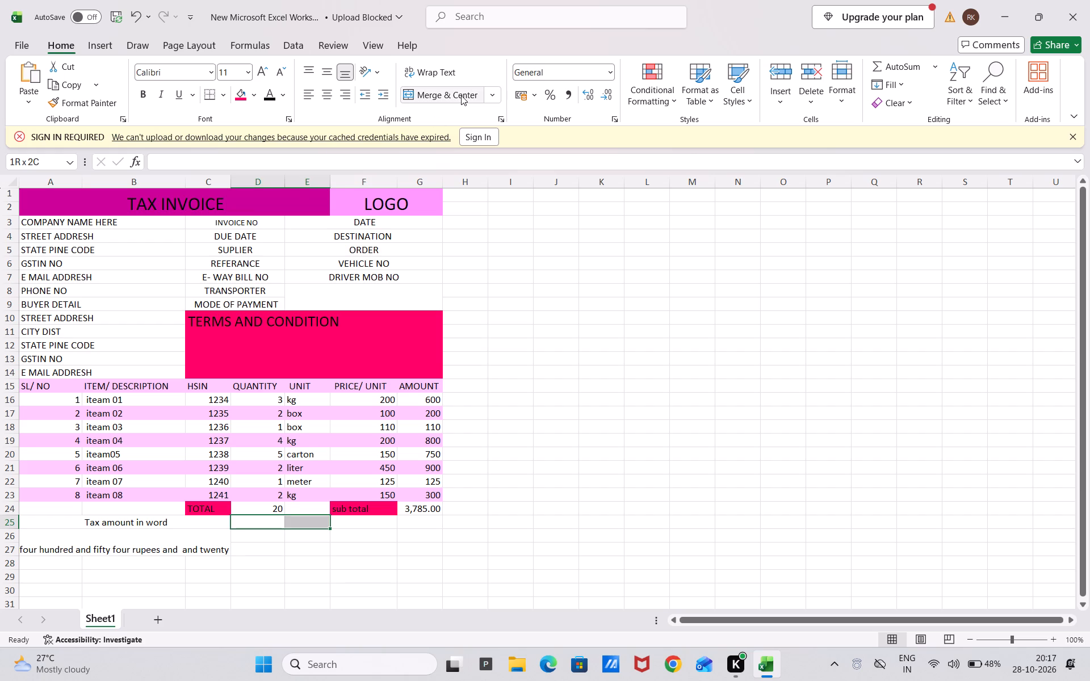
left_click(461, 95)
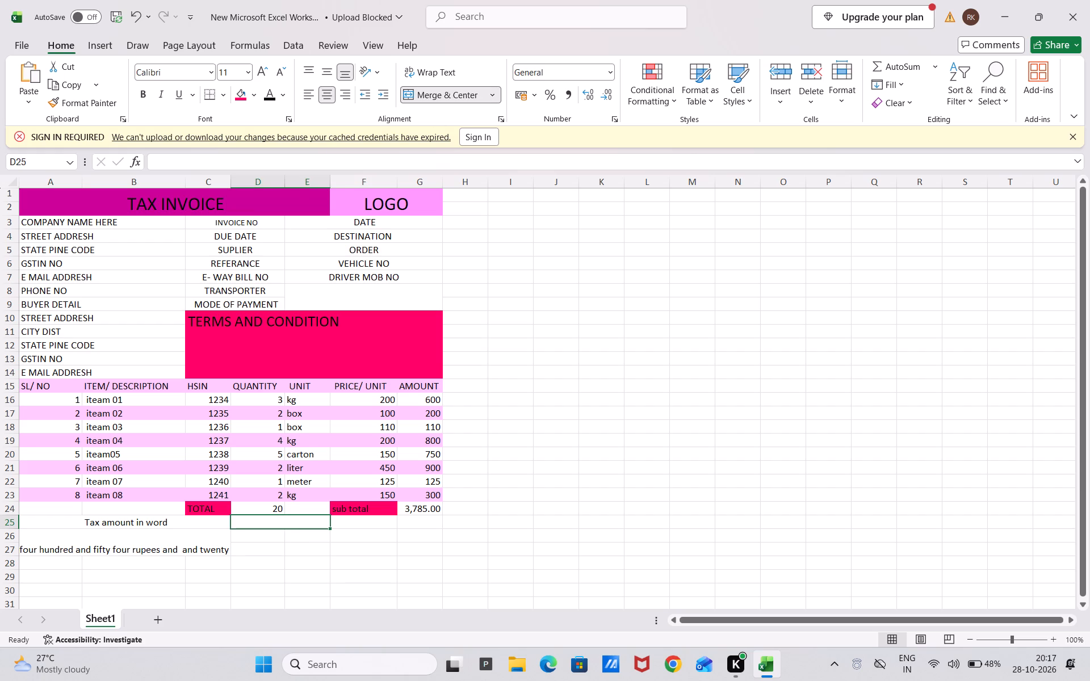
double_click(259, 519)
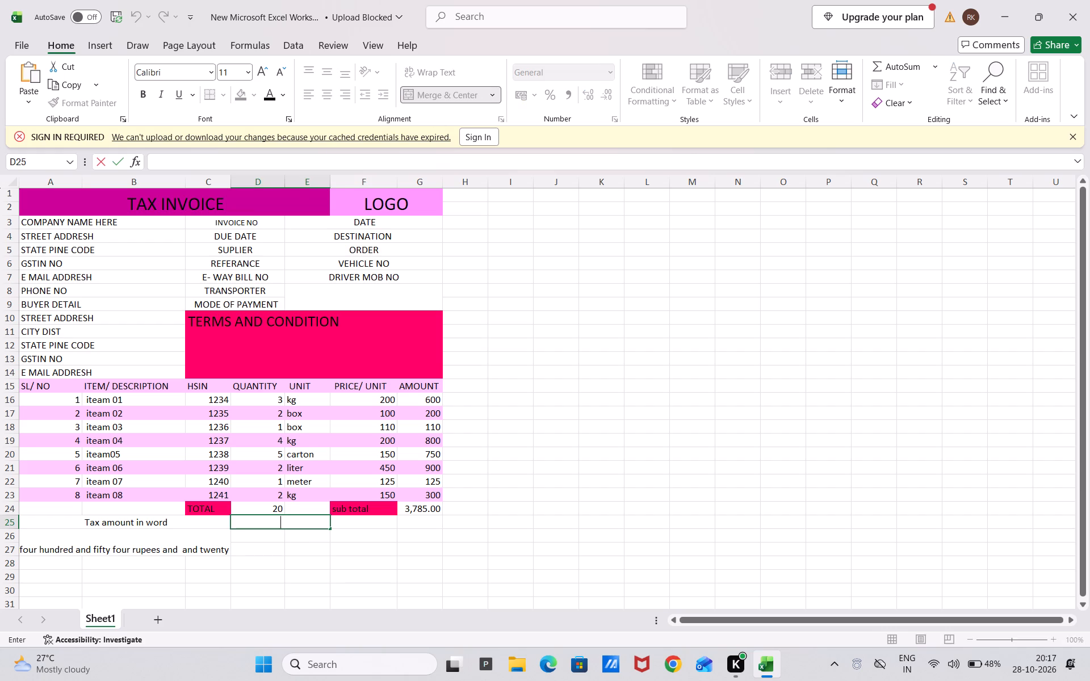
key("t")
type("otal c")
key("BackSpace")
key("shift+c")
type("GST")
key("Return")
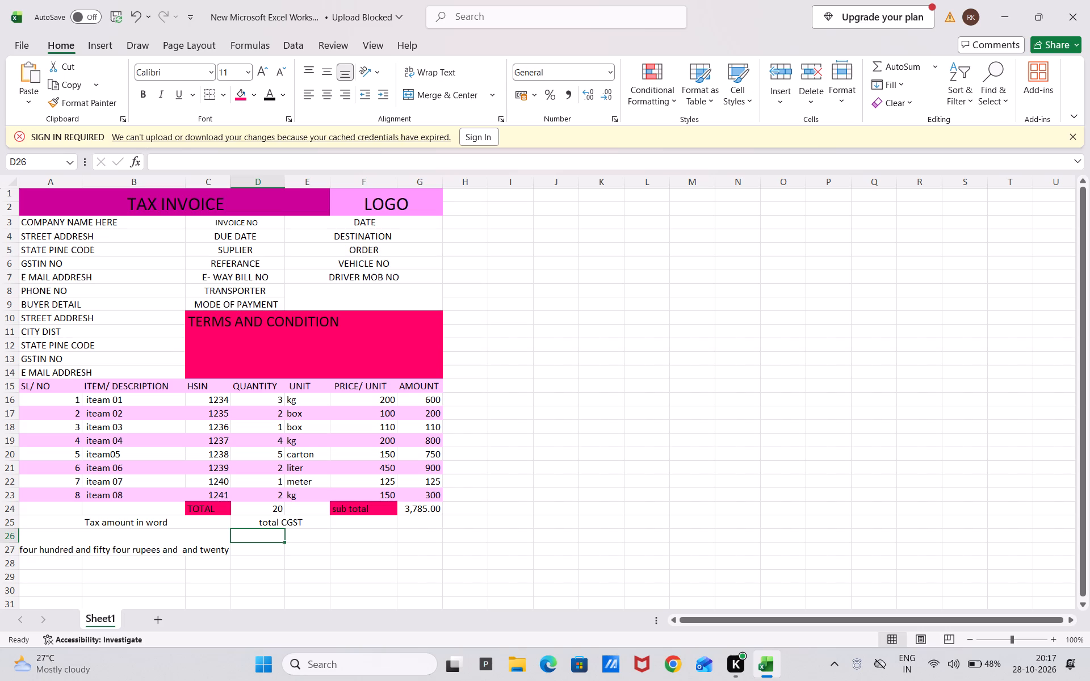
Merge and centre cells D26:E26 below "total CGST" and enter "output sgst" there.
key("shift+Right")
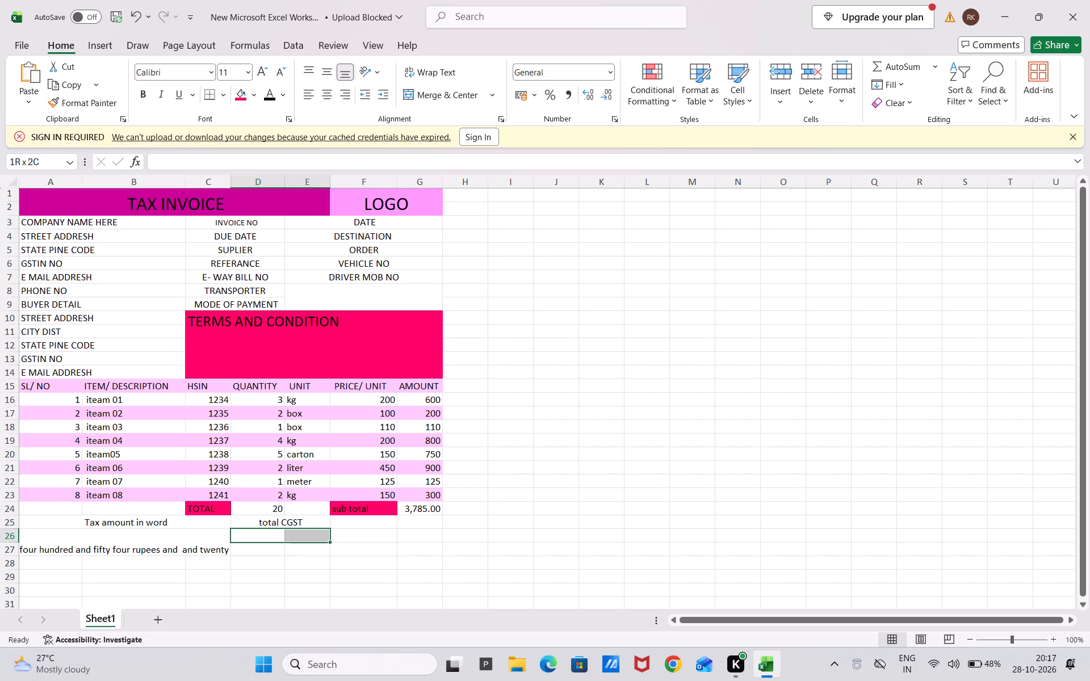
left_click(451, 89)
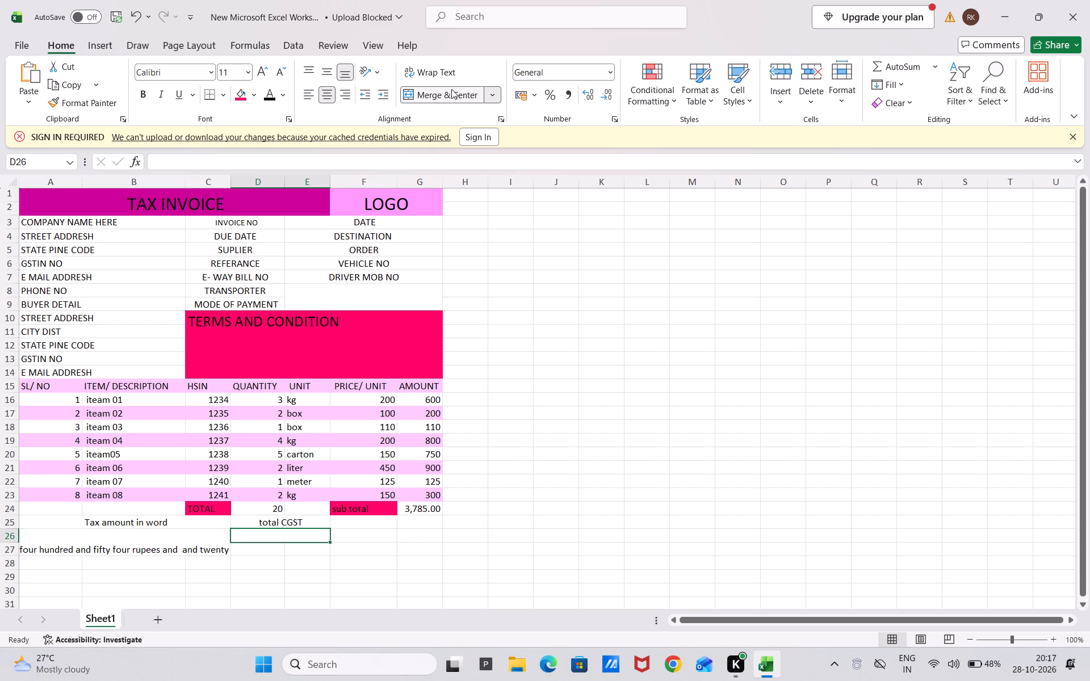
key("o")
type("ut")
key("p")
type("ut")
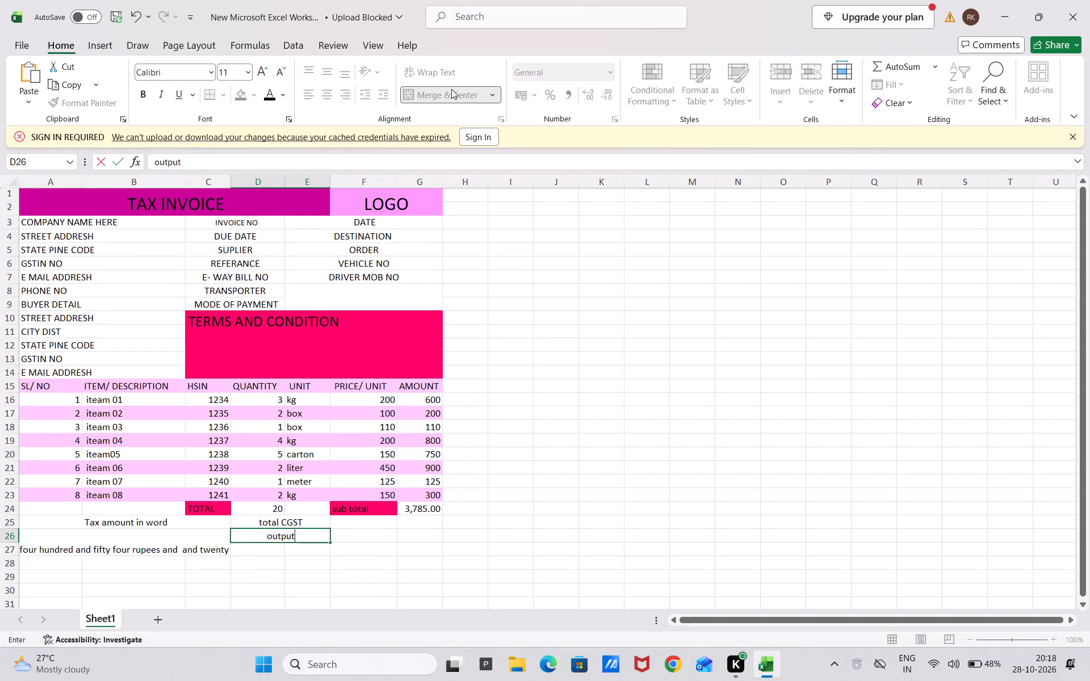
key("space")
type("s")
key("g")
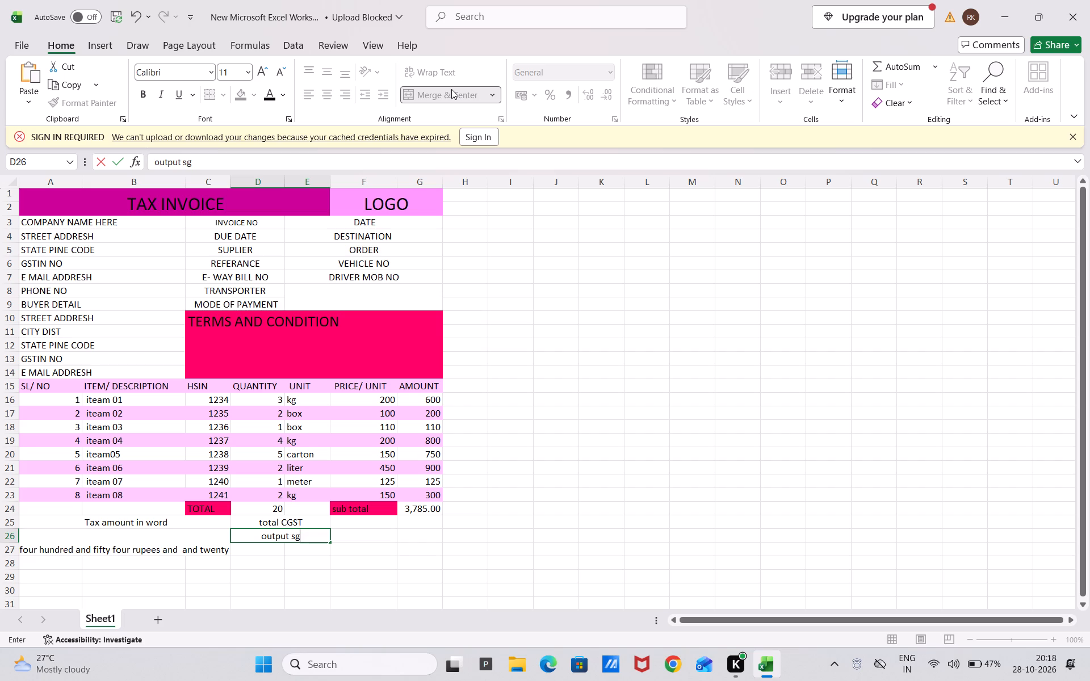
type("st")
key("Return")
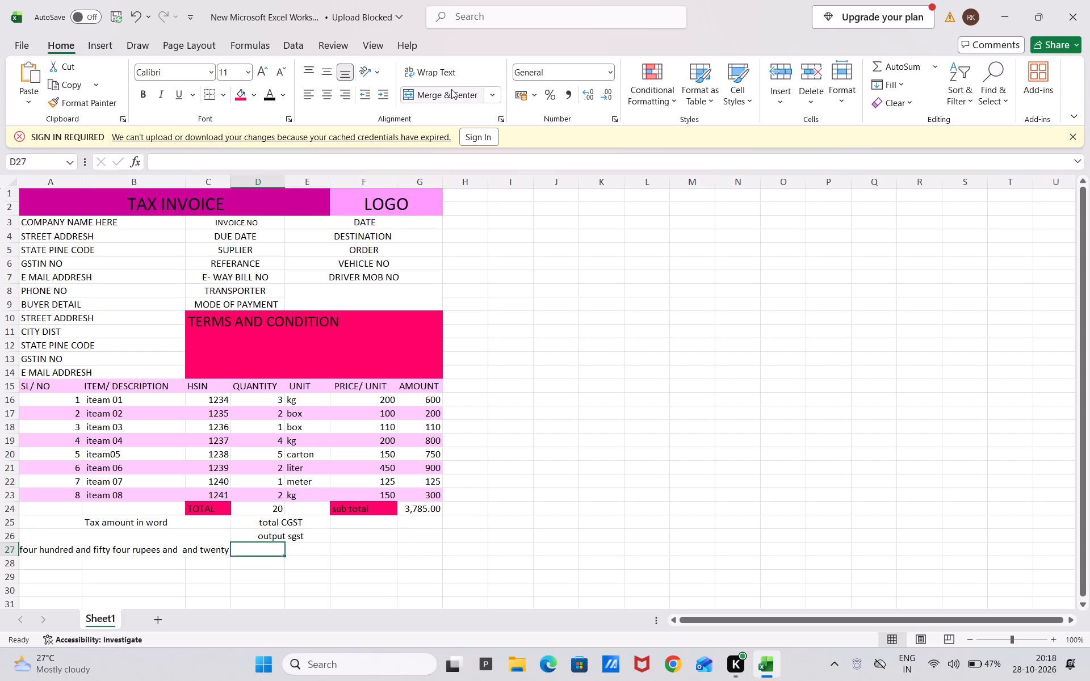
Start a label with "t" in cell D27 below "output sgst" and apply Merge & Center to that cell.
key("t")
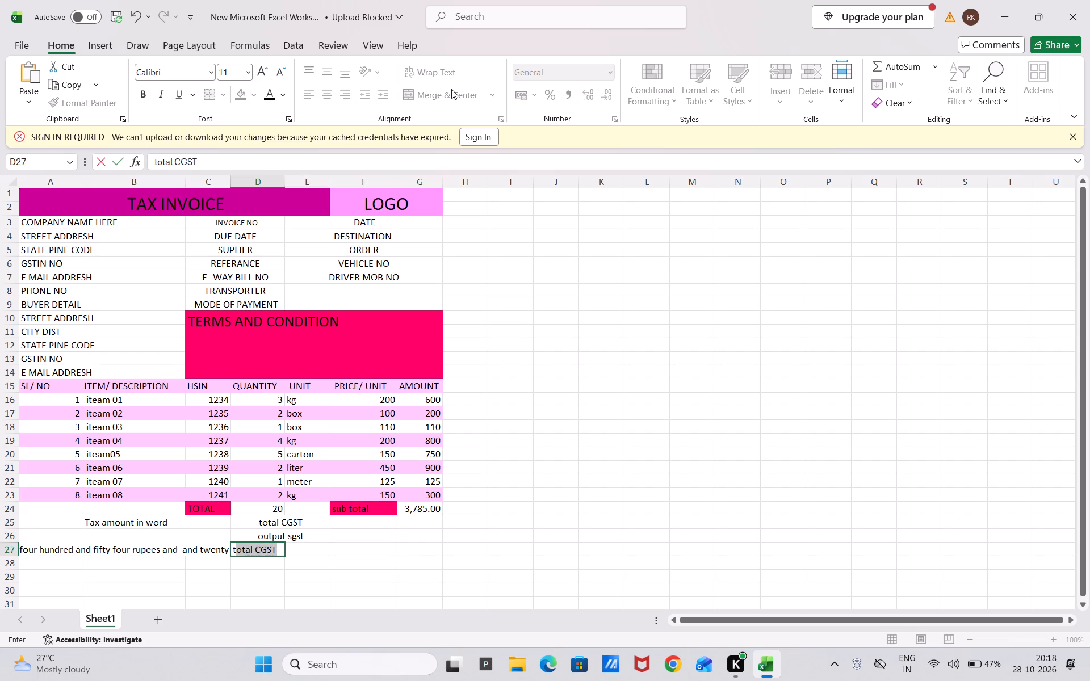
key("BackSpace")
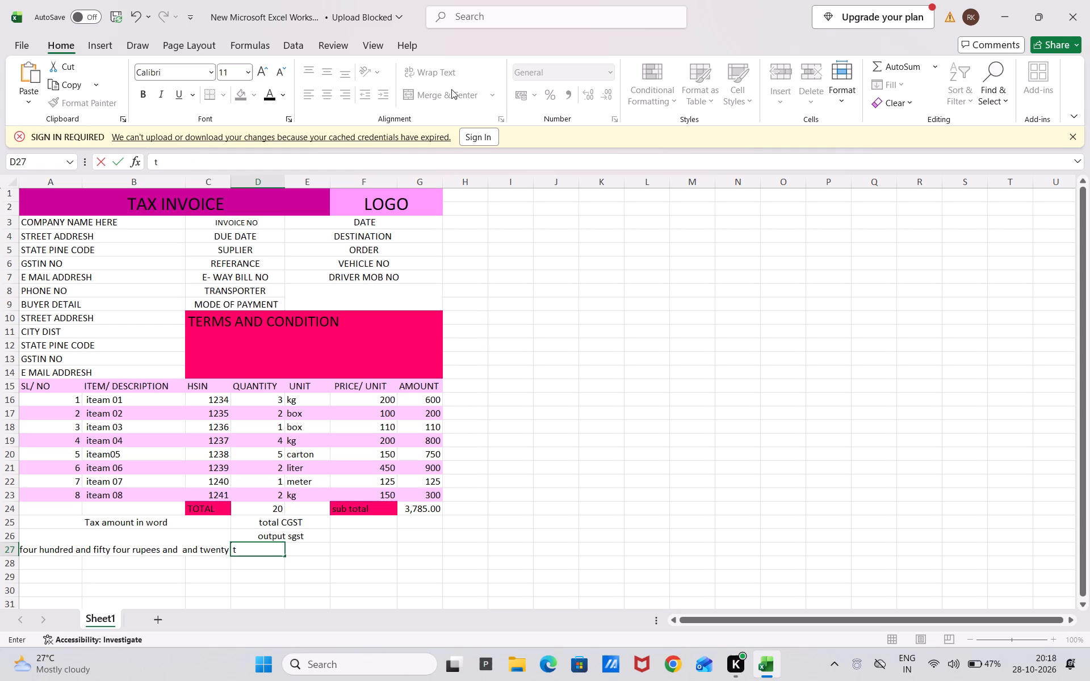
left_click(807, 377)
left_click(261, 547)
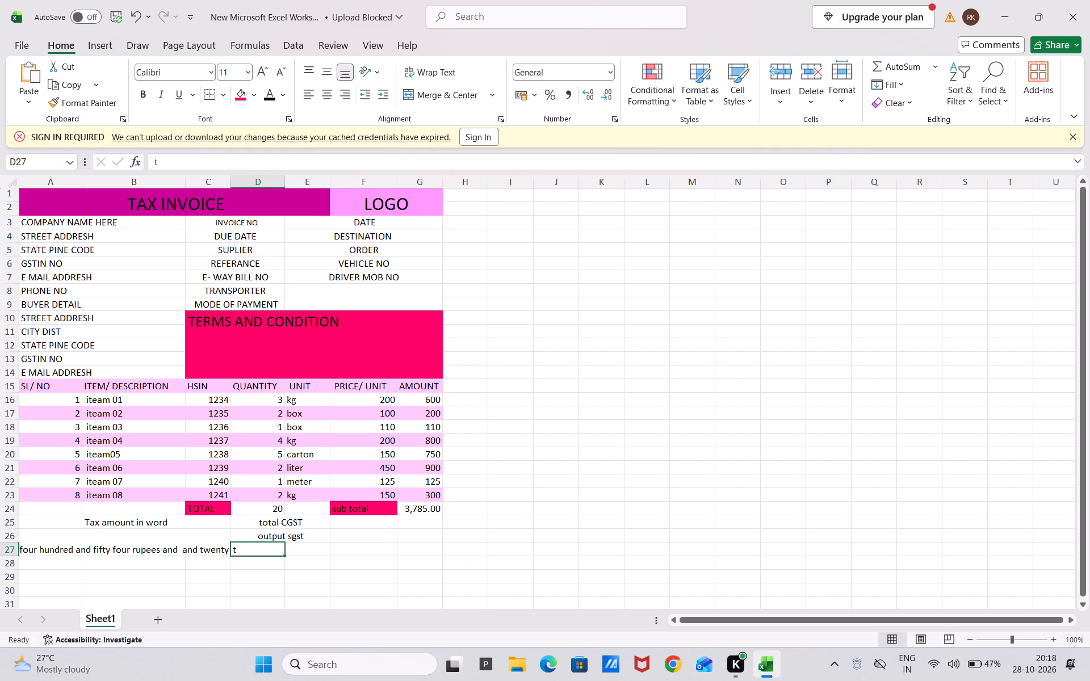
left_click(446, 95)
Replace the "t" in cell D27, below "output sgst", with the label "total amount".
left_click(261, 554)
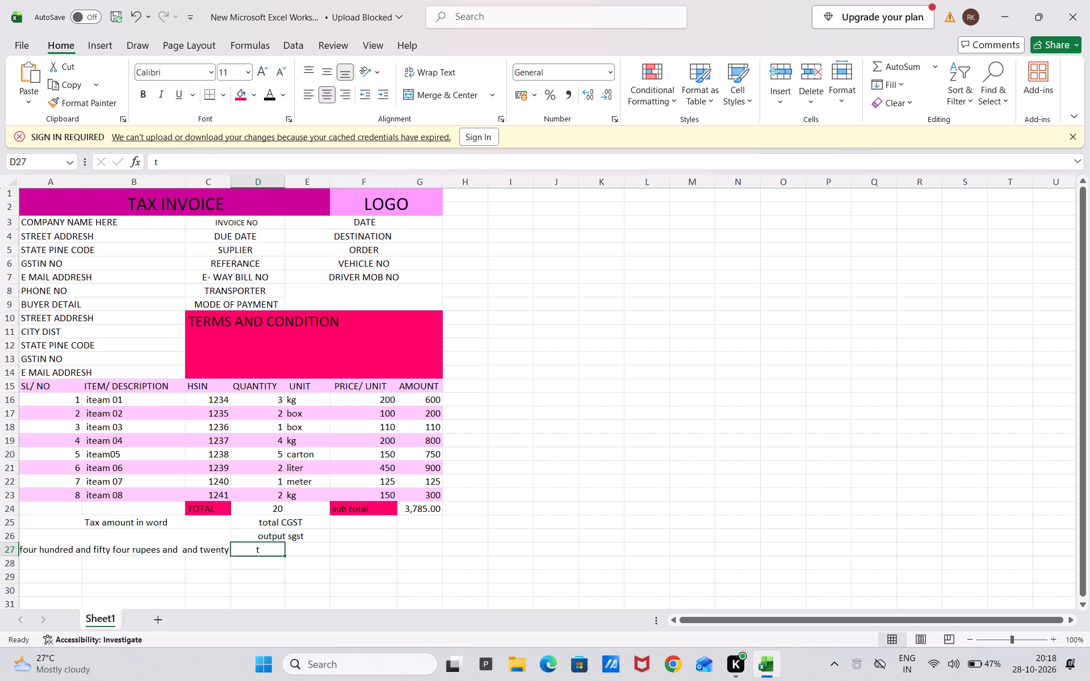
key("o")
type("tal")
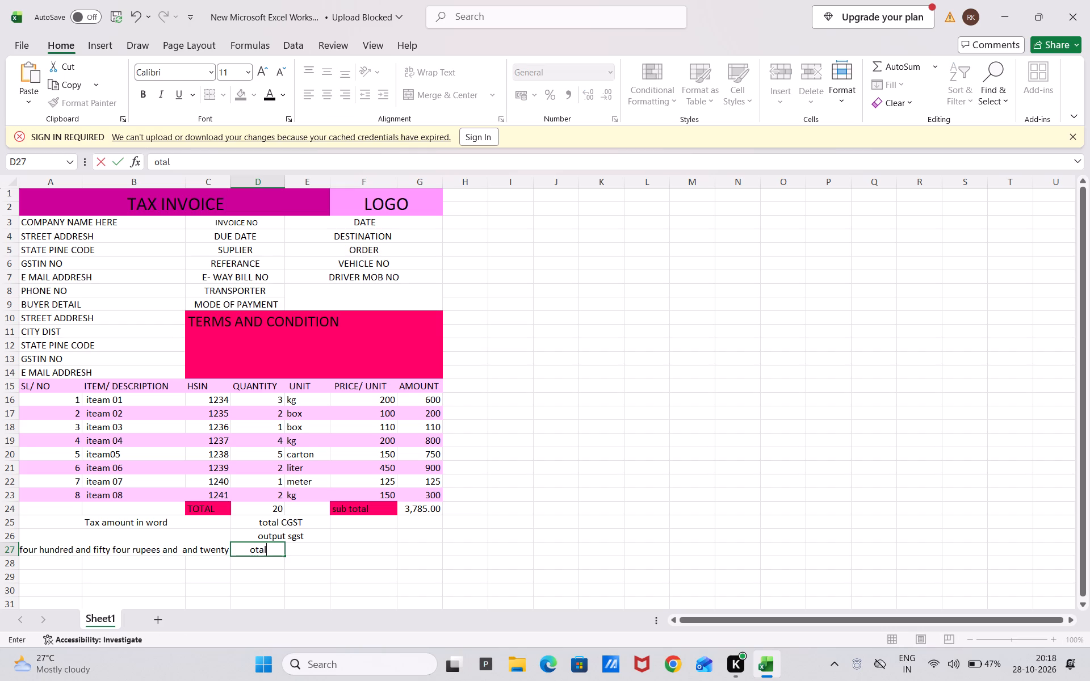
key("BackSpace")
key("BackSpace")
key("BackSpace")
key("BackSpace")
key("t")
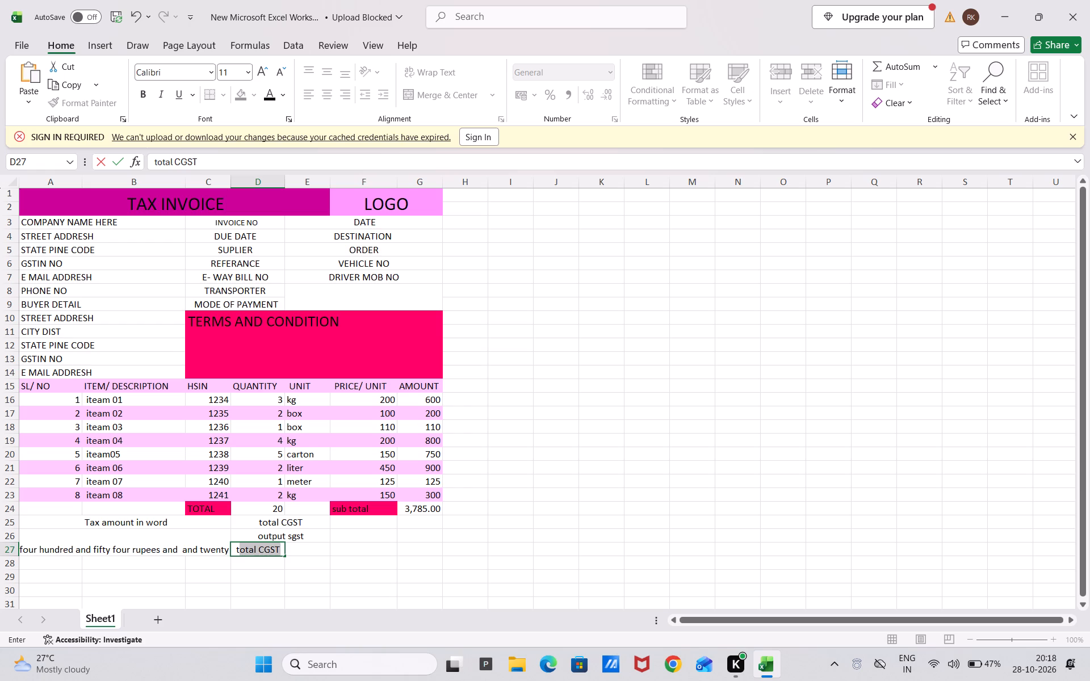
key("a")
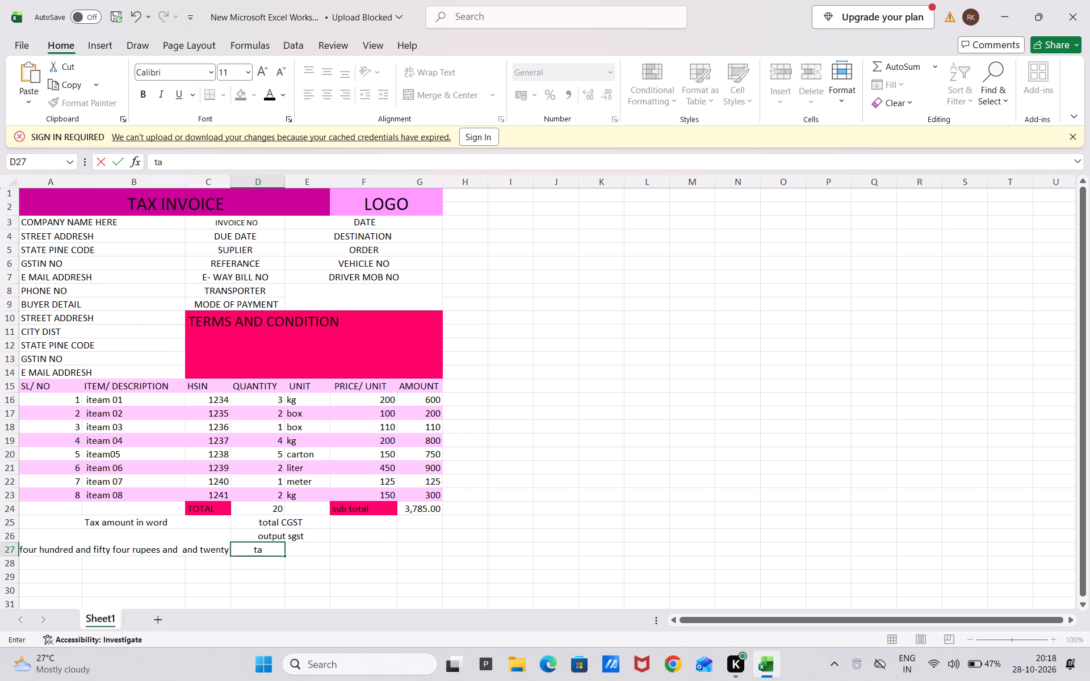
key("t")
key("BackSpace")
key("BackSpace")
key("o")
key("t")
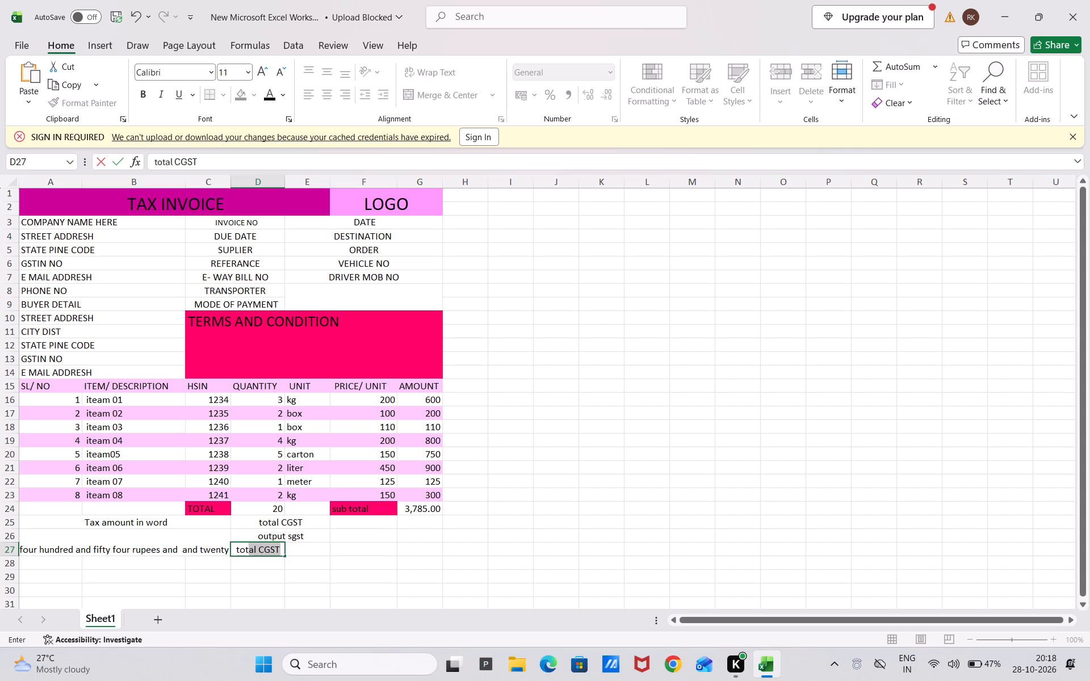
key("a")
type("l amount")
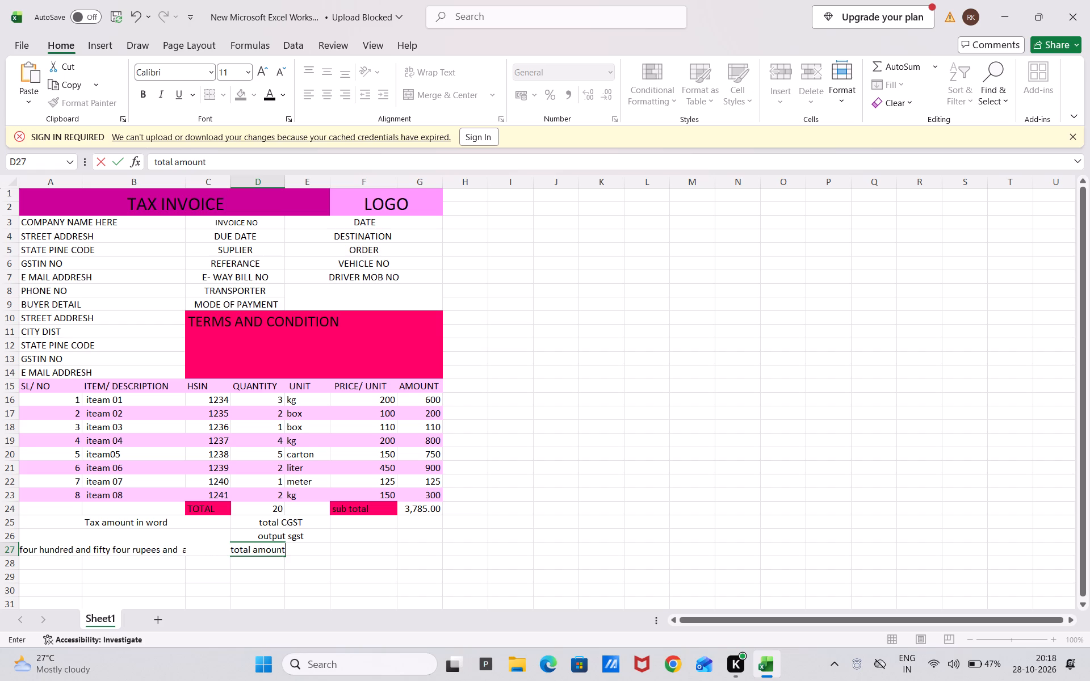
key("Return")
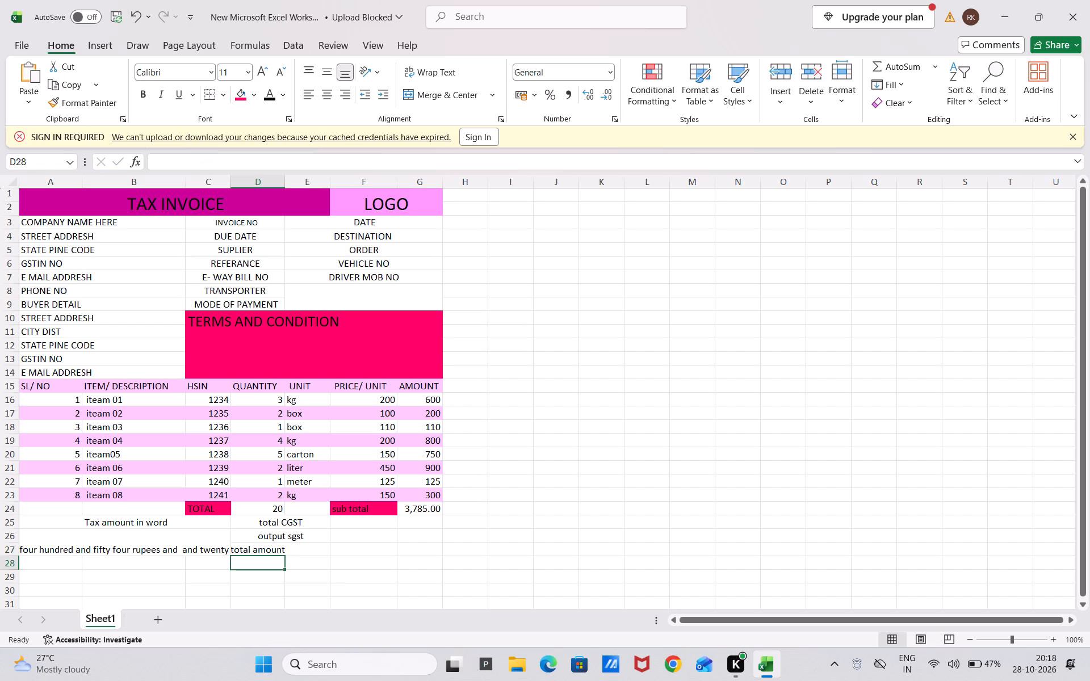
Enter the label "round off" in cell D28, directly below "total amount".
type("round")
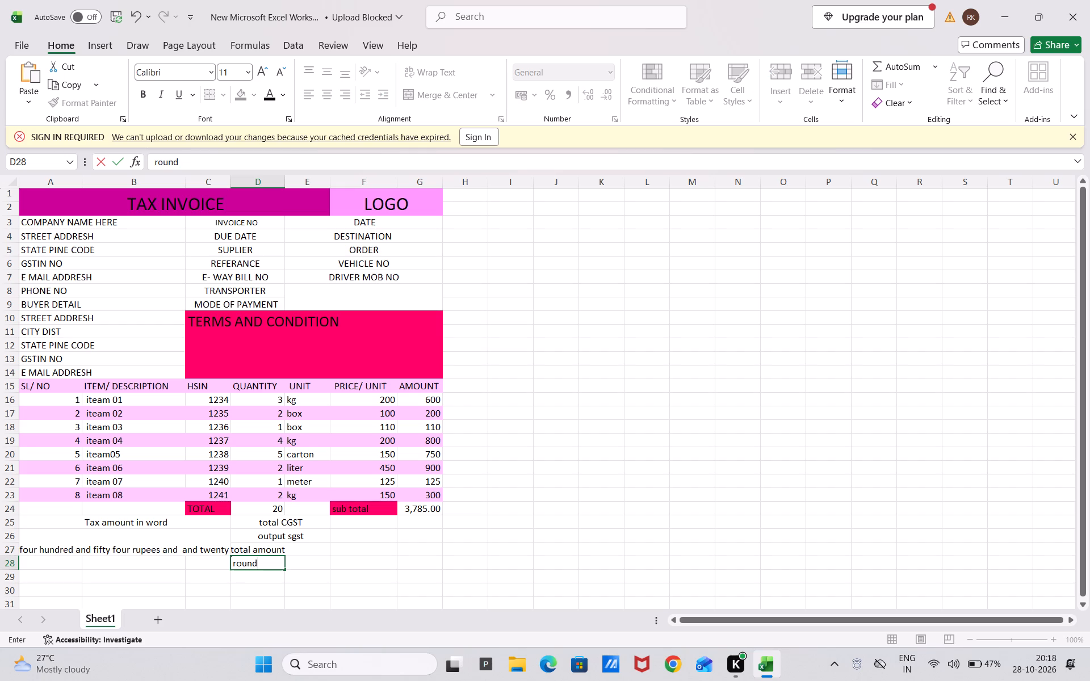
key("space")
key("o")
type("ff")
key("Return")
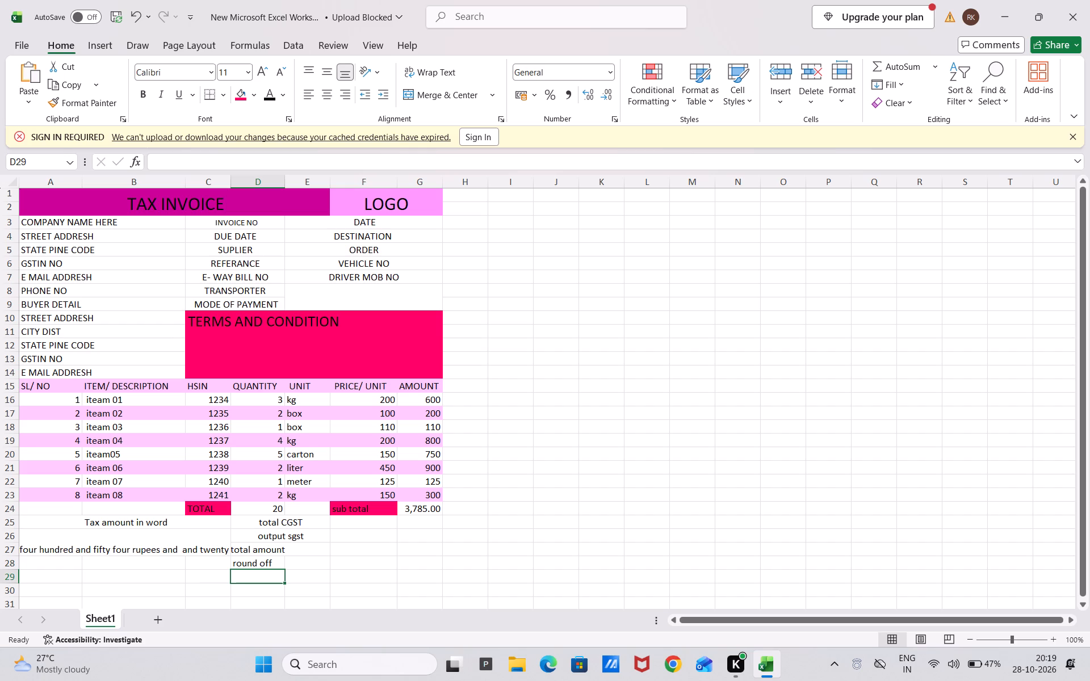
Merge and centre cells D27:E27 holding the "total amount" label.
left_click(269, 551)
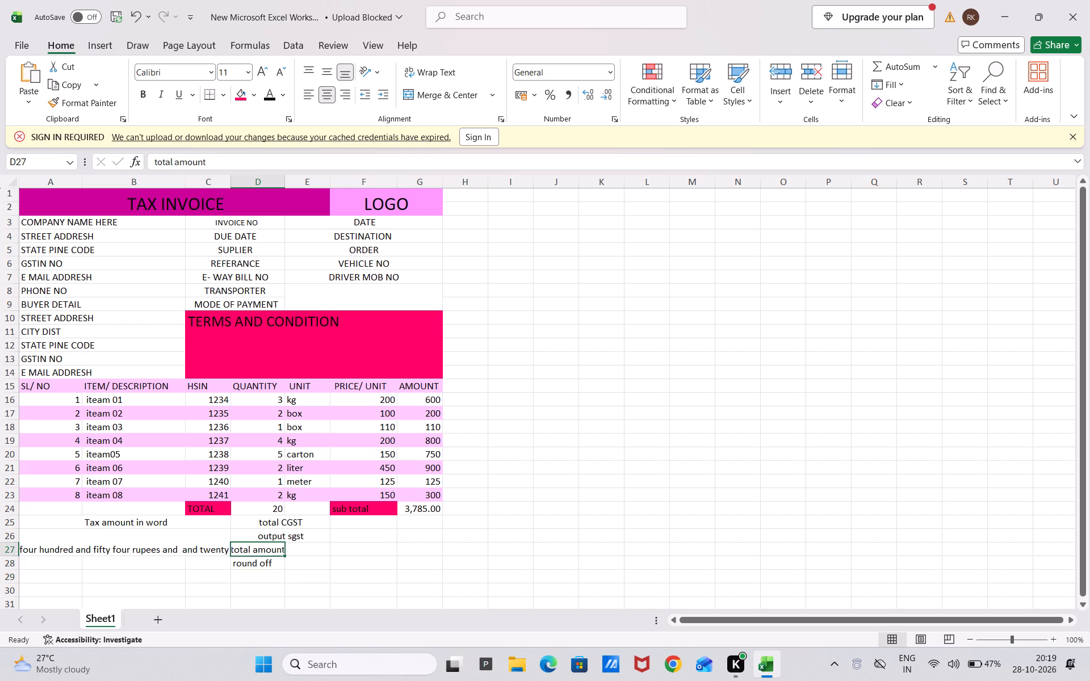
key("shift+Right")
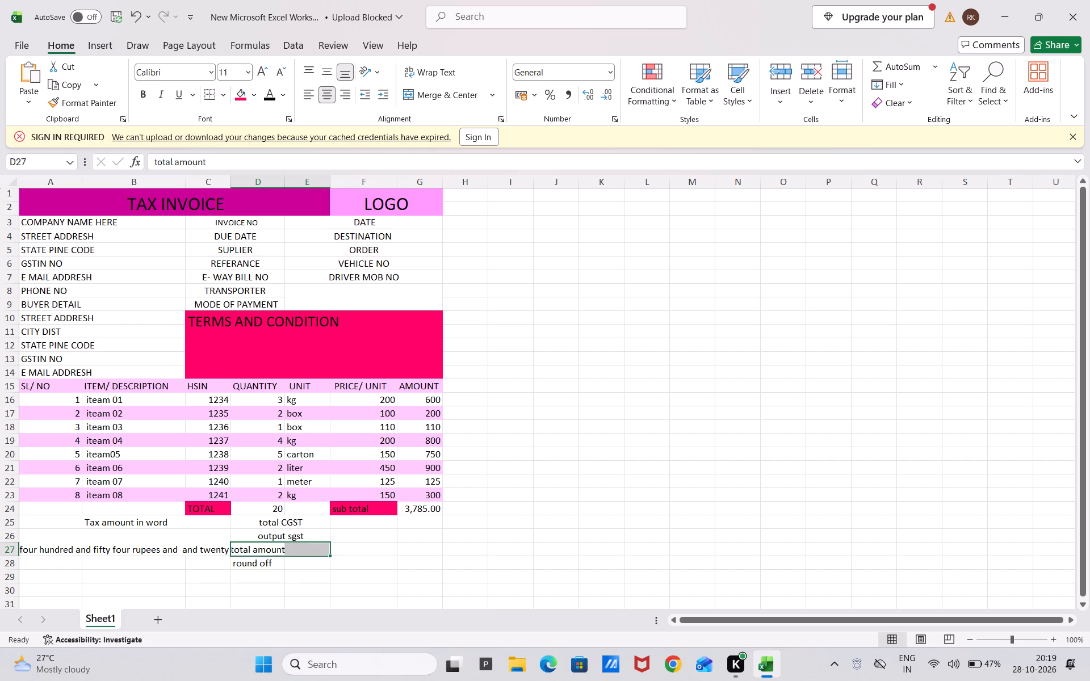
left_click(450, 91)
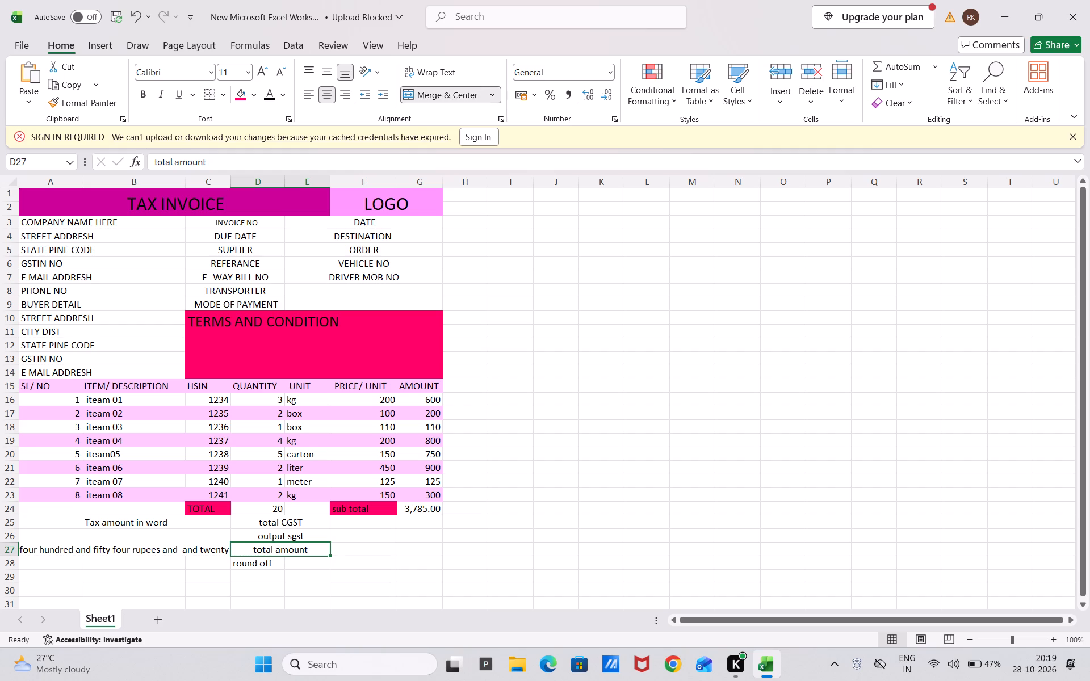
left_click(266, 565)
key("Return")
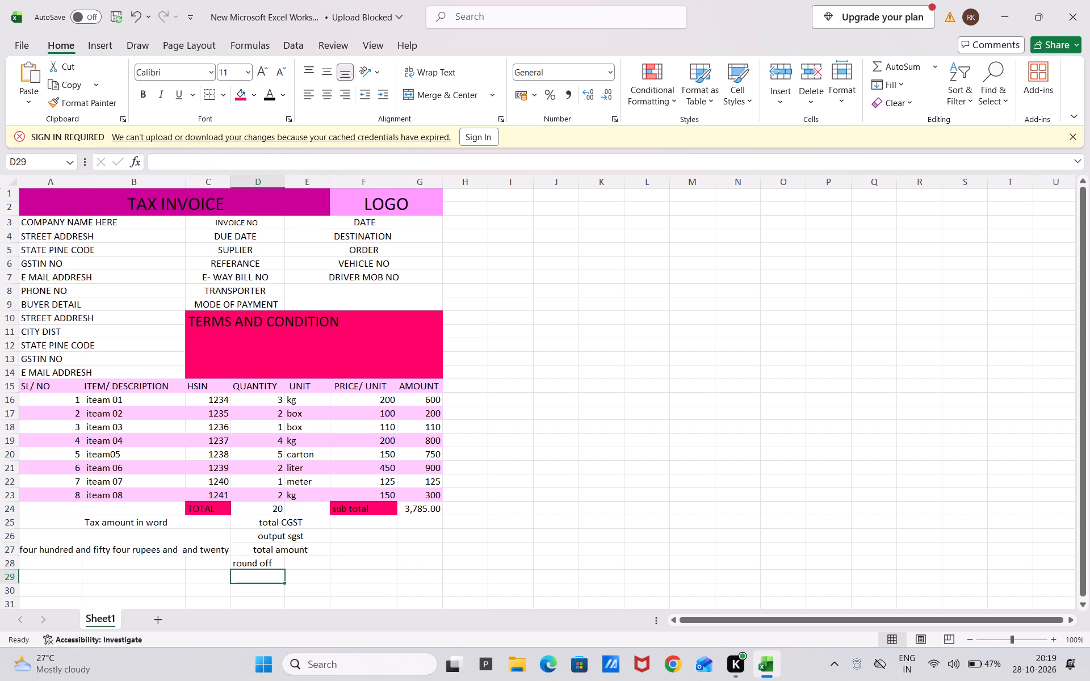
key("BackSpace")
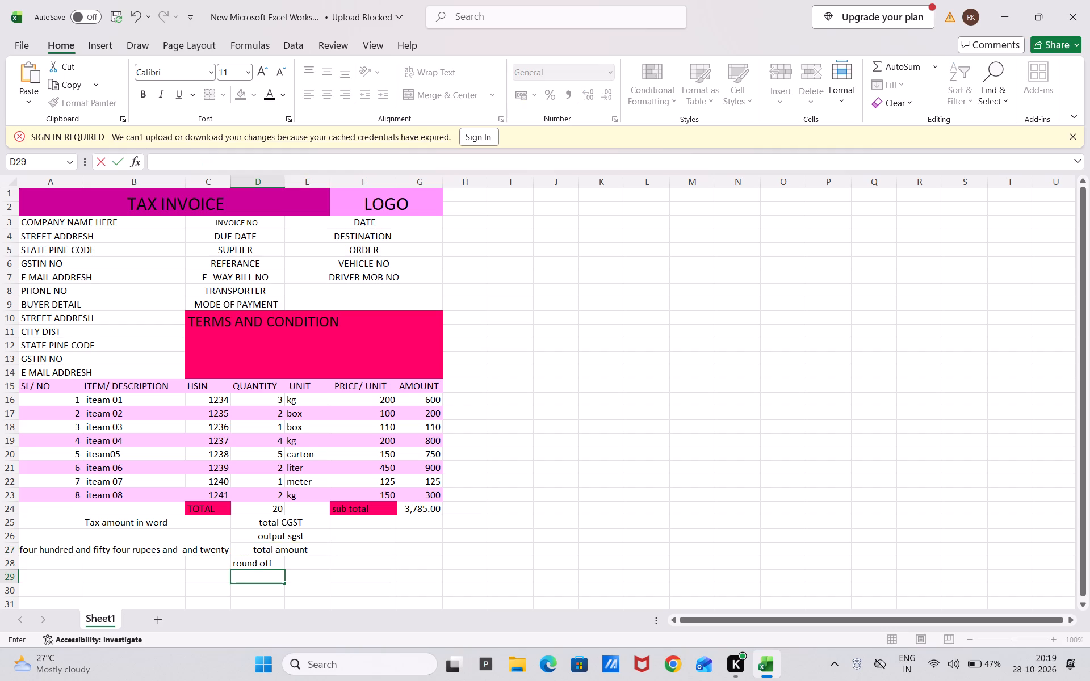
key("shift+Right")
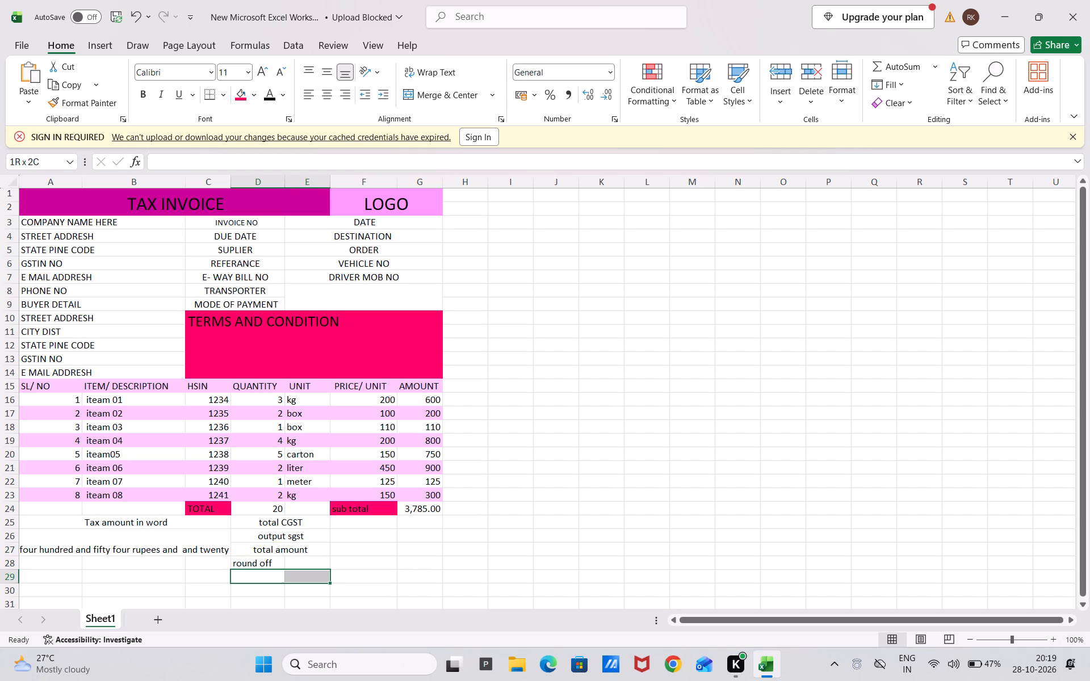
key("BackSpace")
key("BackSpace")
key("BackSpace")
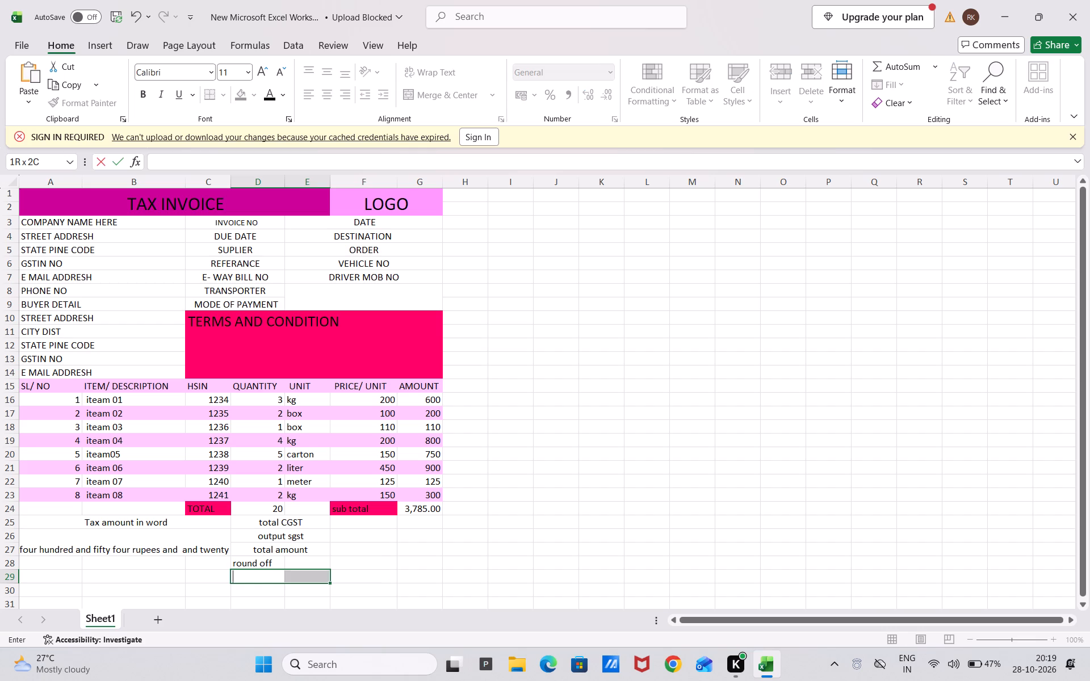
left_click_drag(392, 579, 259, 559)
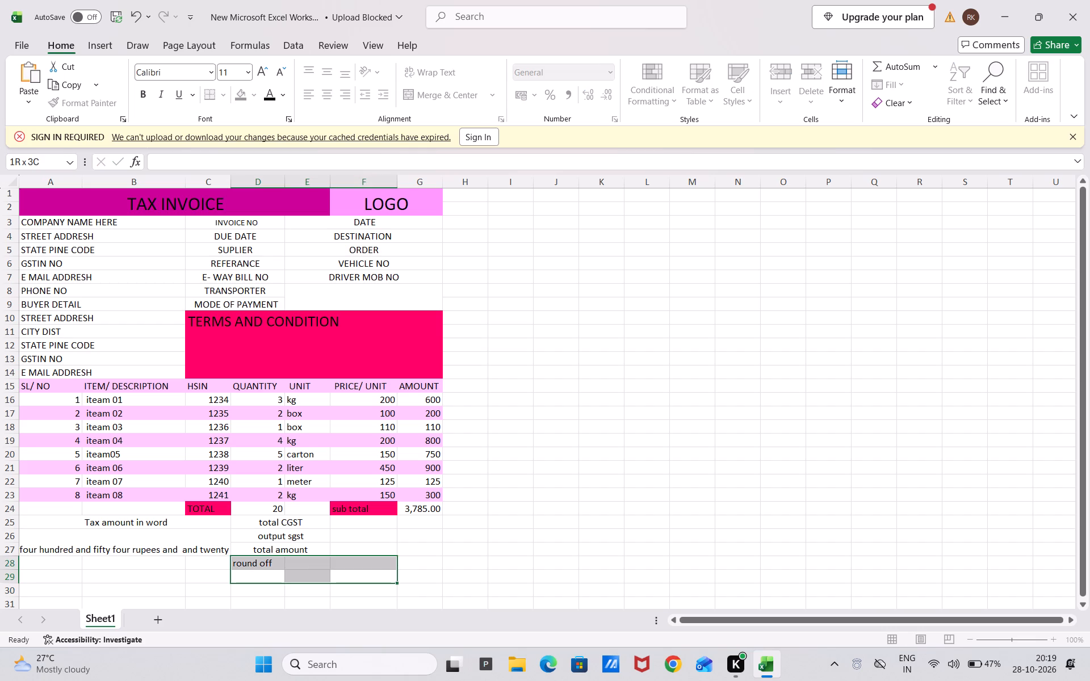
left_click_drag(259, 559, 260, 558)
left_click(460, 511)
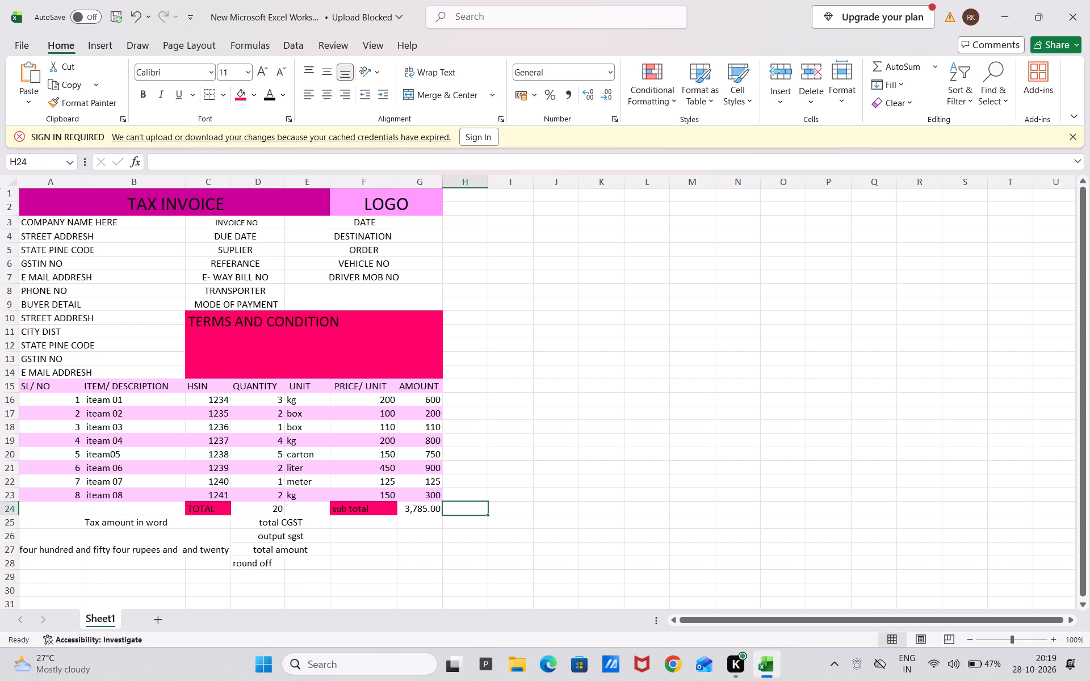
Merge and centre cells D28:E28 holding the "round off" label.
left_click(260, 562)
key("shift+Right")
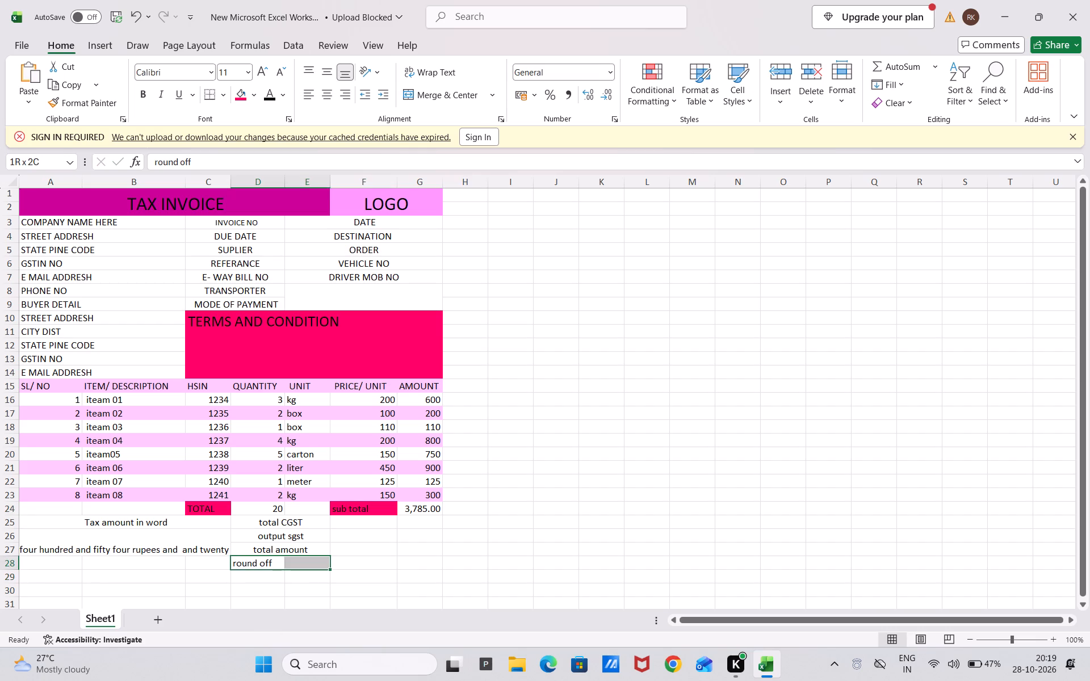
left_click(459, 93)
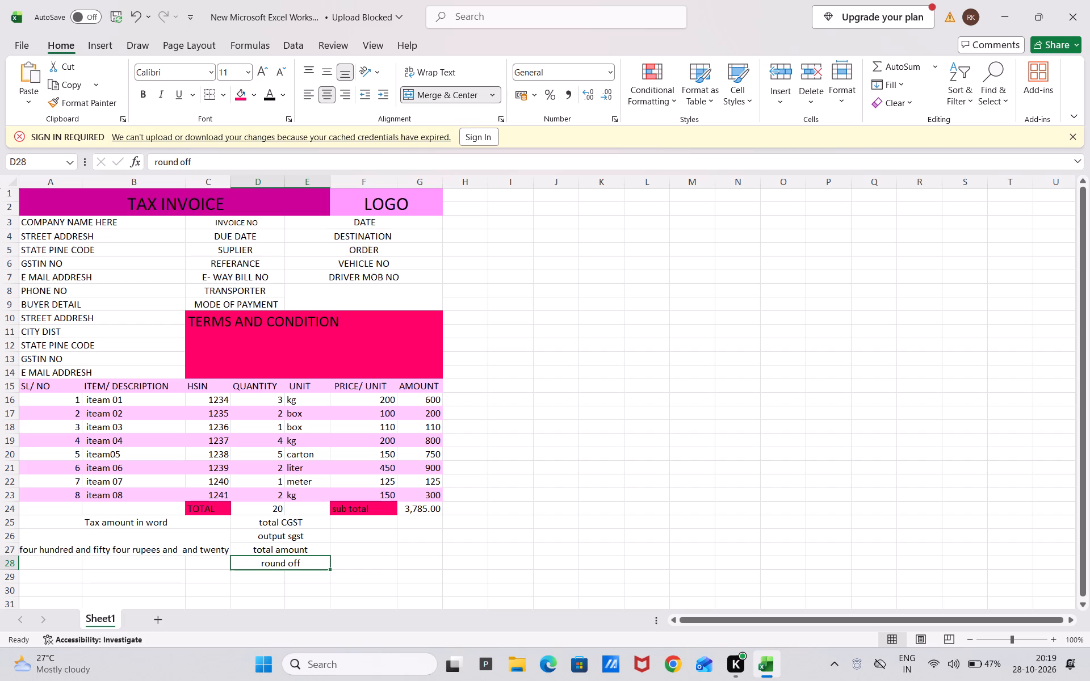
Enter 227 in both F25 and F26 as the amounts for "total CGST" and "output sgst".
left_click(356, 518)
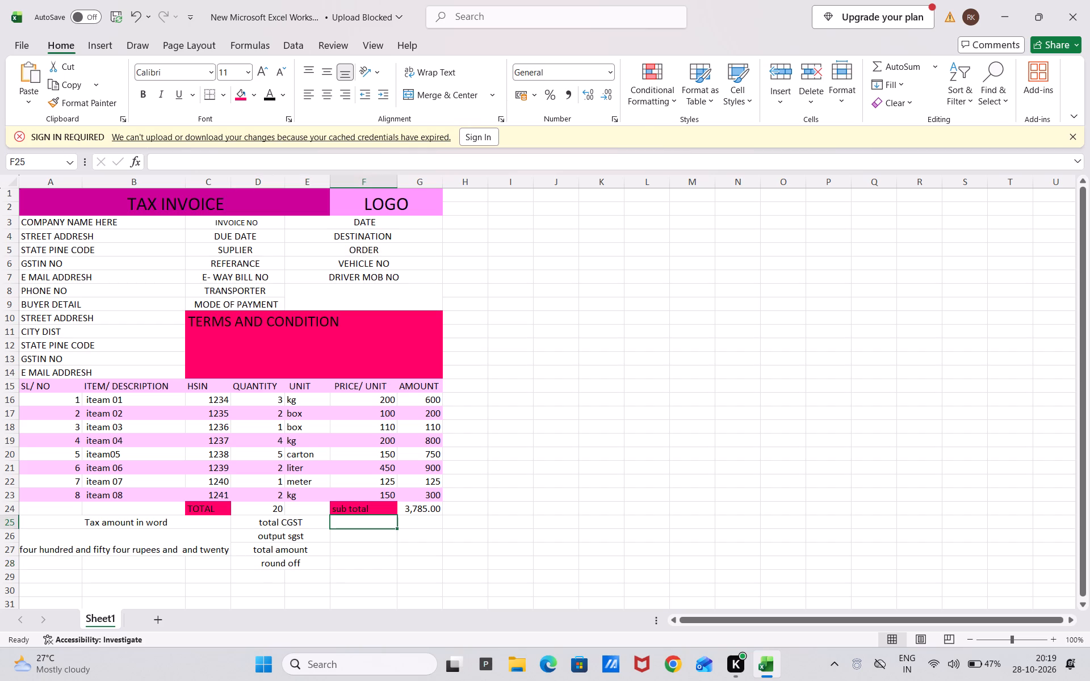
type("227")
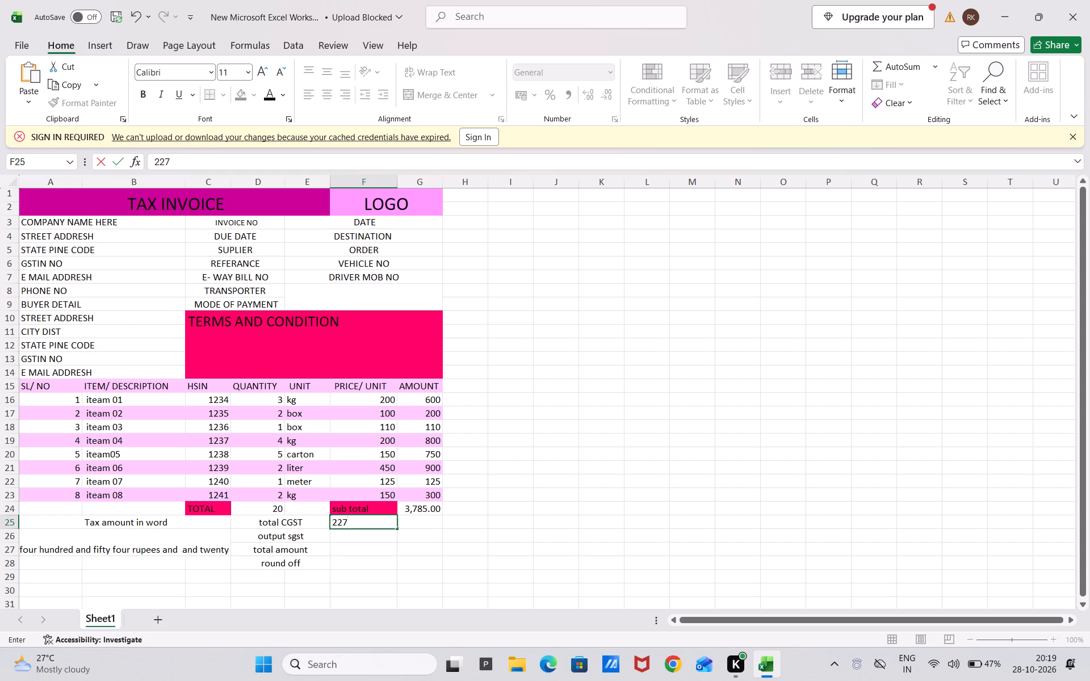
key("Return")
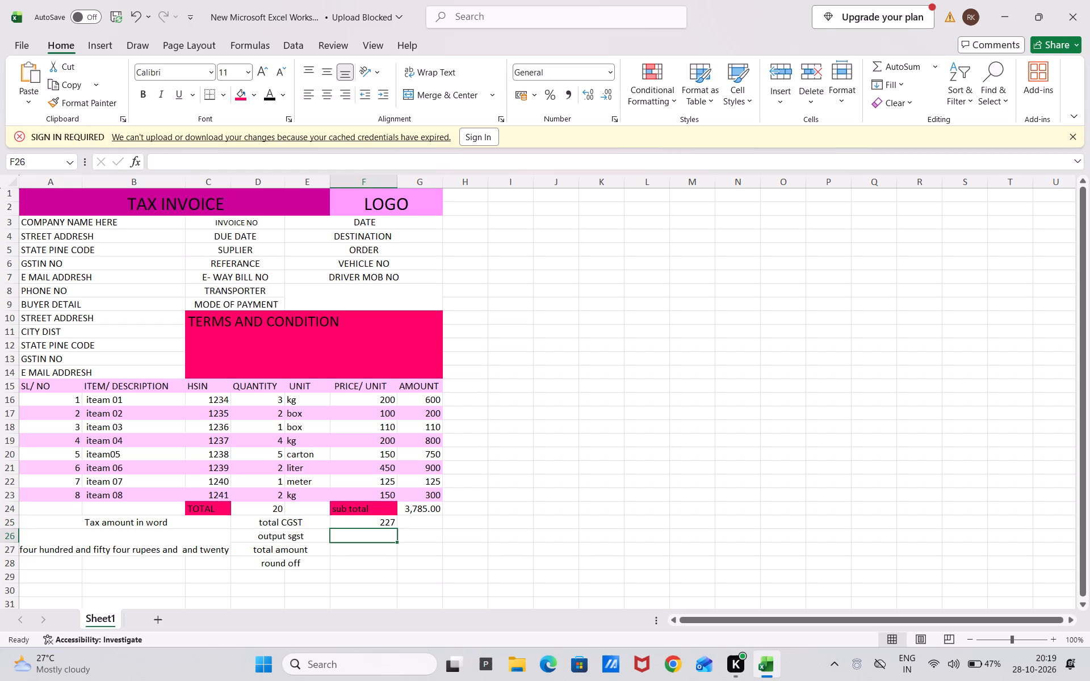
type("227")
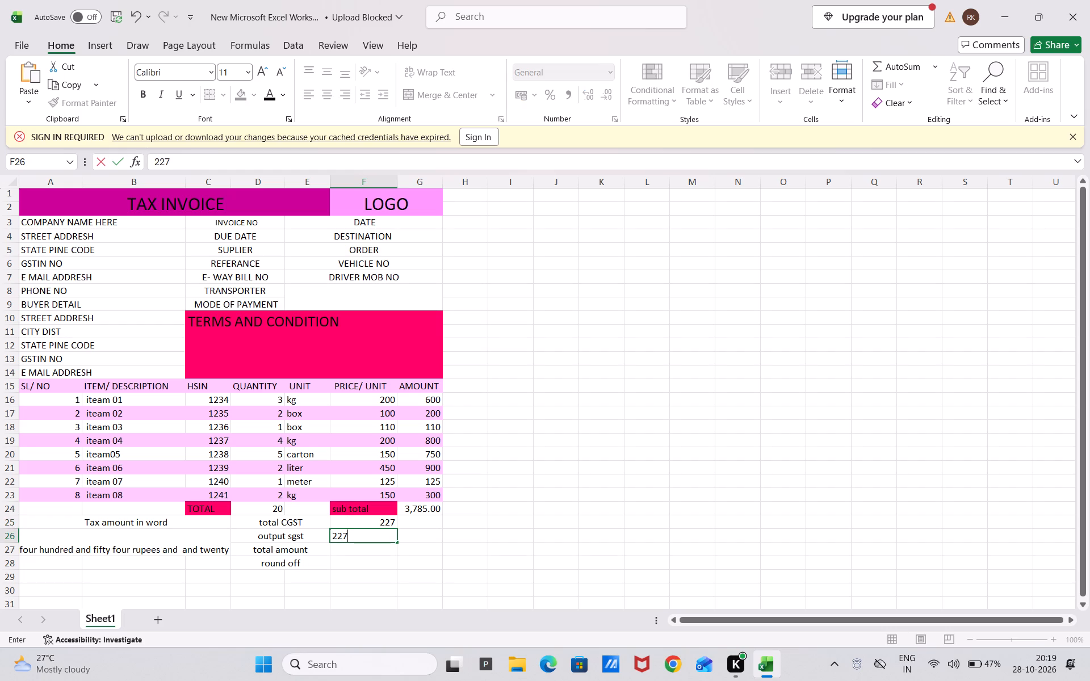
key("Return")
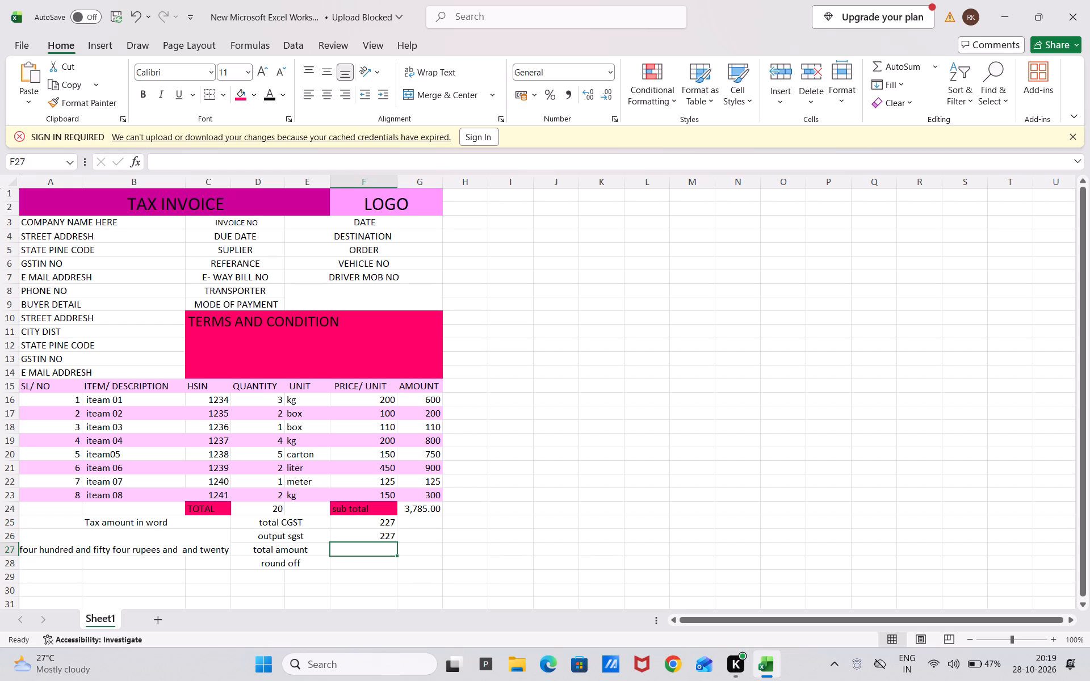
Enter 4239.20 in F27 as the amount for "total amount".
key("4")
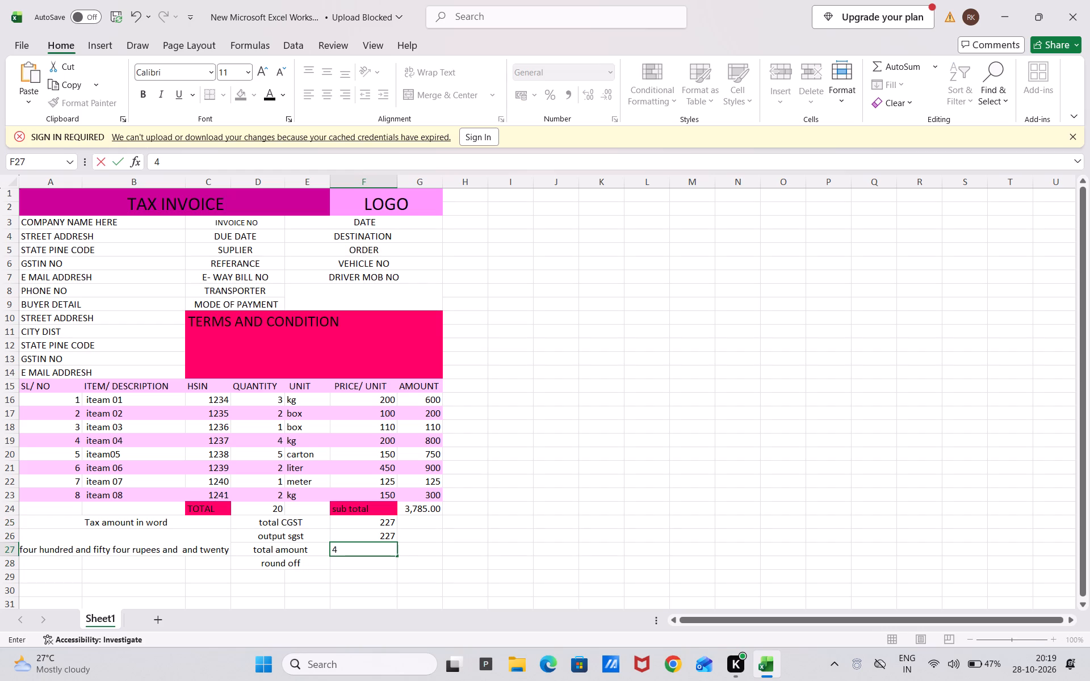
key("period")
key("2")
key("3")
key("9")
key("period")
key("BackSpace")
key("BackSpace")
key("BackSpace")
key("BackSpace")
key("BackSpace")
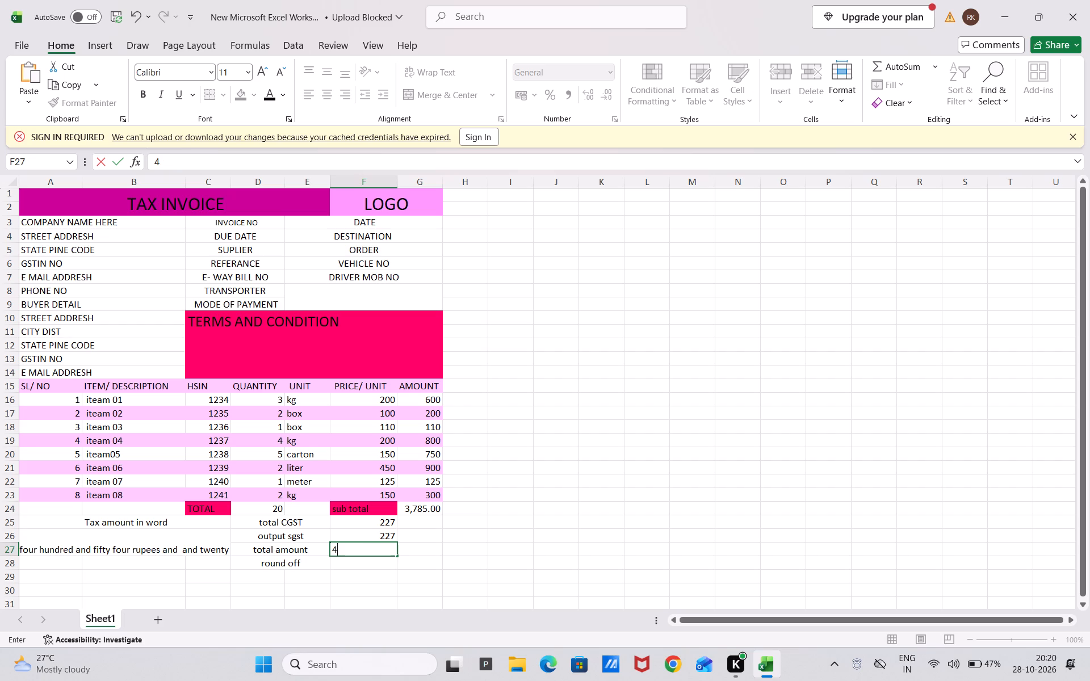
type("239")
key("period")
type("20")
key("Return")
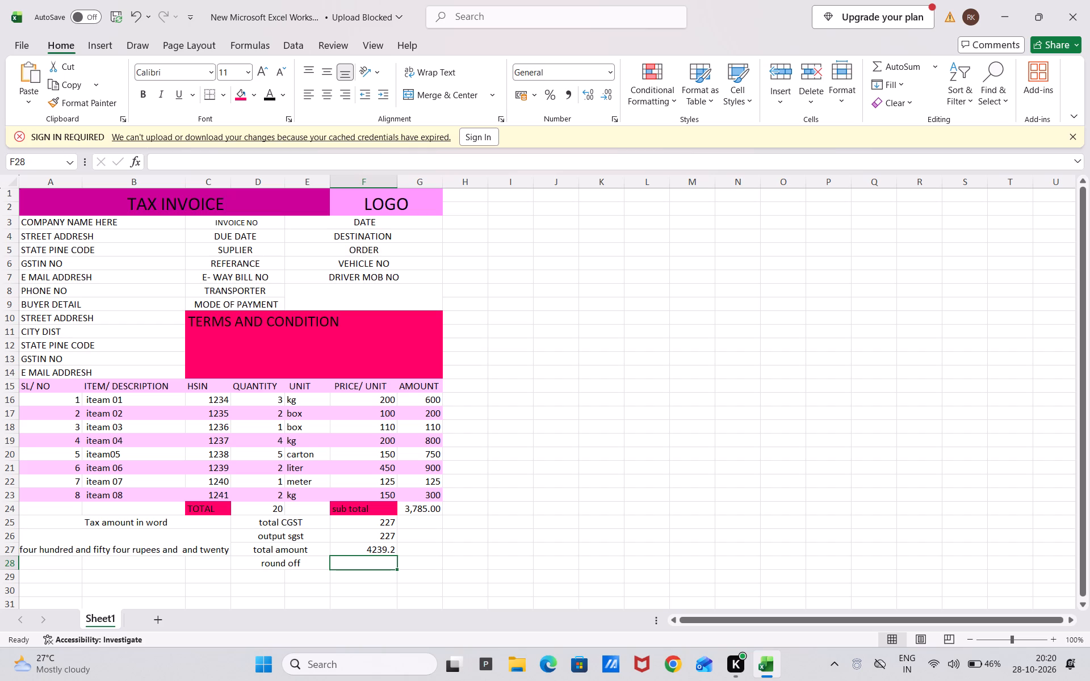
Enter 0.20 in F28 as the amount for "round off".
type("0.")
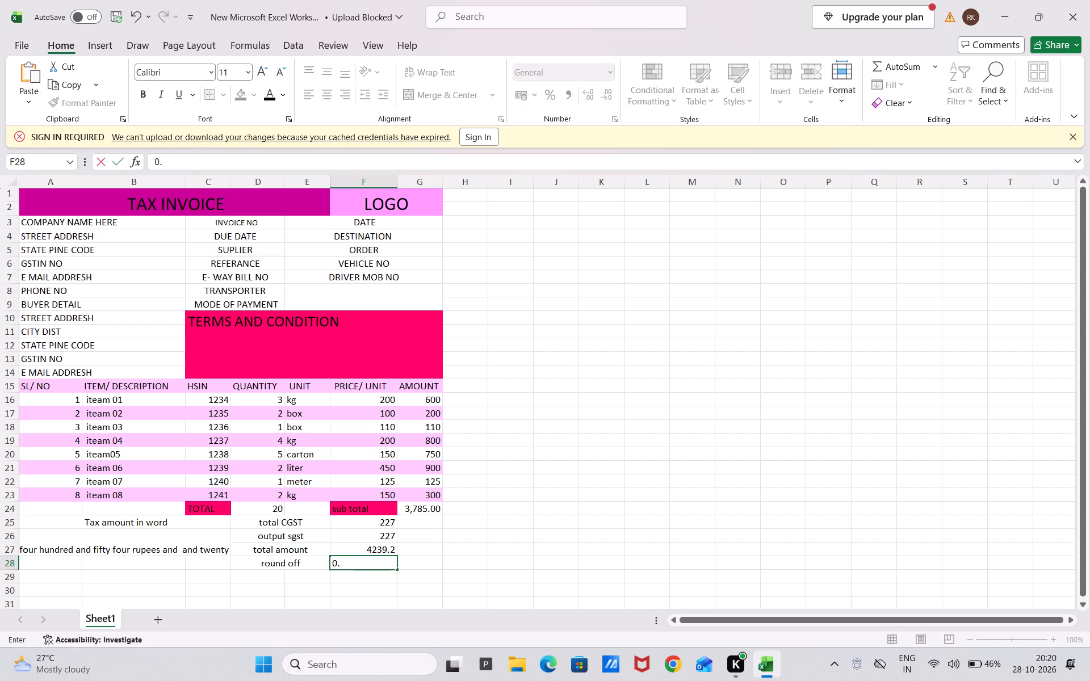
key("2")
key("0")
key("Return")
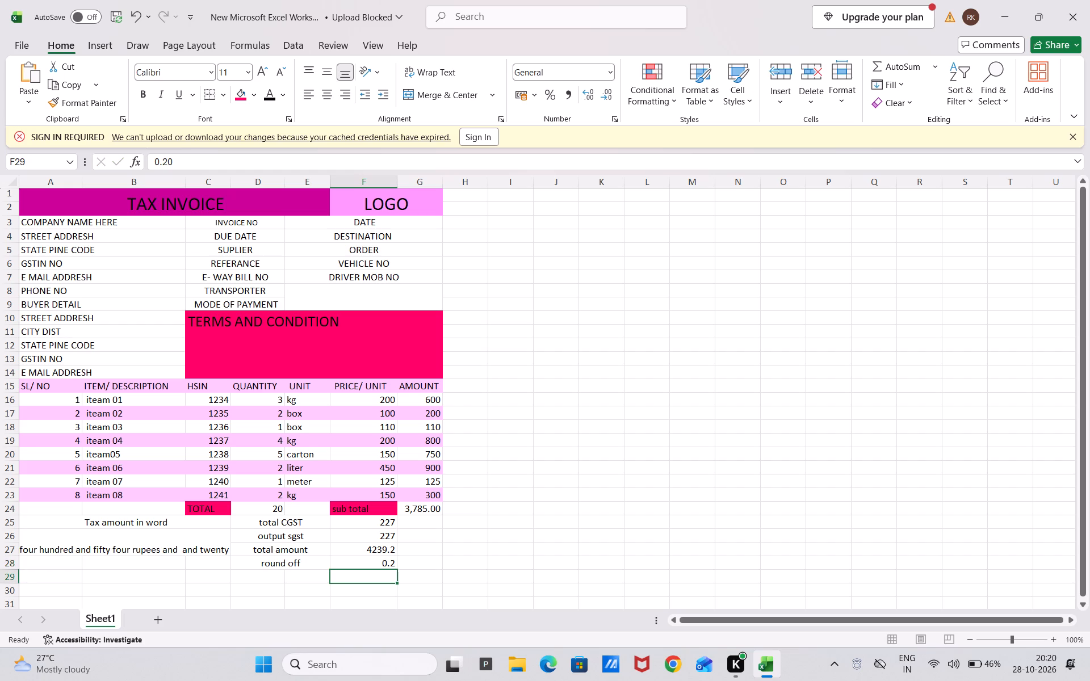
Merge and centre cells D29:E29 directly below the "round off" label.
left_click(276, 577)
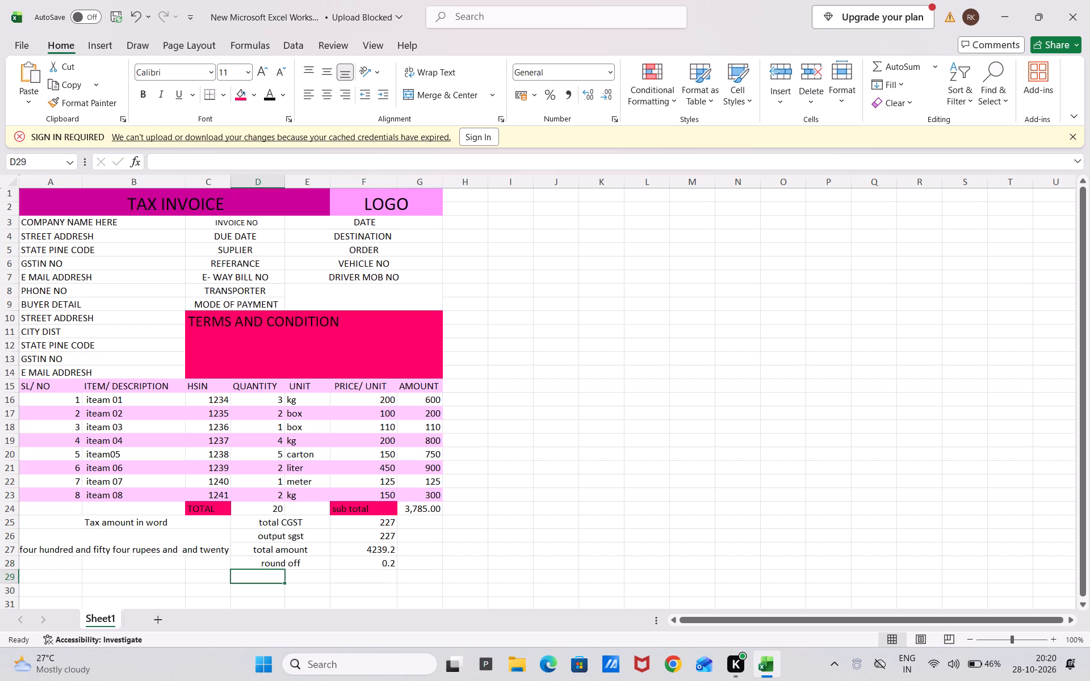
key("shift+Right")
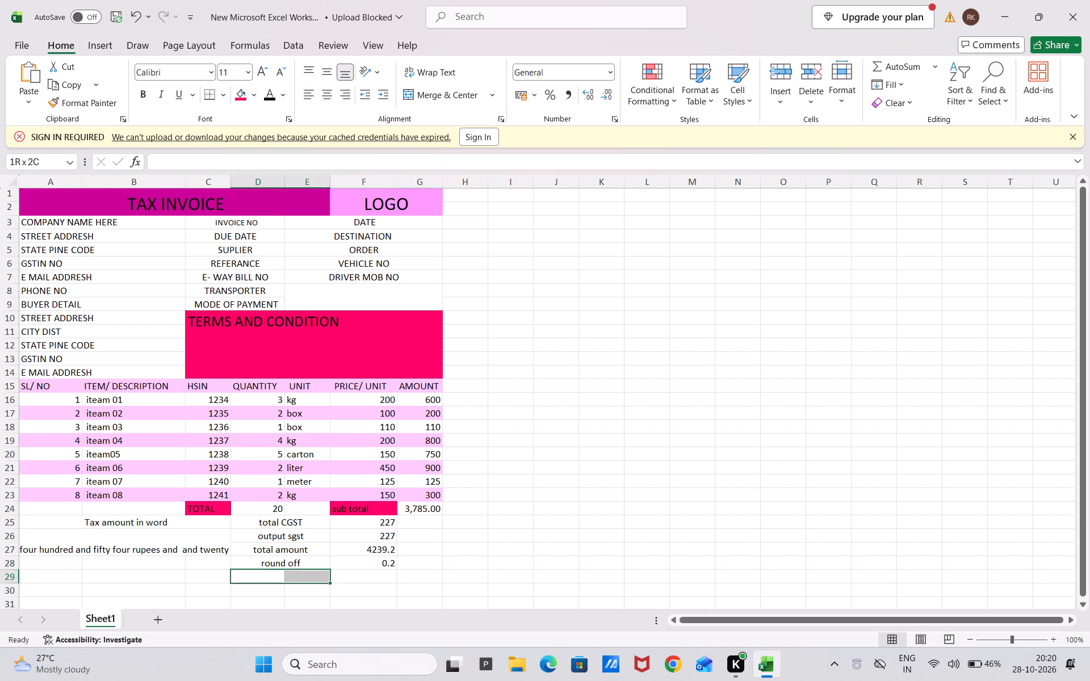
left_click(438, 93)
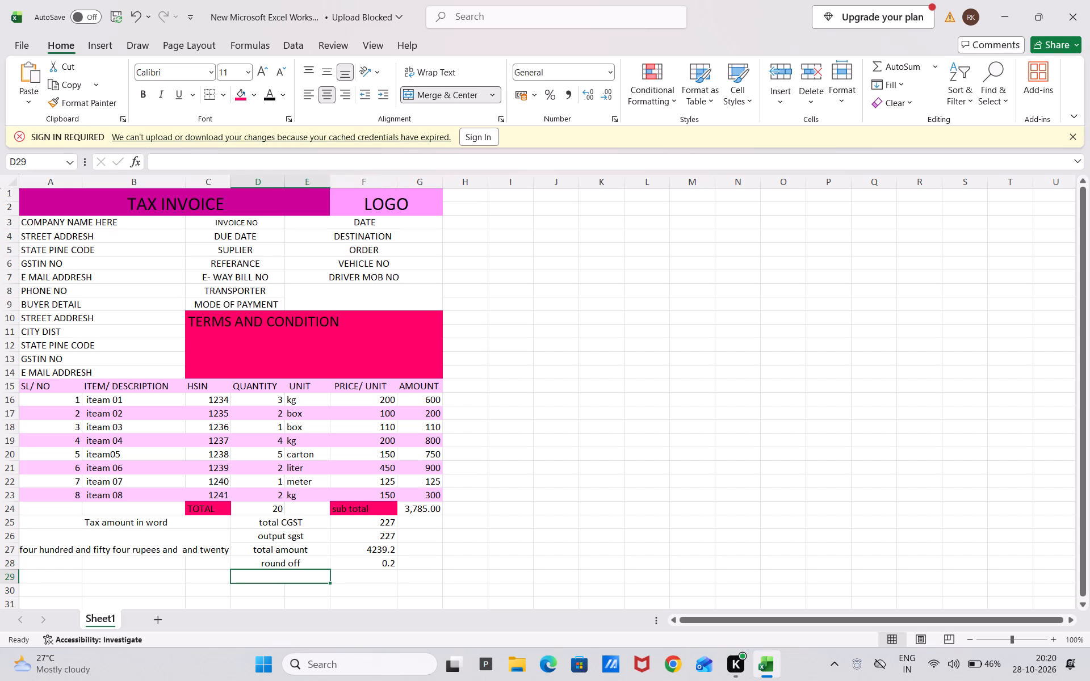
Enter the label "total" in the merged cell D29 below "round off".
left_click(267, 570)
left_click(267, 570)
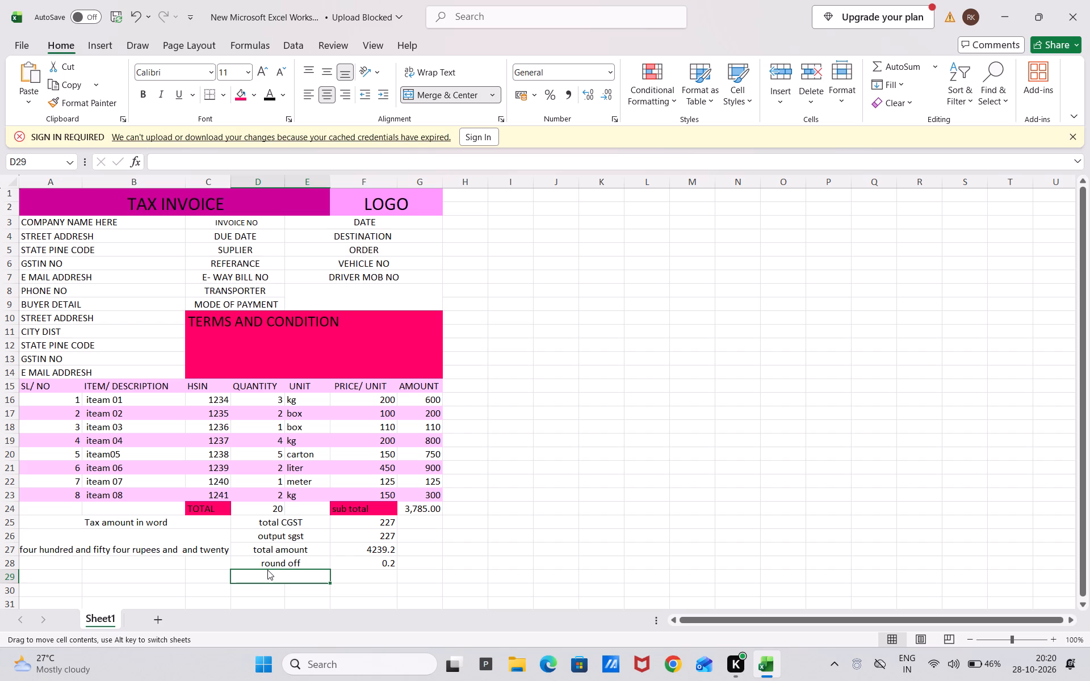
left_click(269, 577)
left_click(269, 577)
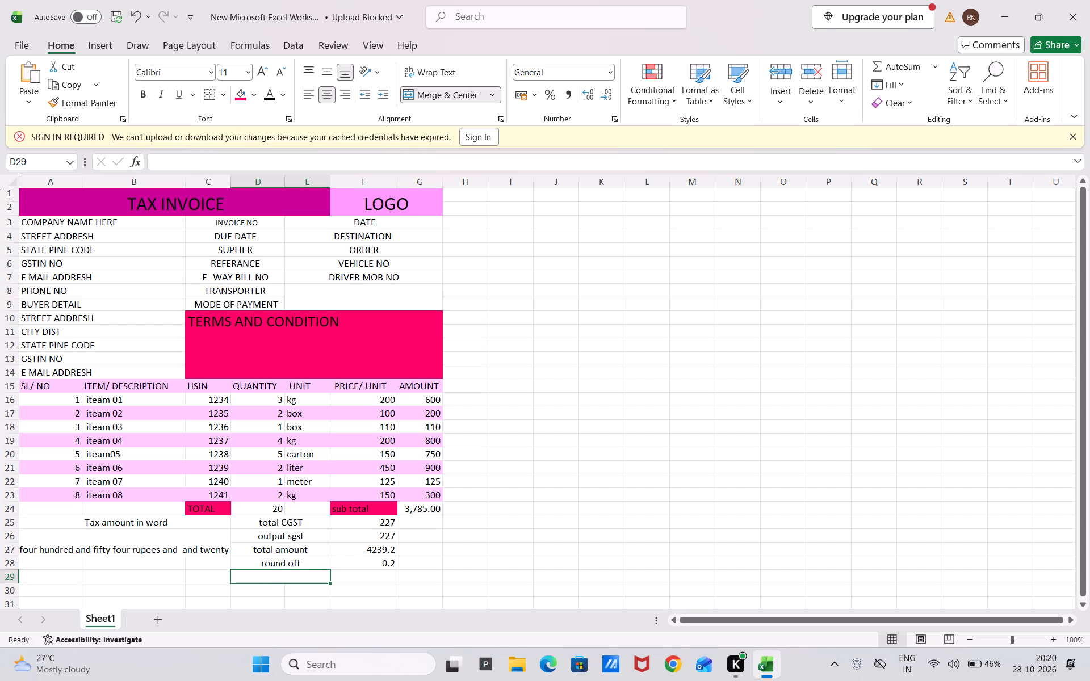
double_click(269, 577)
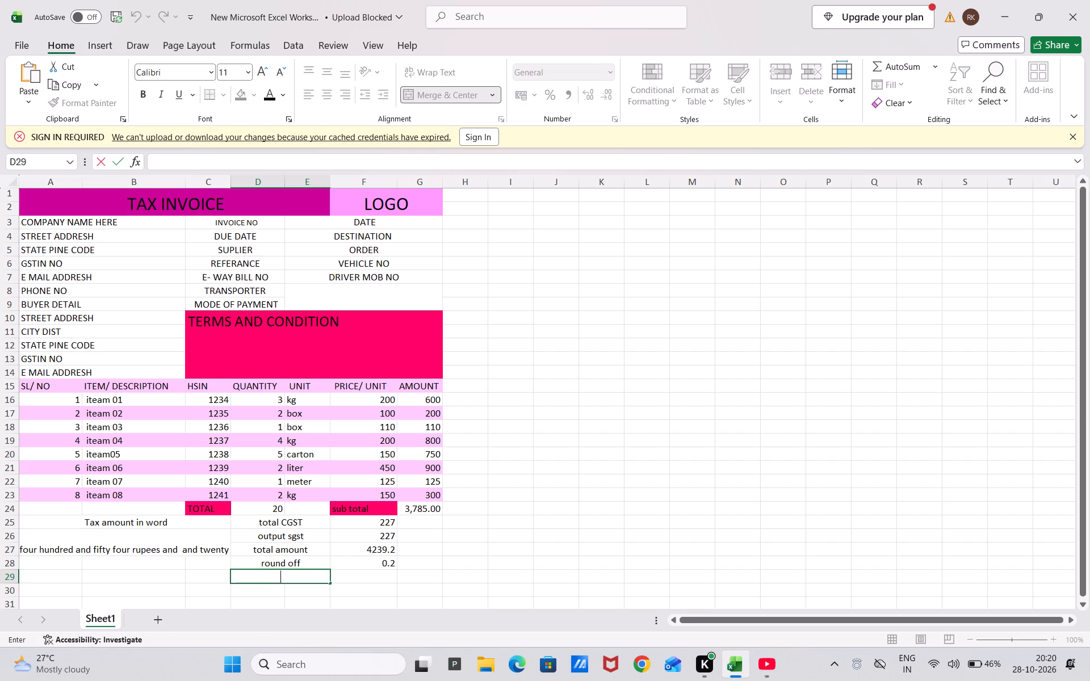
type("ta")
key("BackSpace")
type("otal")
key("Return")
Enter 4239 in F29 as the amount for the "total" row.
key("Right")
key("Up")
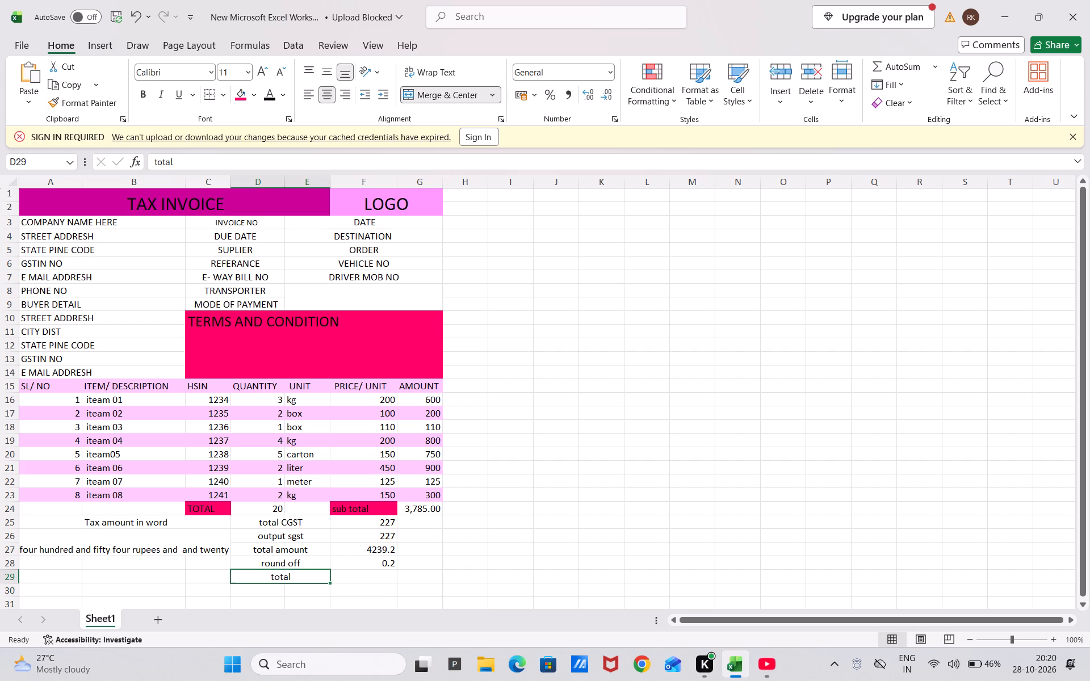
key("Right")
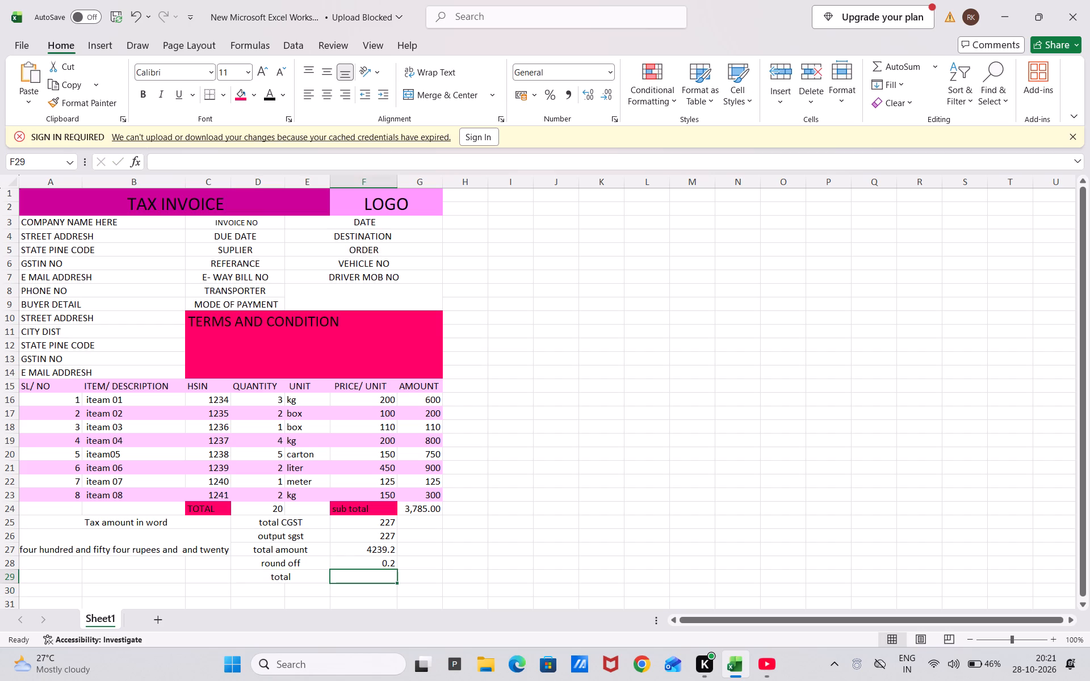
type("4.")
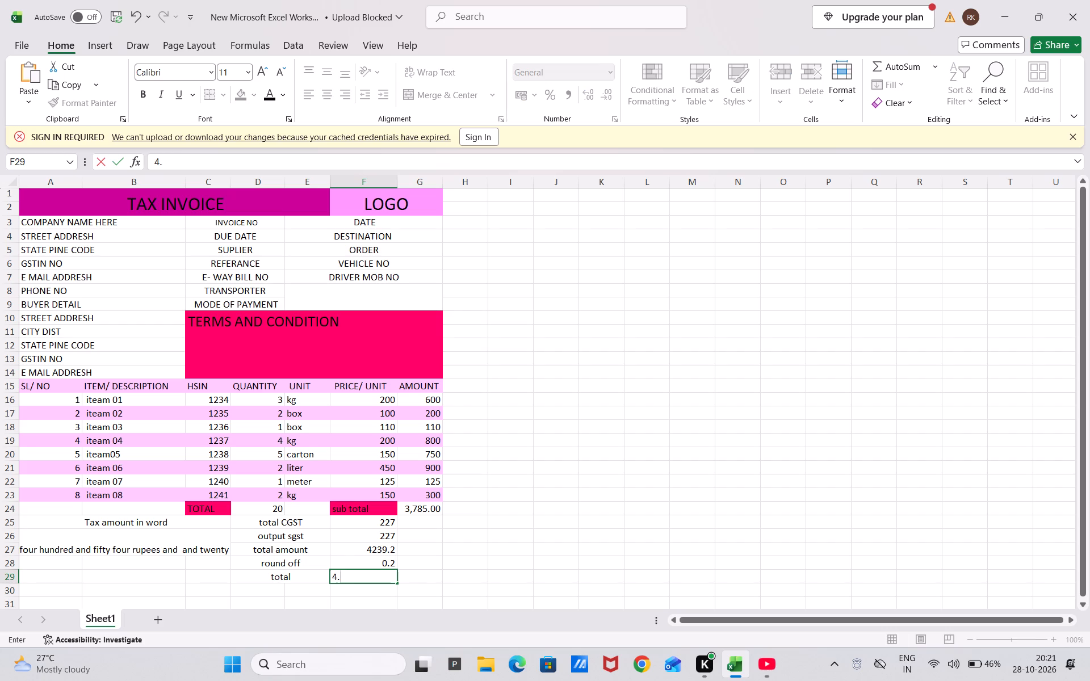
key("BackSpace")
key("2")
type("39")
left_click(491, 565)
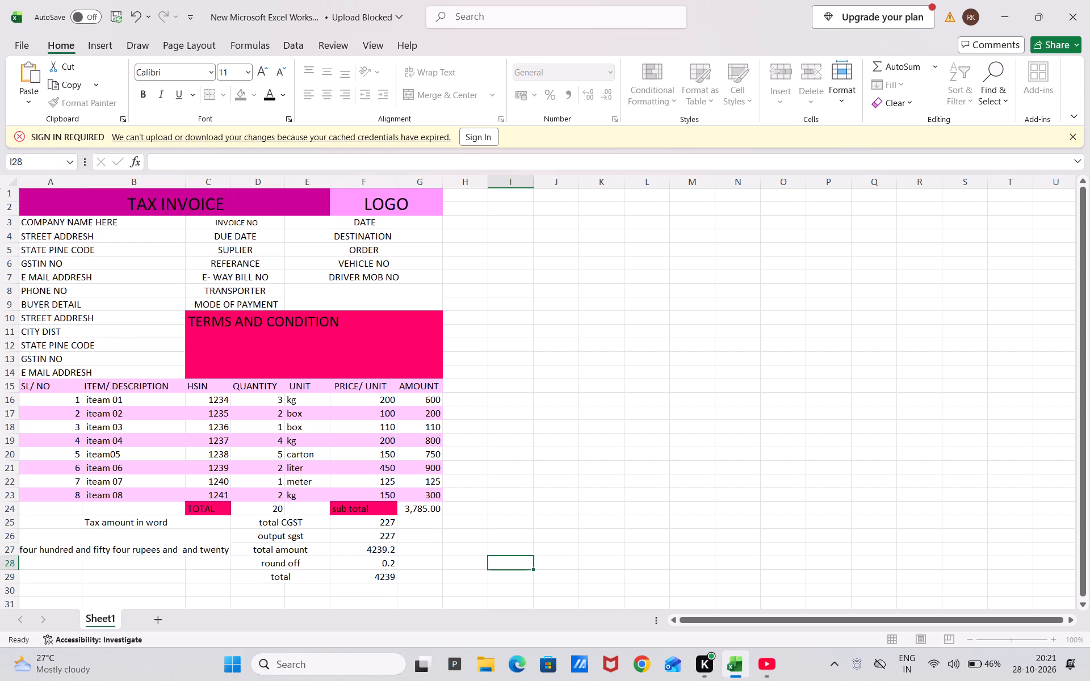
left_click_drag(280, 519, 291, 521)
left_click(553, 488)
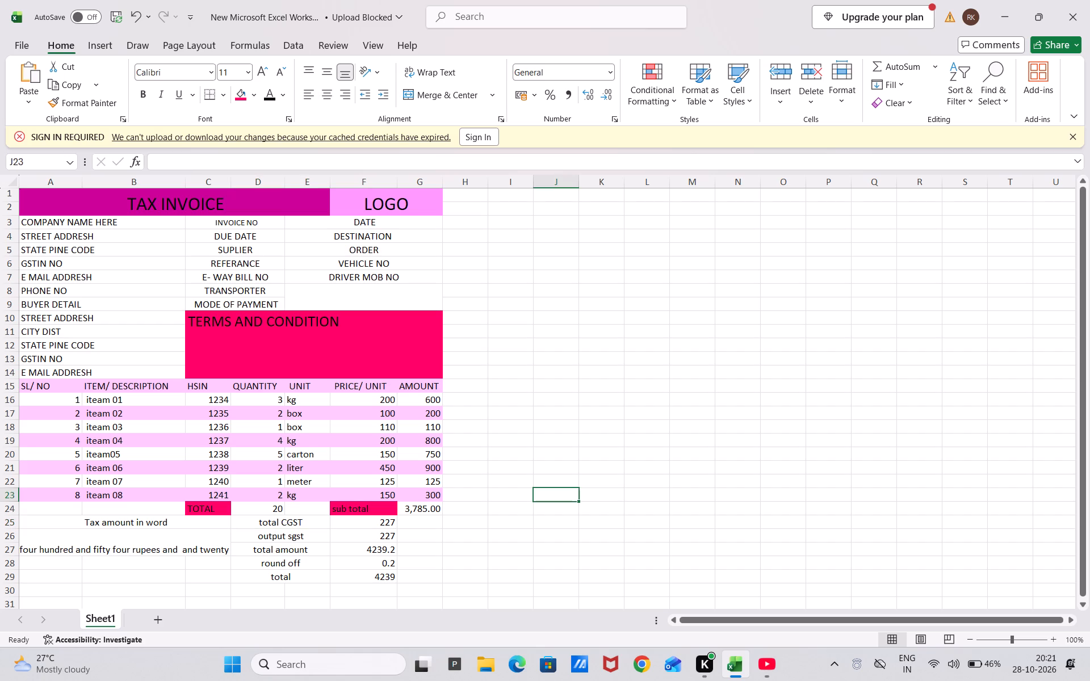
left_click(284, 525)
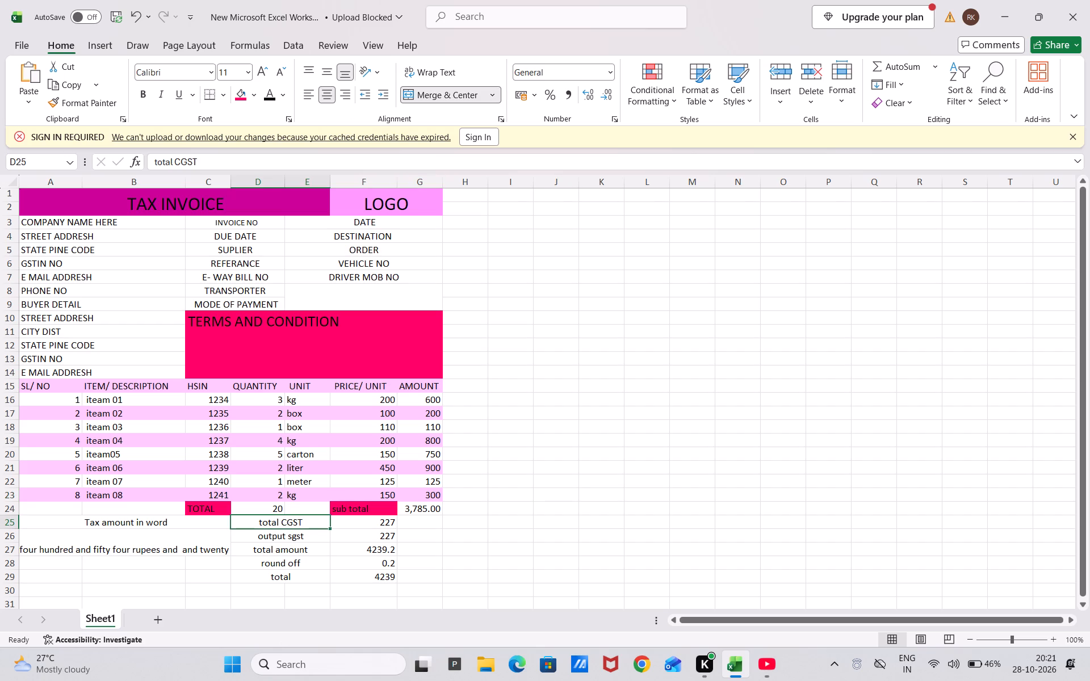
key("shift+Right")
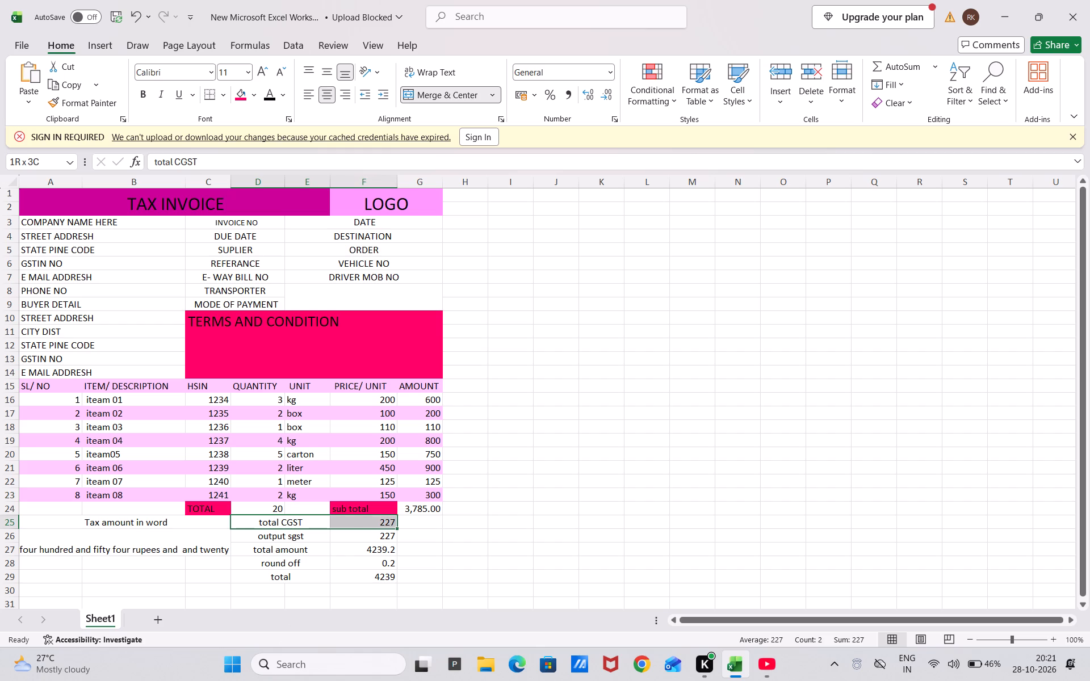
Fill the merged "Tax amount in word" cell in row 25 with a light orange theme colour.
left_click(142, 523)
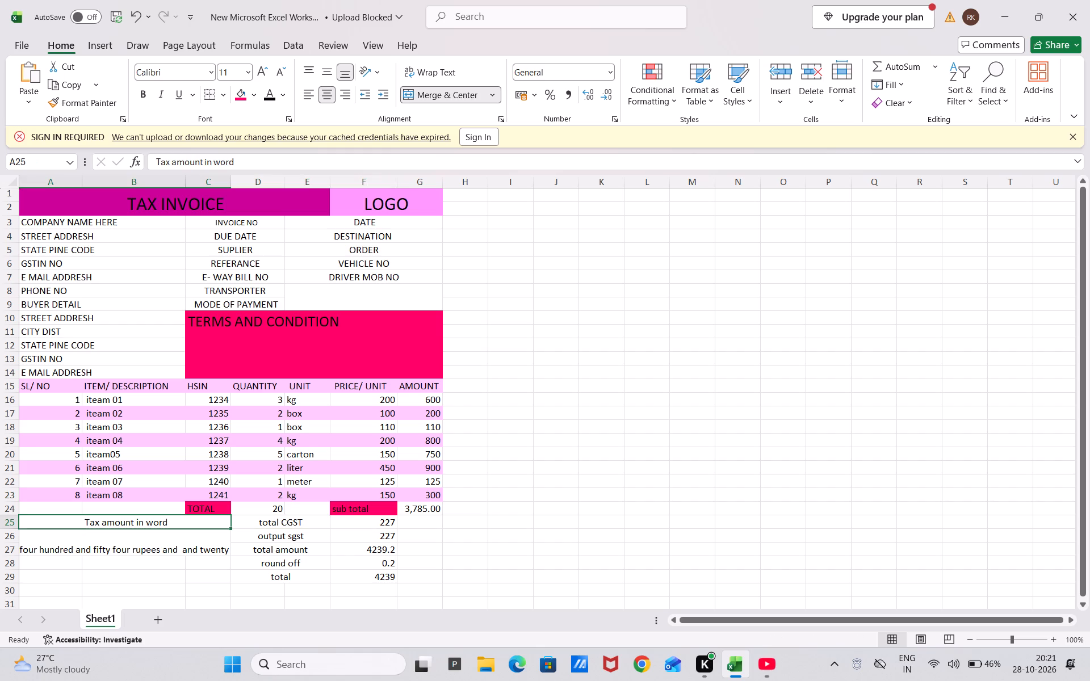
left_click(244, 103)
left_click(244, 103)
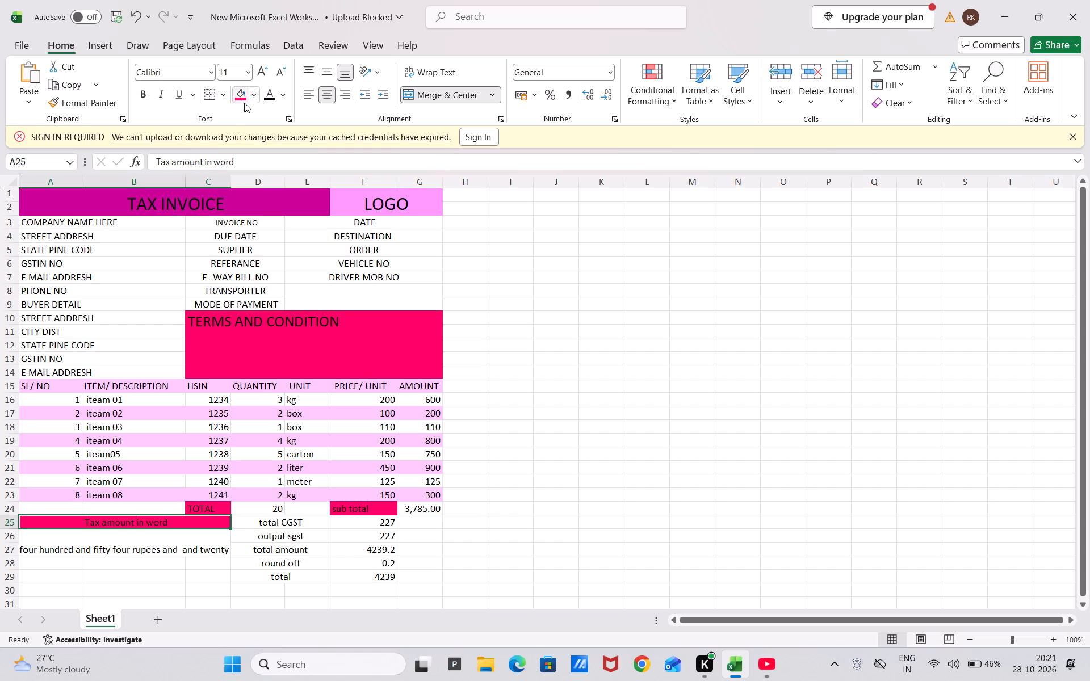
left_click(244, 103)
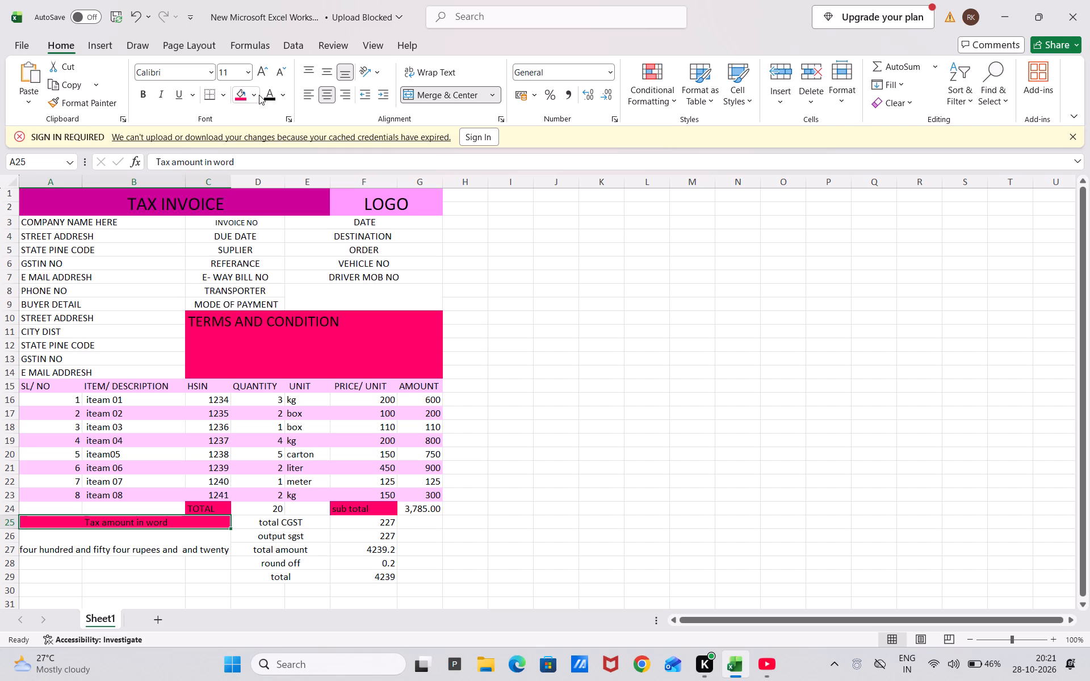
left_click(250, 95)
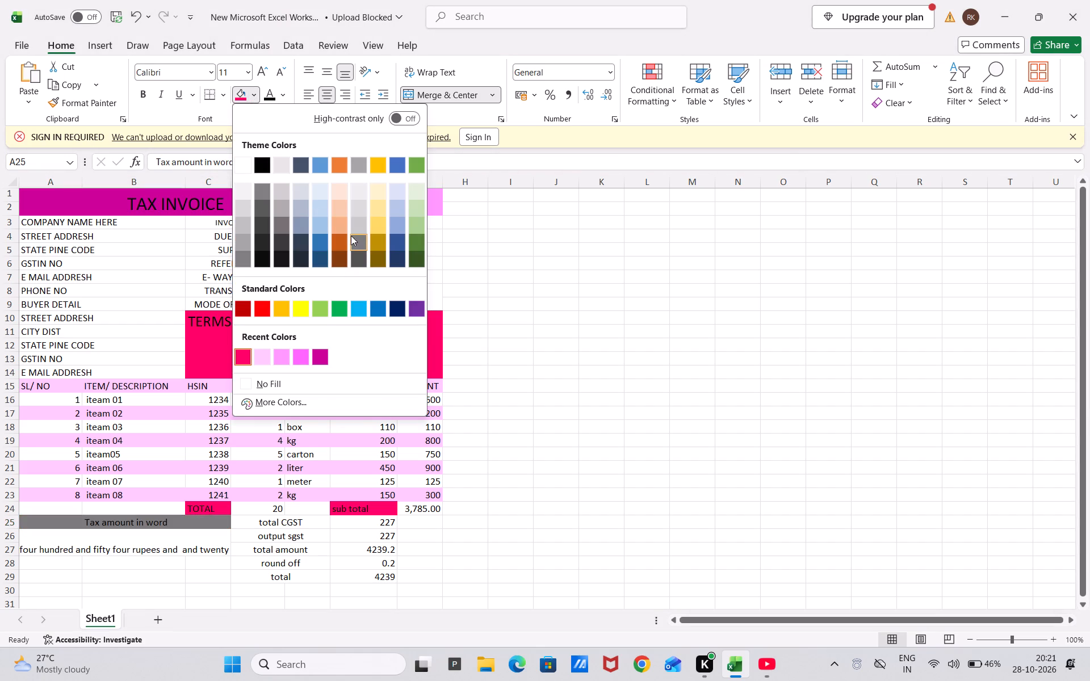
left_click(338, 223)
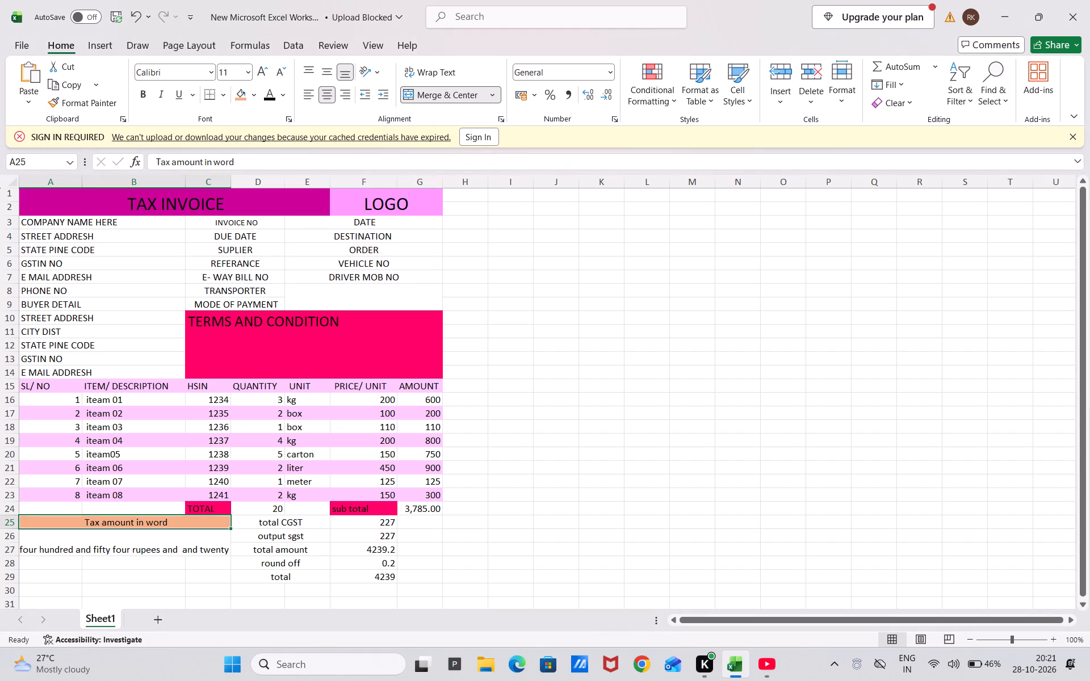
Fill the merged amount-in-words cell in rows 26 and 27 with the palest orange theme colour.
left_click(154, 556)
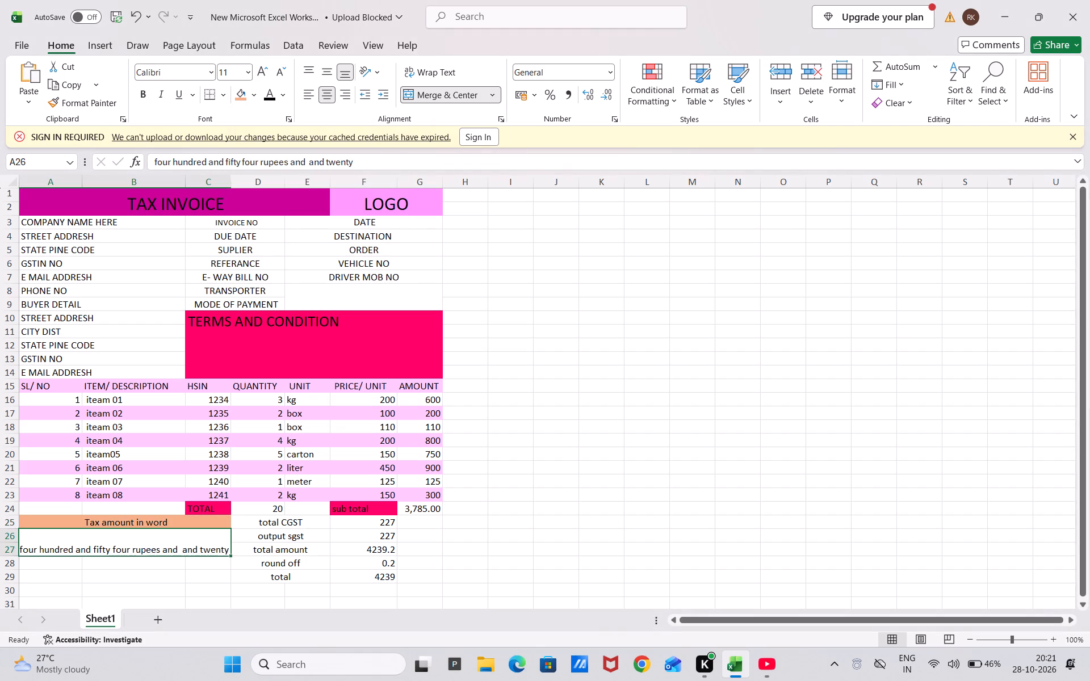
left_click(250, 94)
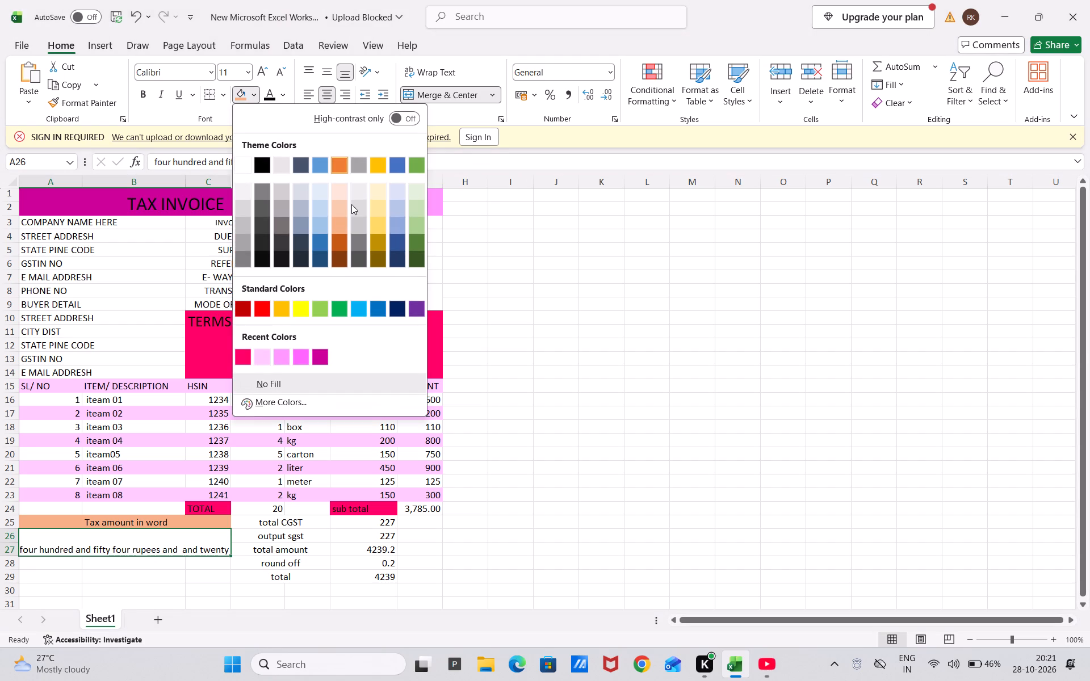
left_click(342, 188)
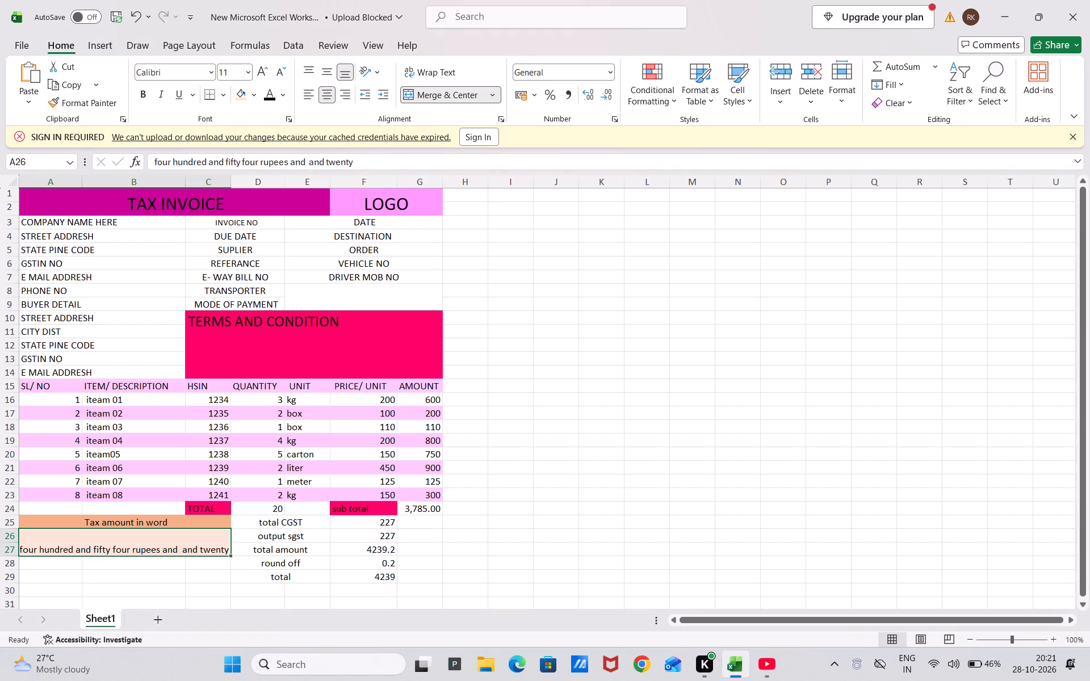
left_click(572, 317)
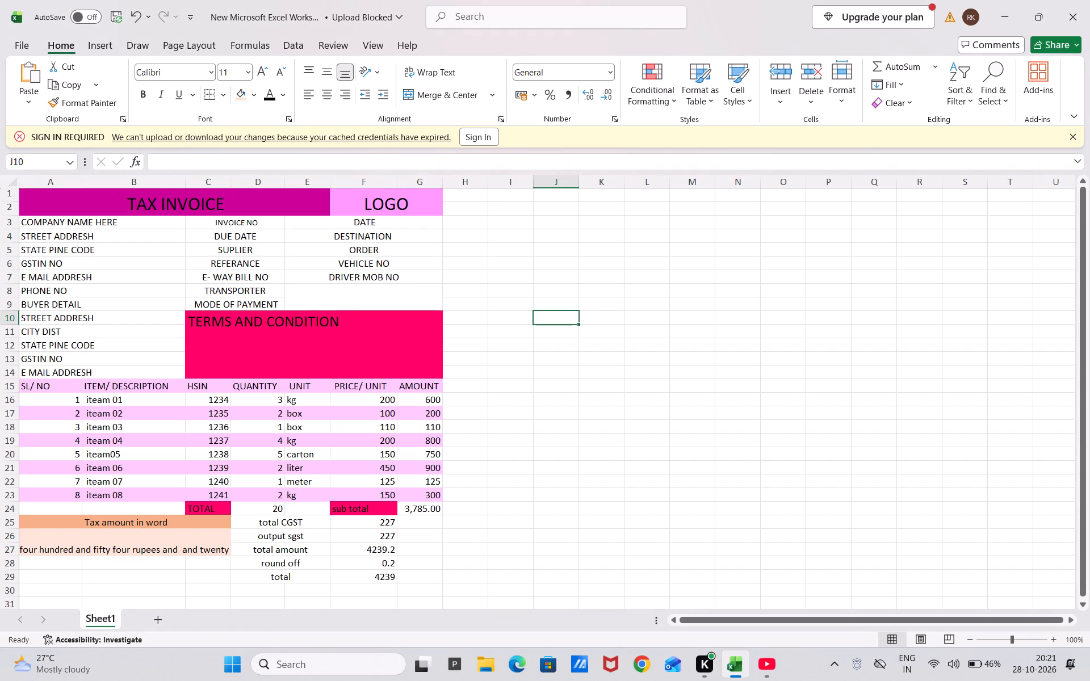
Fill the merged label cells in D25:E29, from "total CGST" down to "total", with a dark gold theme colour.
left_click(278, 522)
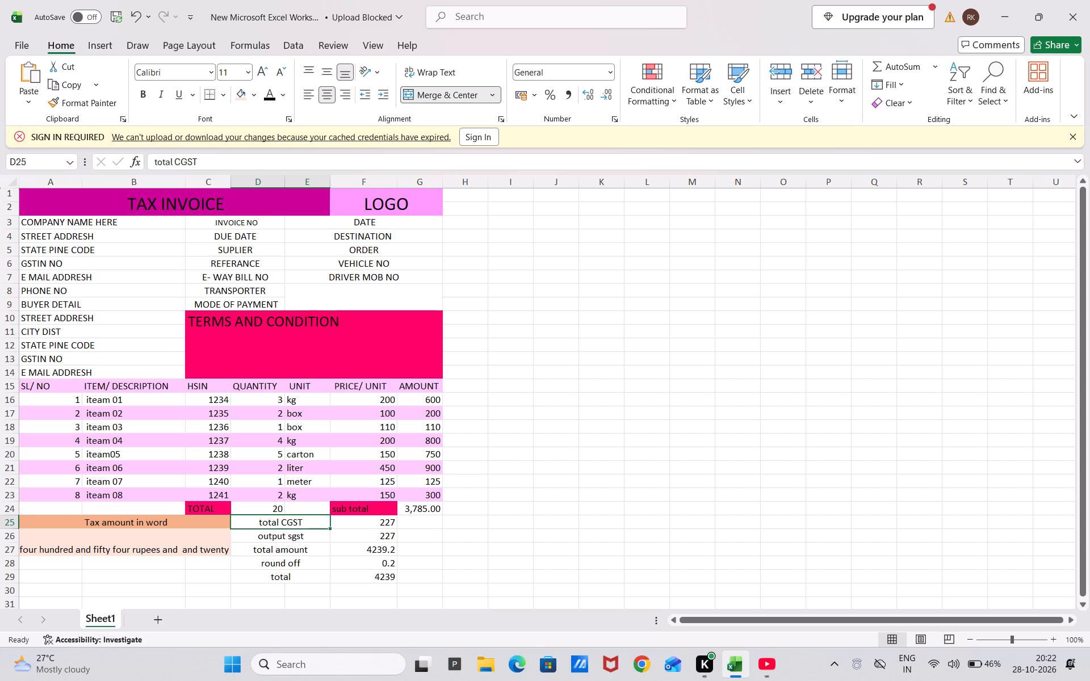
right_click(255, 119)
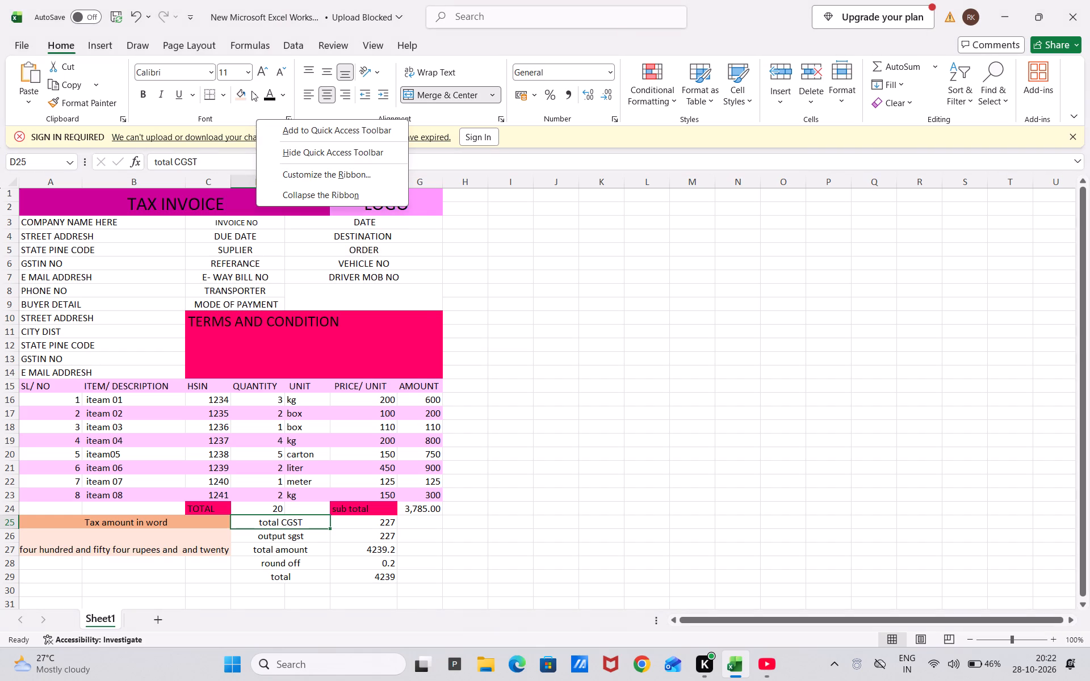
left_click(251, 91)
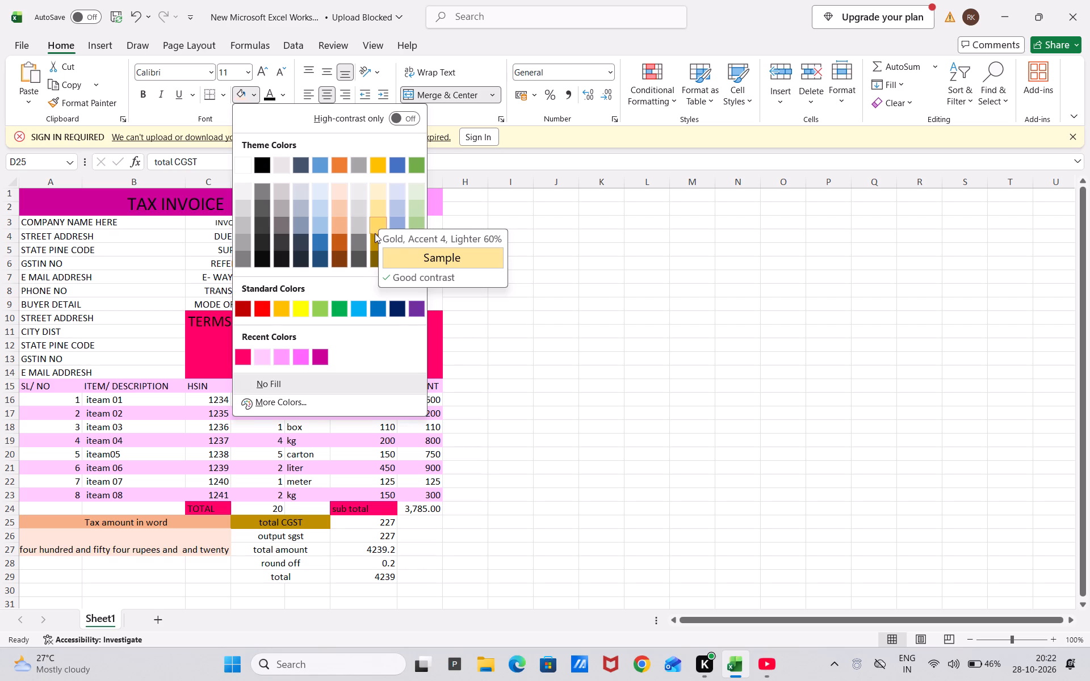
left_click(374, 235)
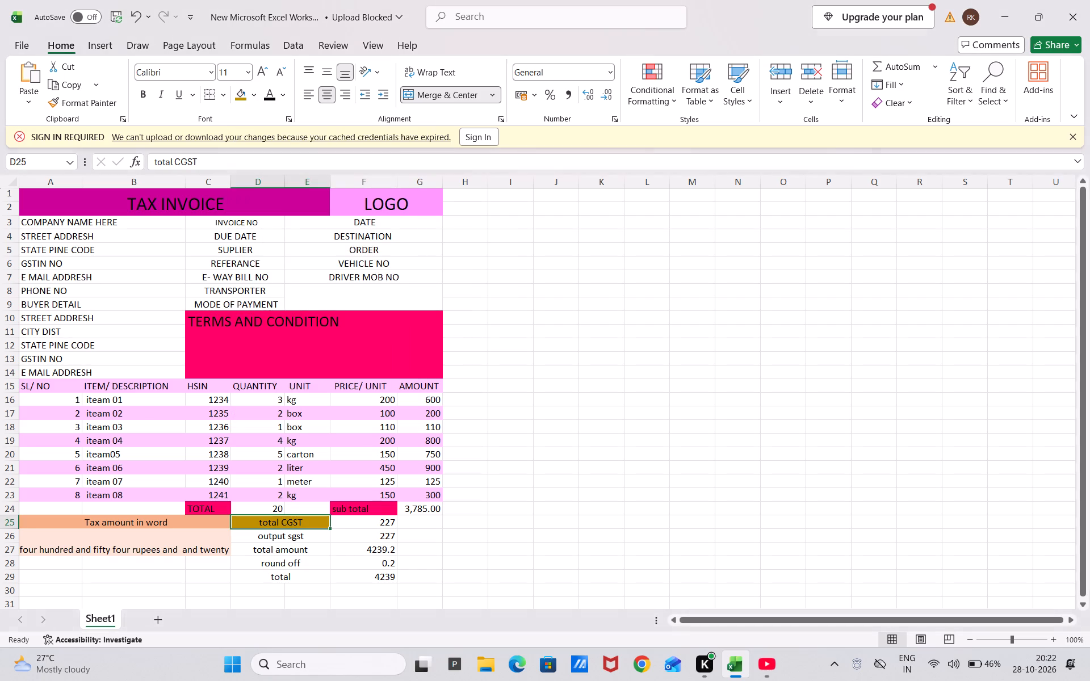
left_click(318, 523)
key("shift+Down")
key("shift+Down")
key("shift+Down")
key("shift+Down")
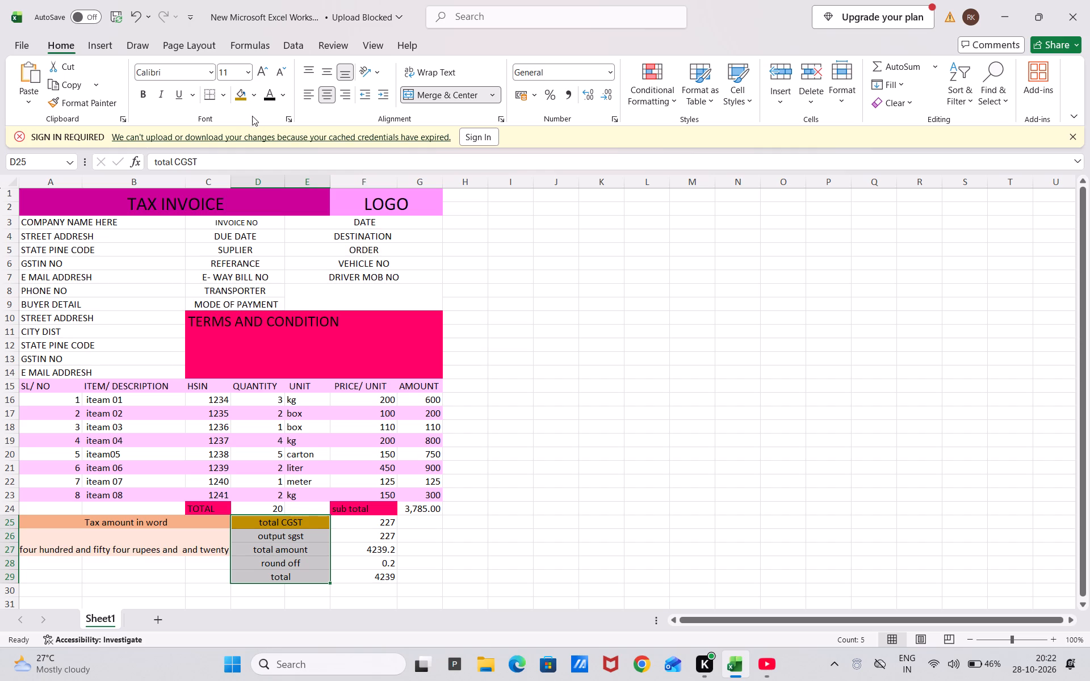
left_click(241, 94)
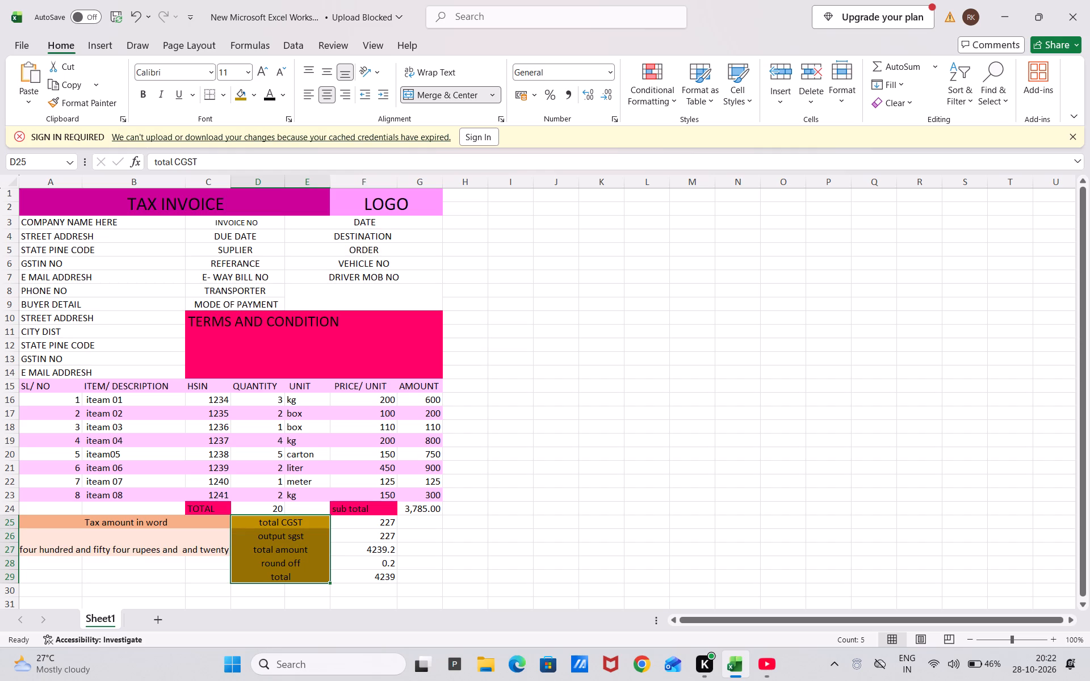
left_click(636, 365)
Fill the amount cells F25:F29 beside the tax and total labels with a light gold theme colour.
left_click(371, 528)
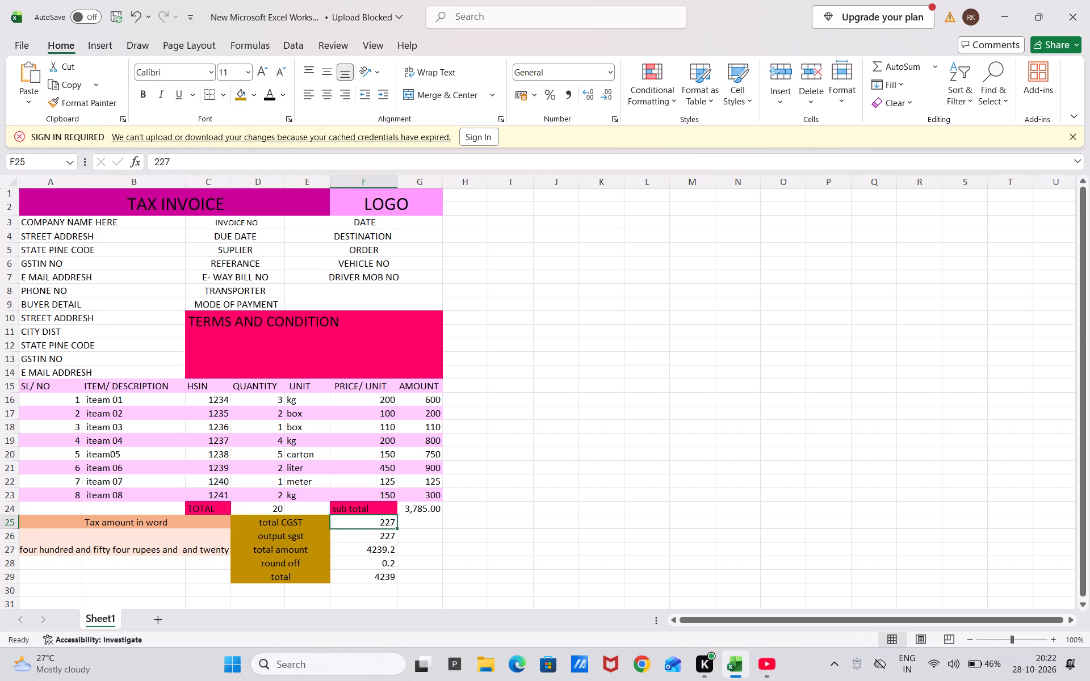
key("shift+Down")
key("shift+Down")
key("shift+Down")
key("shift+Down")
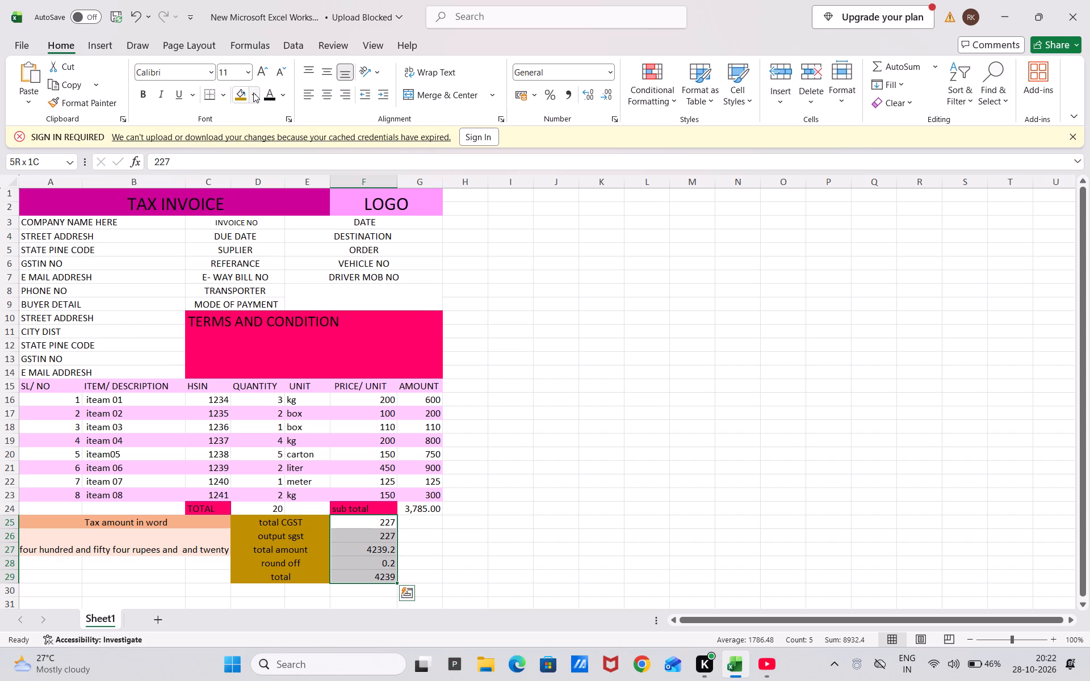
left_click_drag(253, 93, 379, 220)
left_click(379, 220)
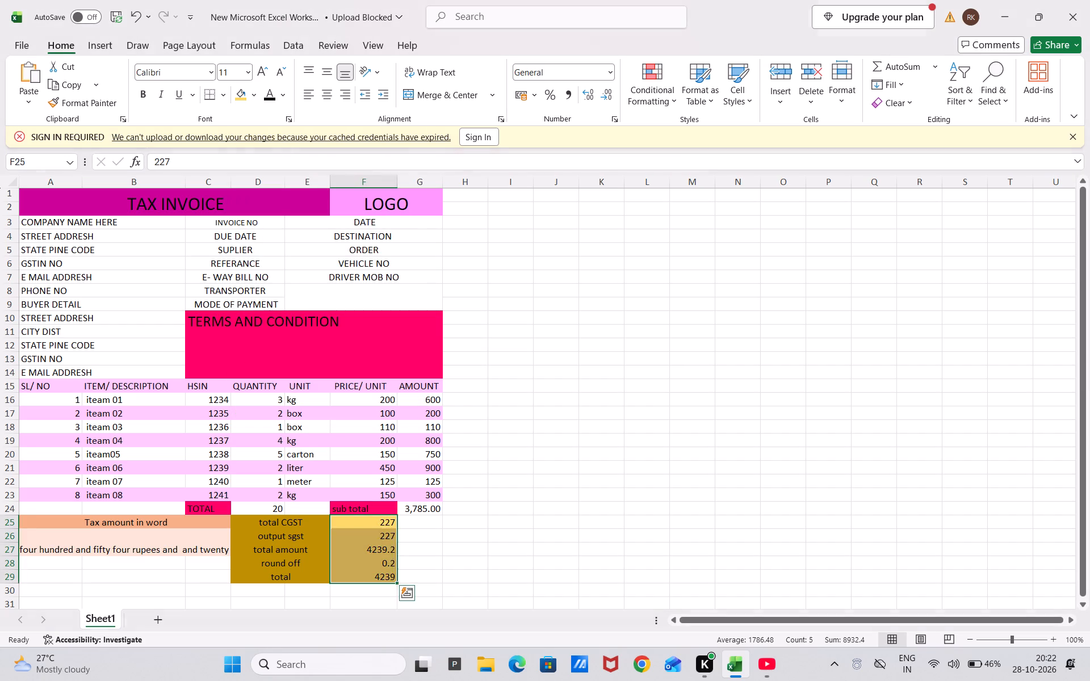
left_click(681, 195)
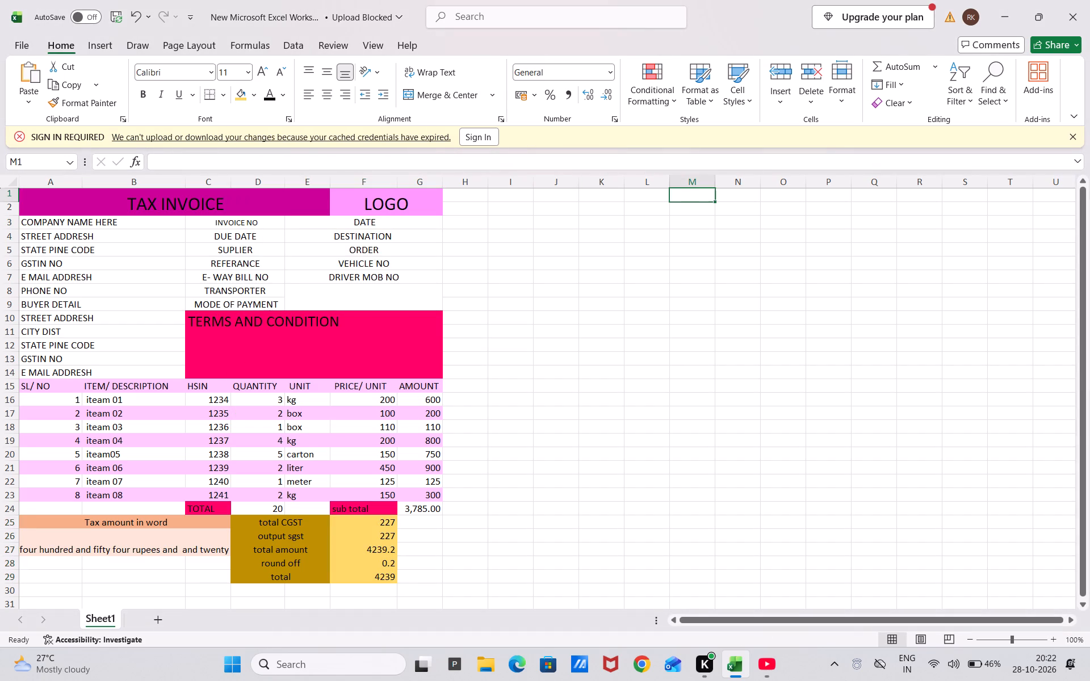
left_click(650, 433)
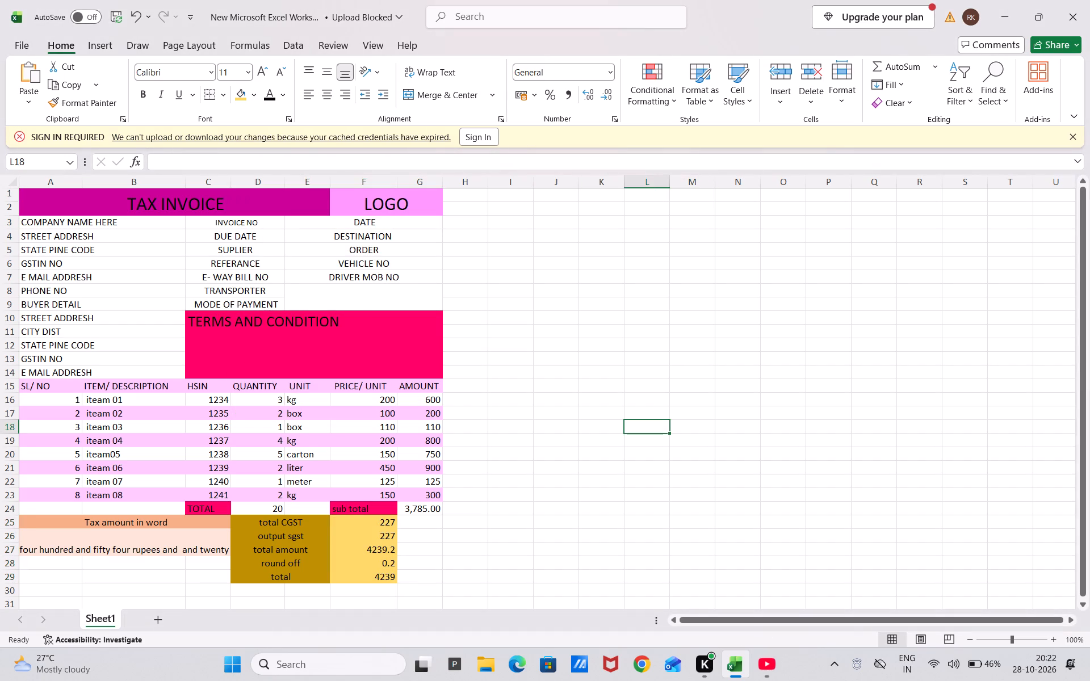
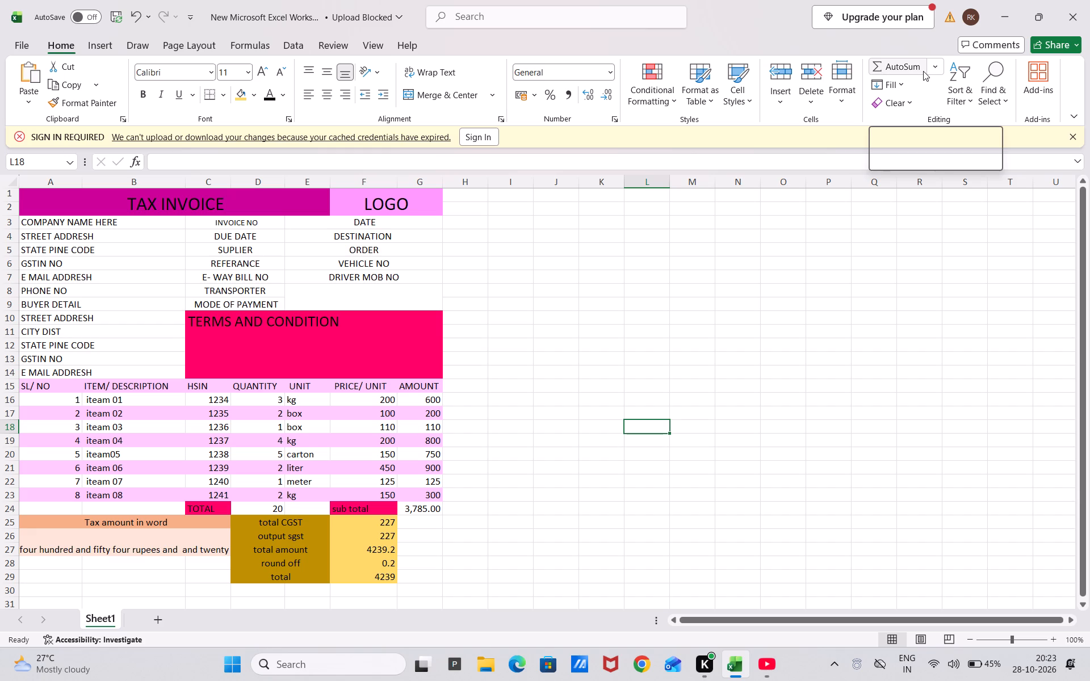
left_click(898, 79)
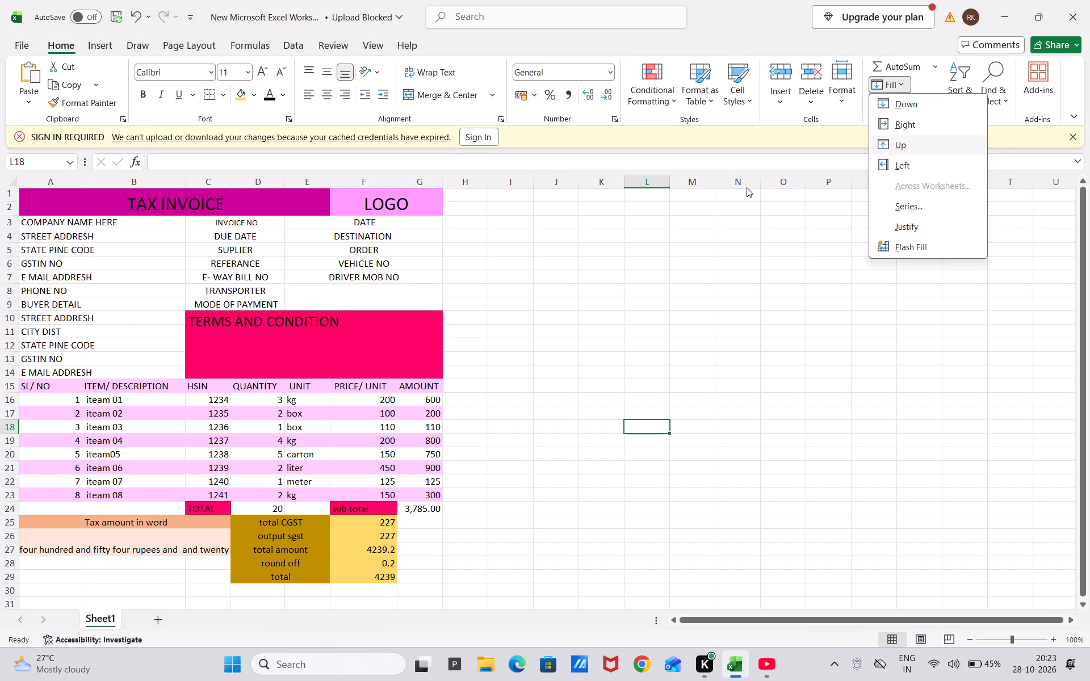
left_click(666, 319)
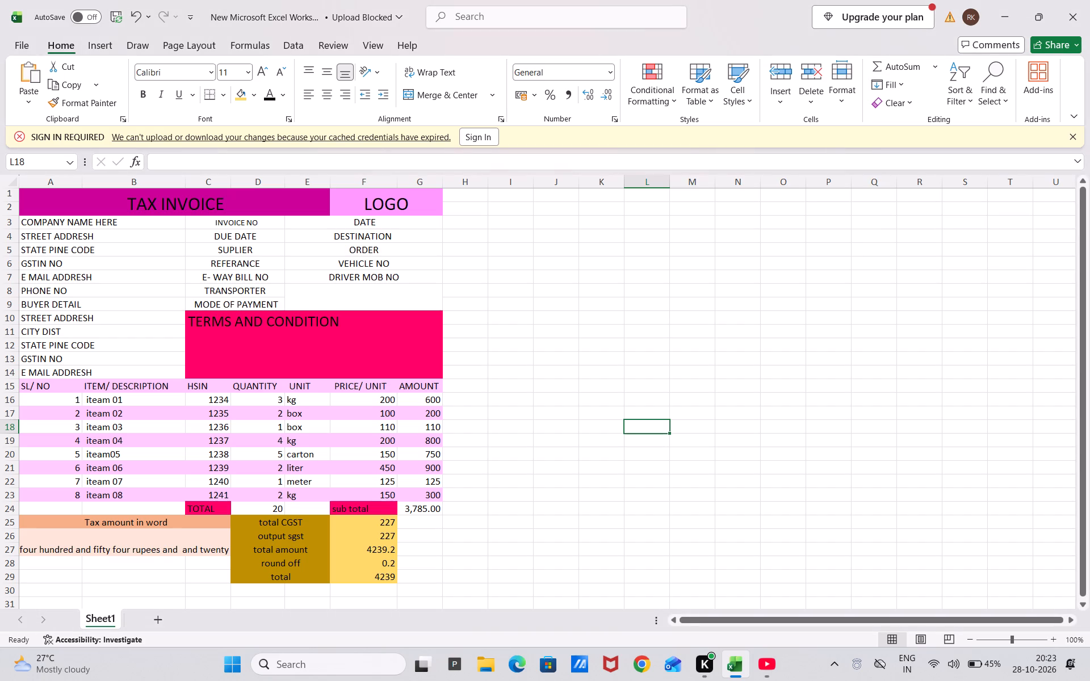
Left-align the invoice detail labels in column C from INVOICE NO down to MODE OF PAYMENT.
left_click(209, 222)
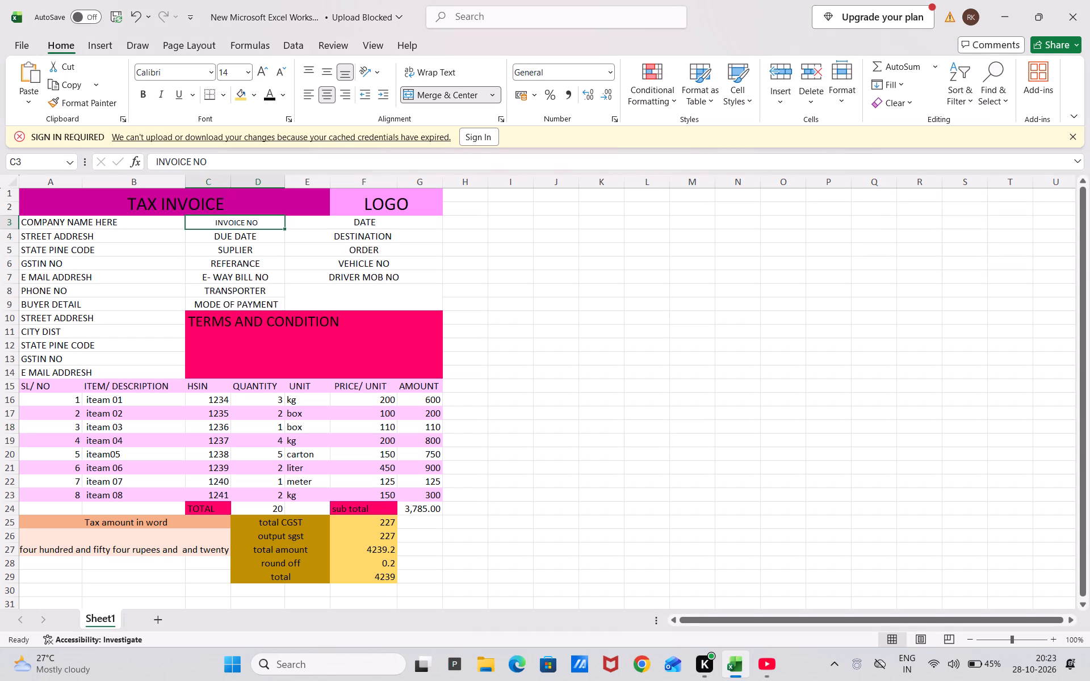
key("shift+Down")
key("shift+Down")
key("shift+Down")
key("shift+Down")
key("shift+Down")
key("shift+Down")
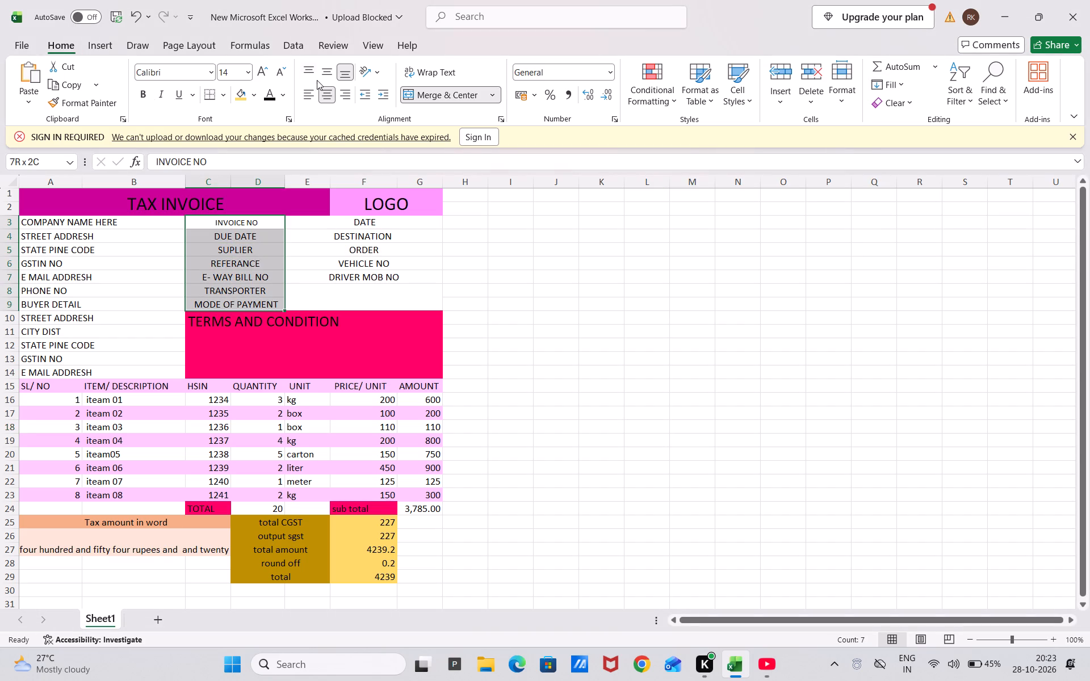
left_click(312, 98)
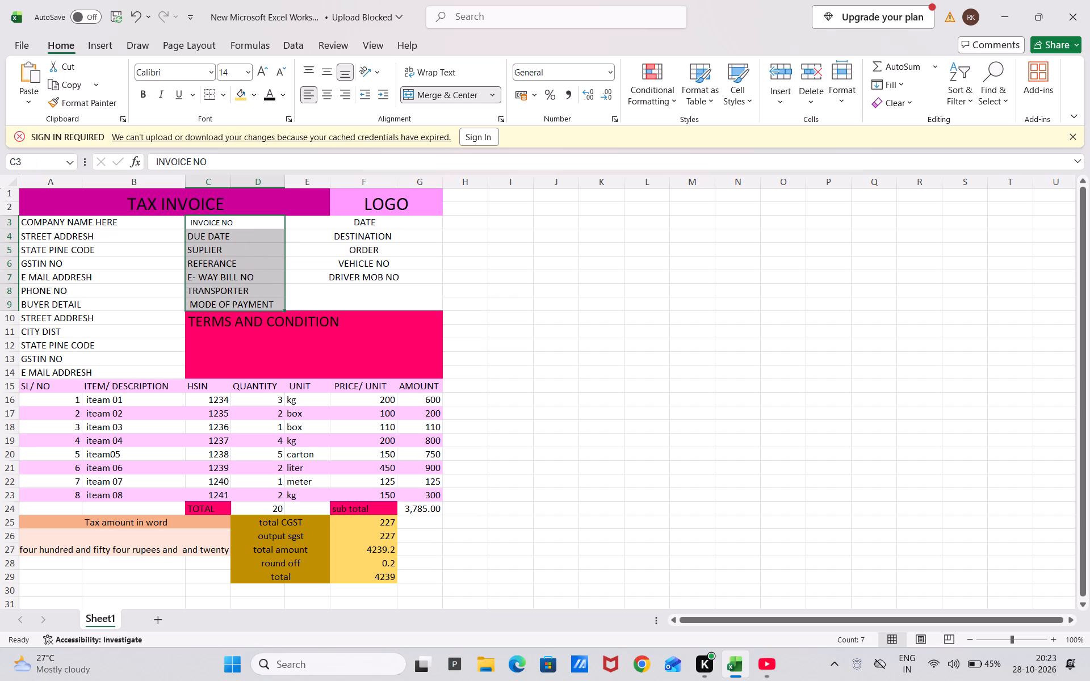
Left-align the labels in column E from DATE down to DRIVER MOB NO.
left_click(360, 228)
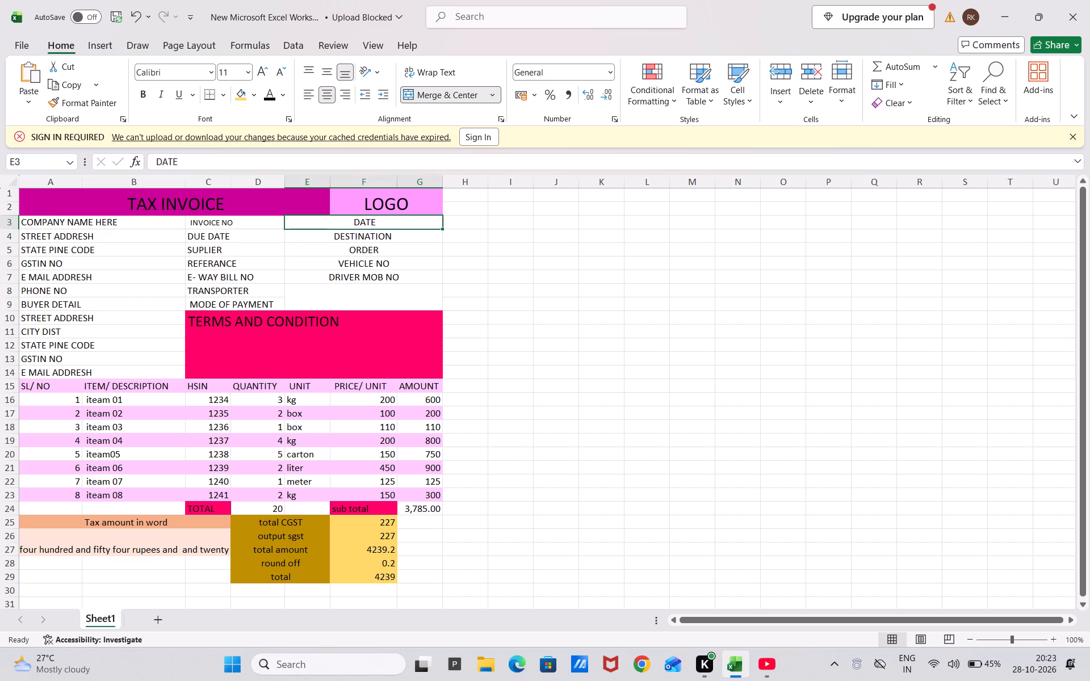
key("shift+Down")
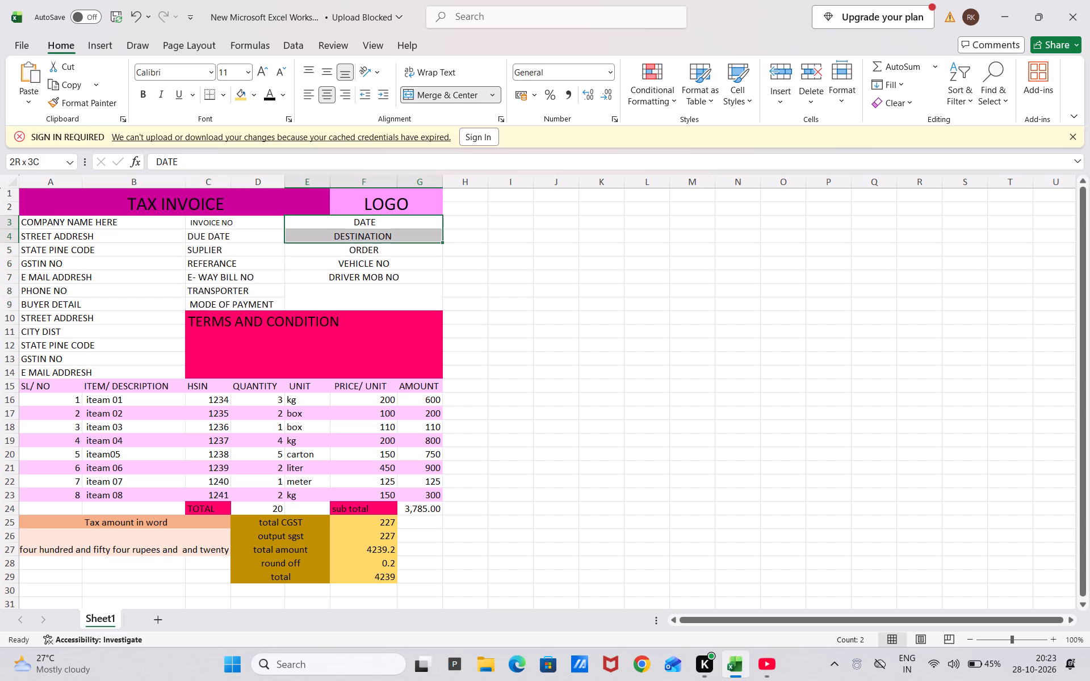
key("shift+Down")
key("shift+Down")
key("shift+Down")
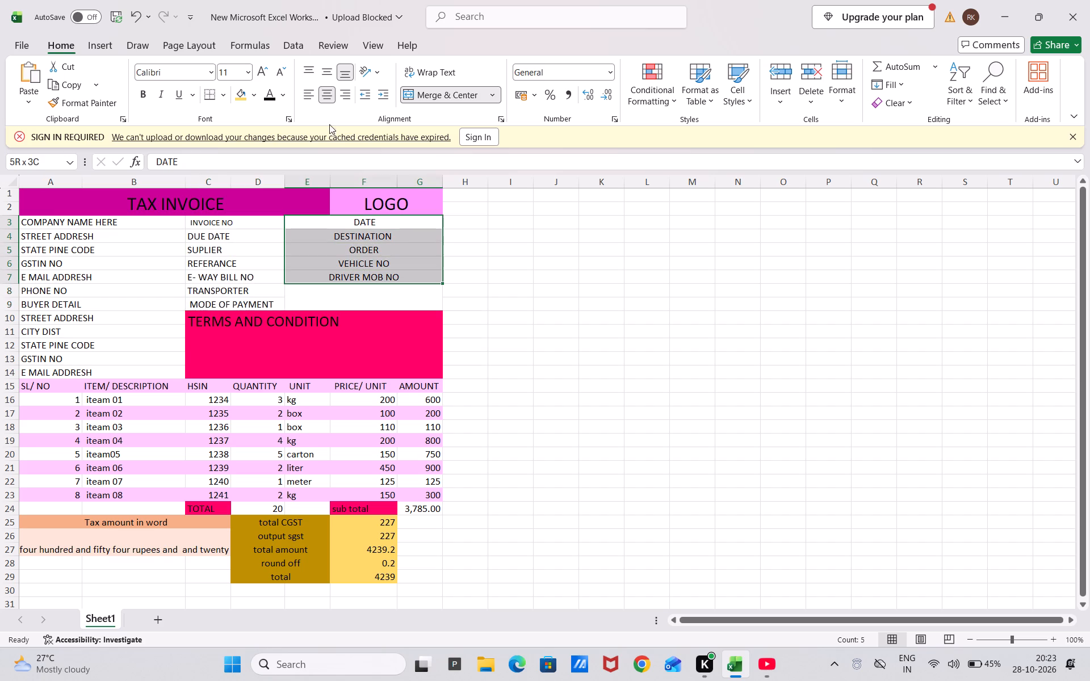
left_click(307, 97)
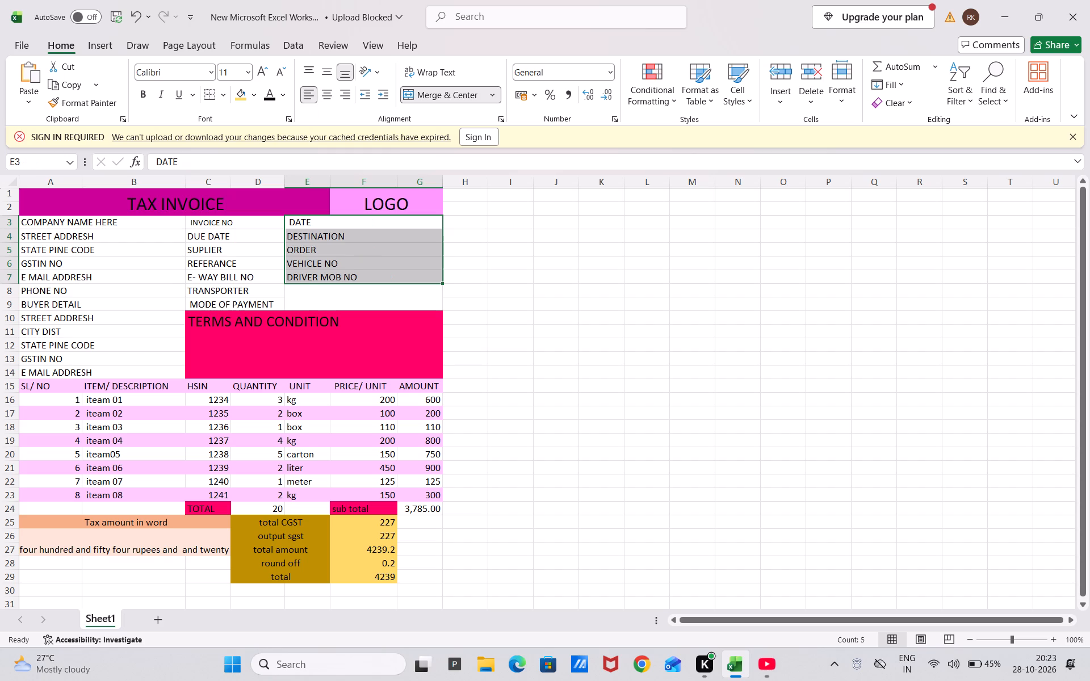
left_click(551, 346)
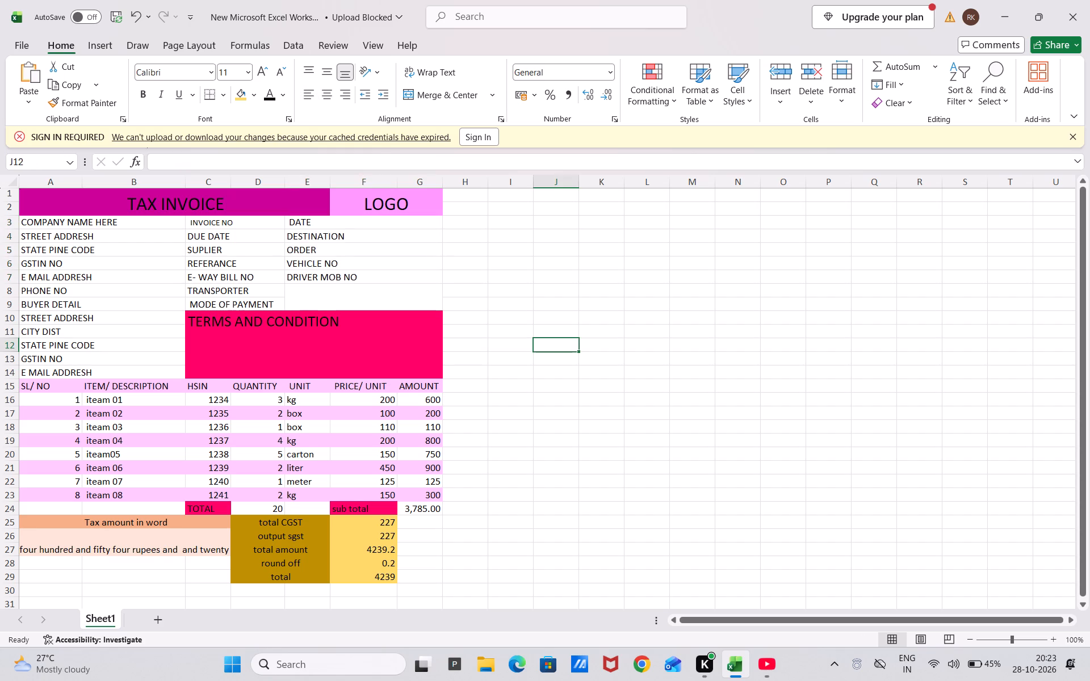
Left-align the item rows and the totals and tax section below them, covering A16 to G33.
left_click_drag(62, 397, 366, 435)
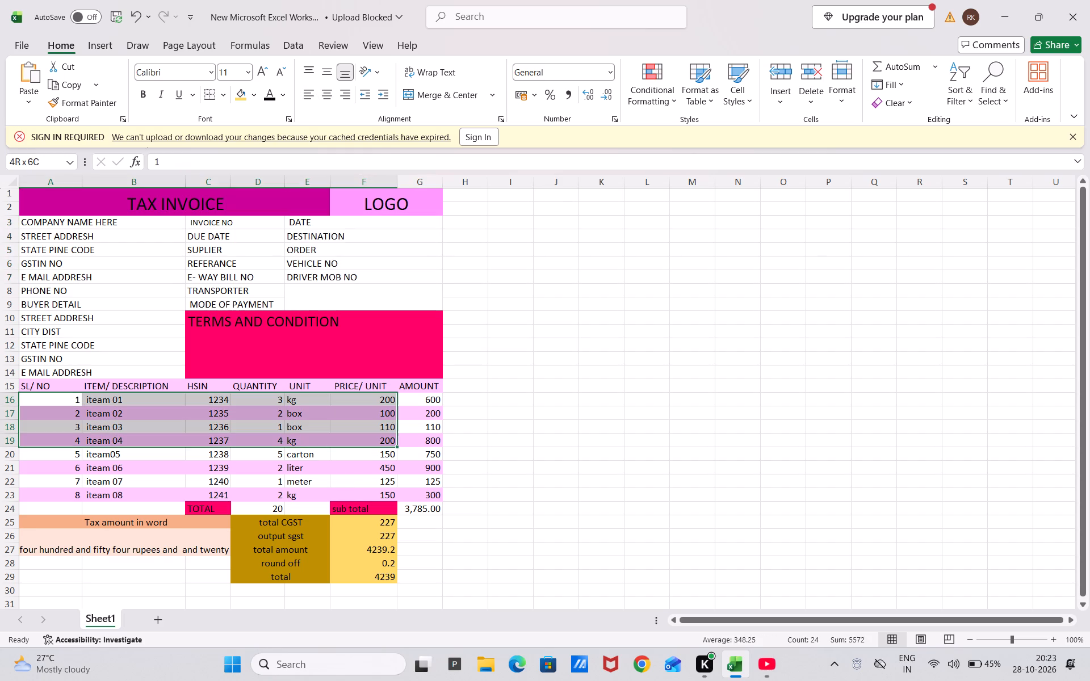
left_click_drag(366, 435, 426, 499)
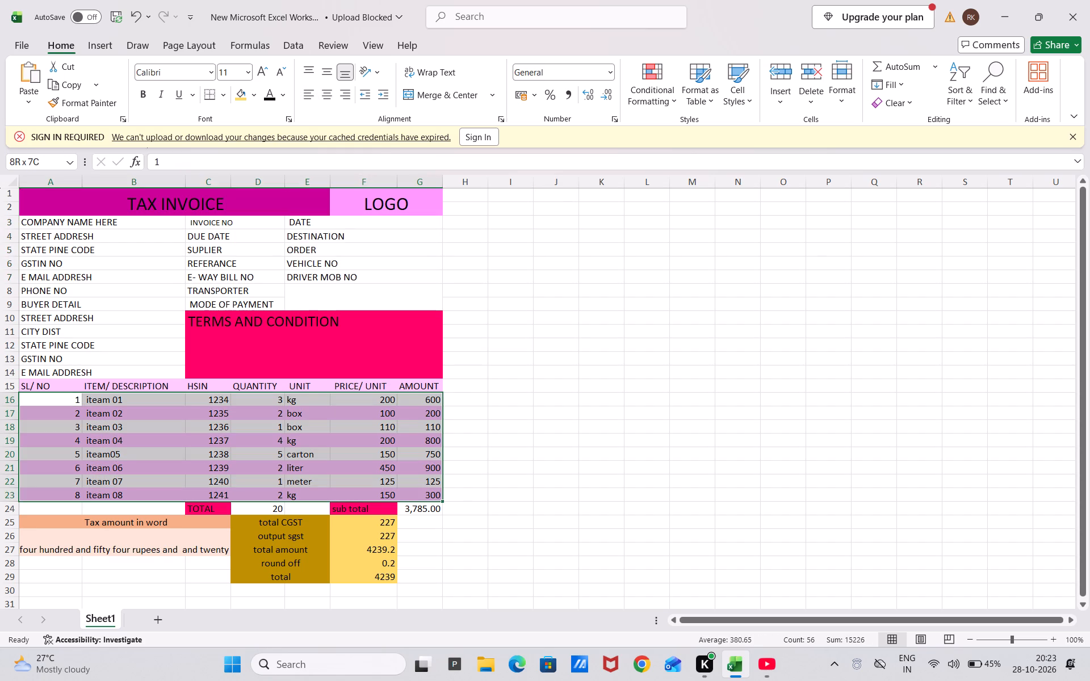
left_click_drag(426, 499, 424, 649)
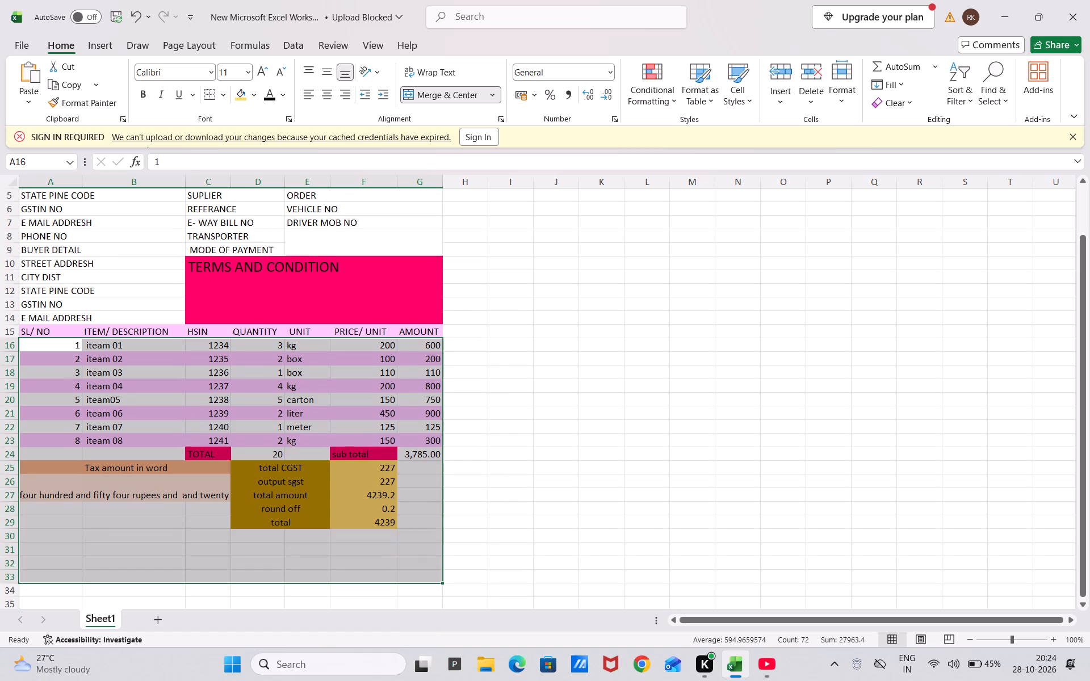
left_click(306, 98)
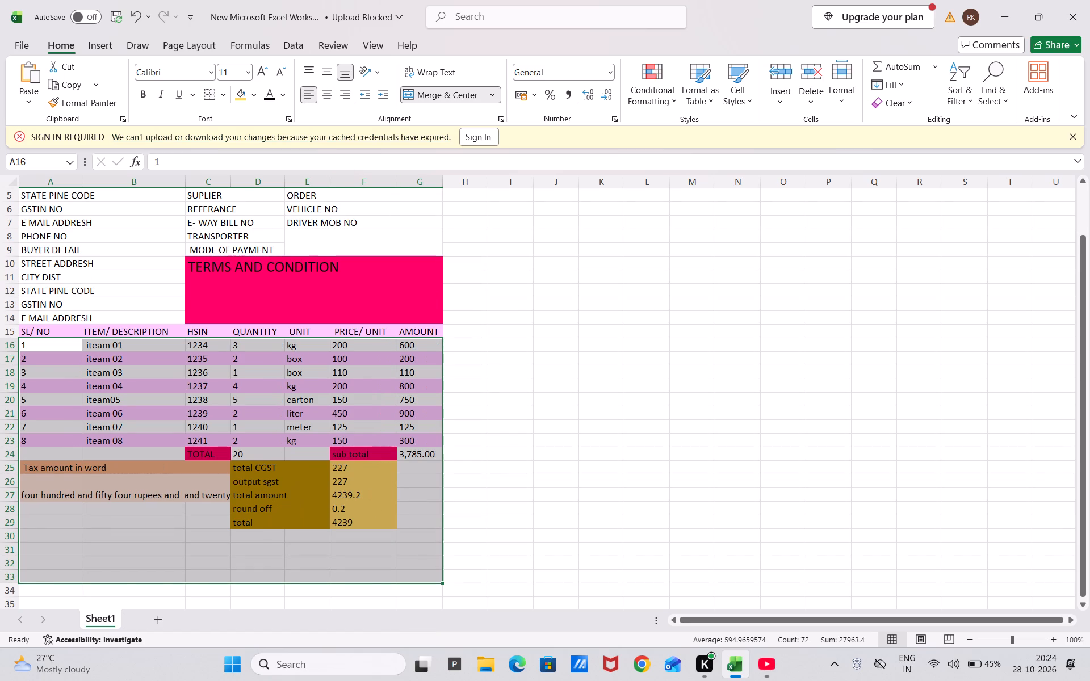
left_click(582, 275)
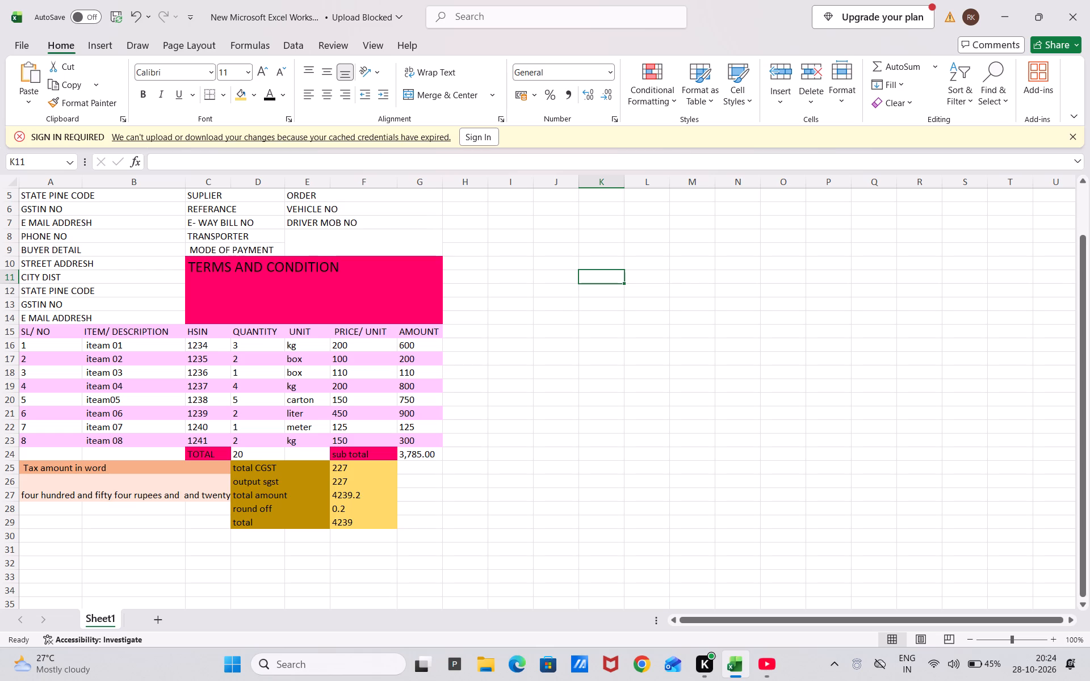
Fill the total quantity cell D24 with the same light gold as the tax amount cells.
left_click(254, 453)
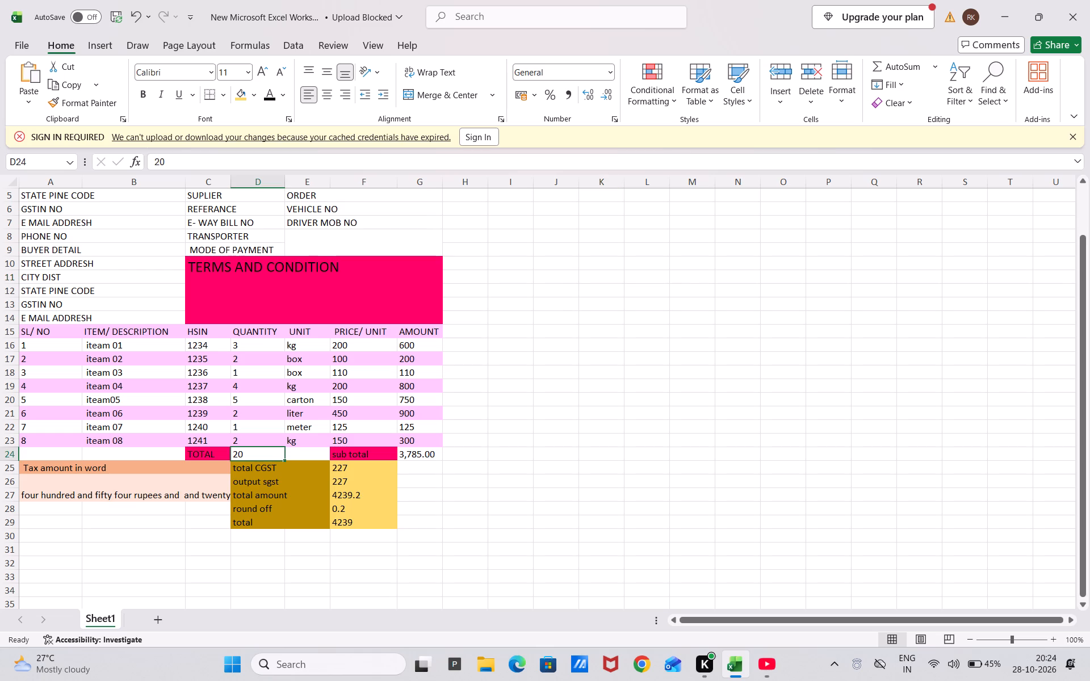
left_click(237, 93)
left_click(800, 366)
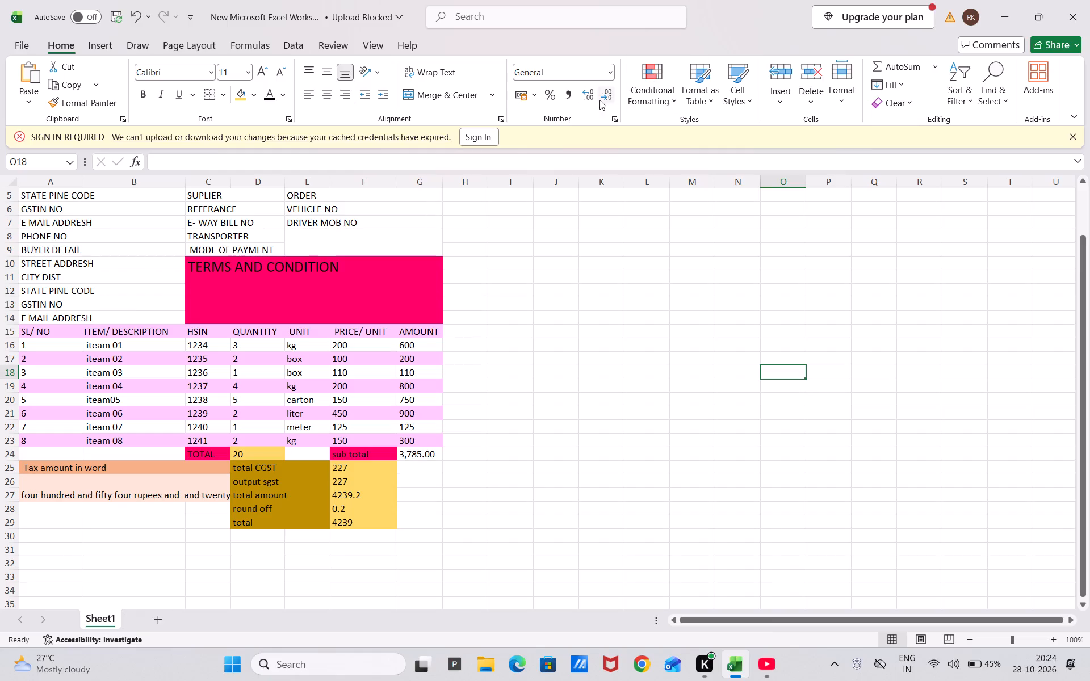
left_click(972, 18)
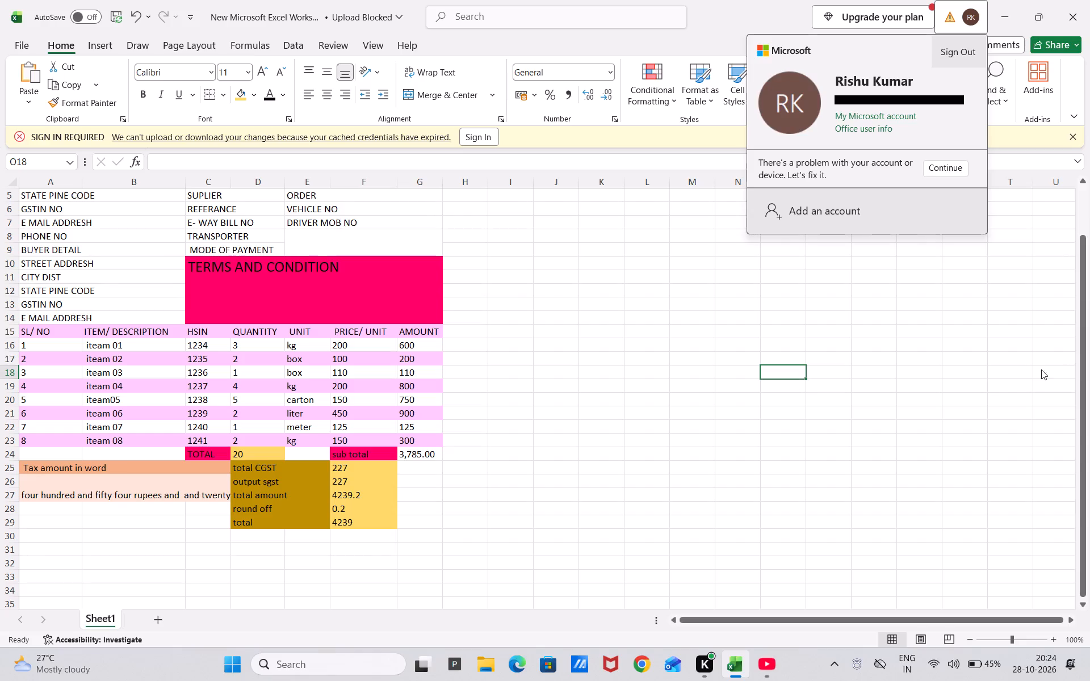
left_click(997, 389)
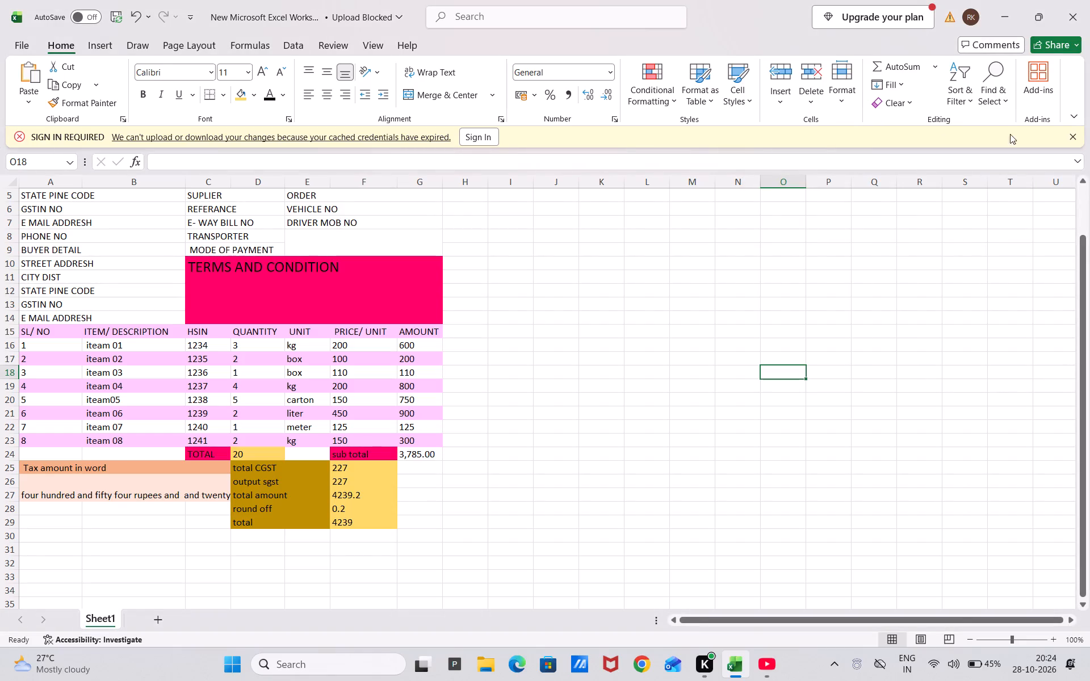